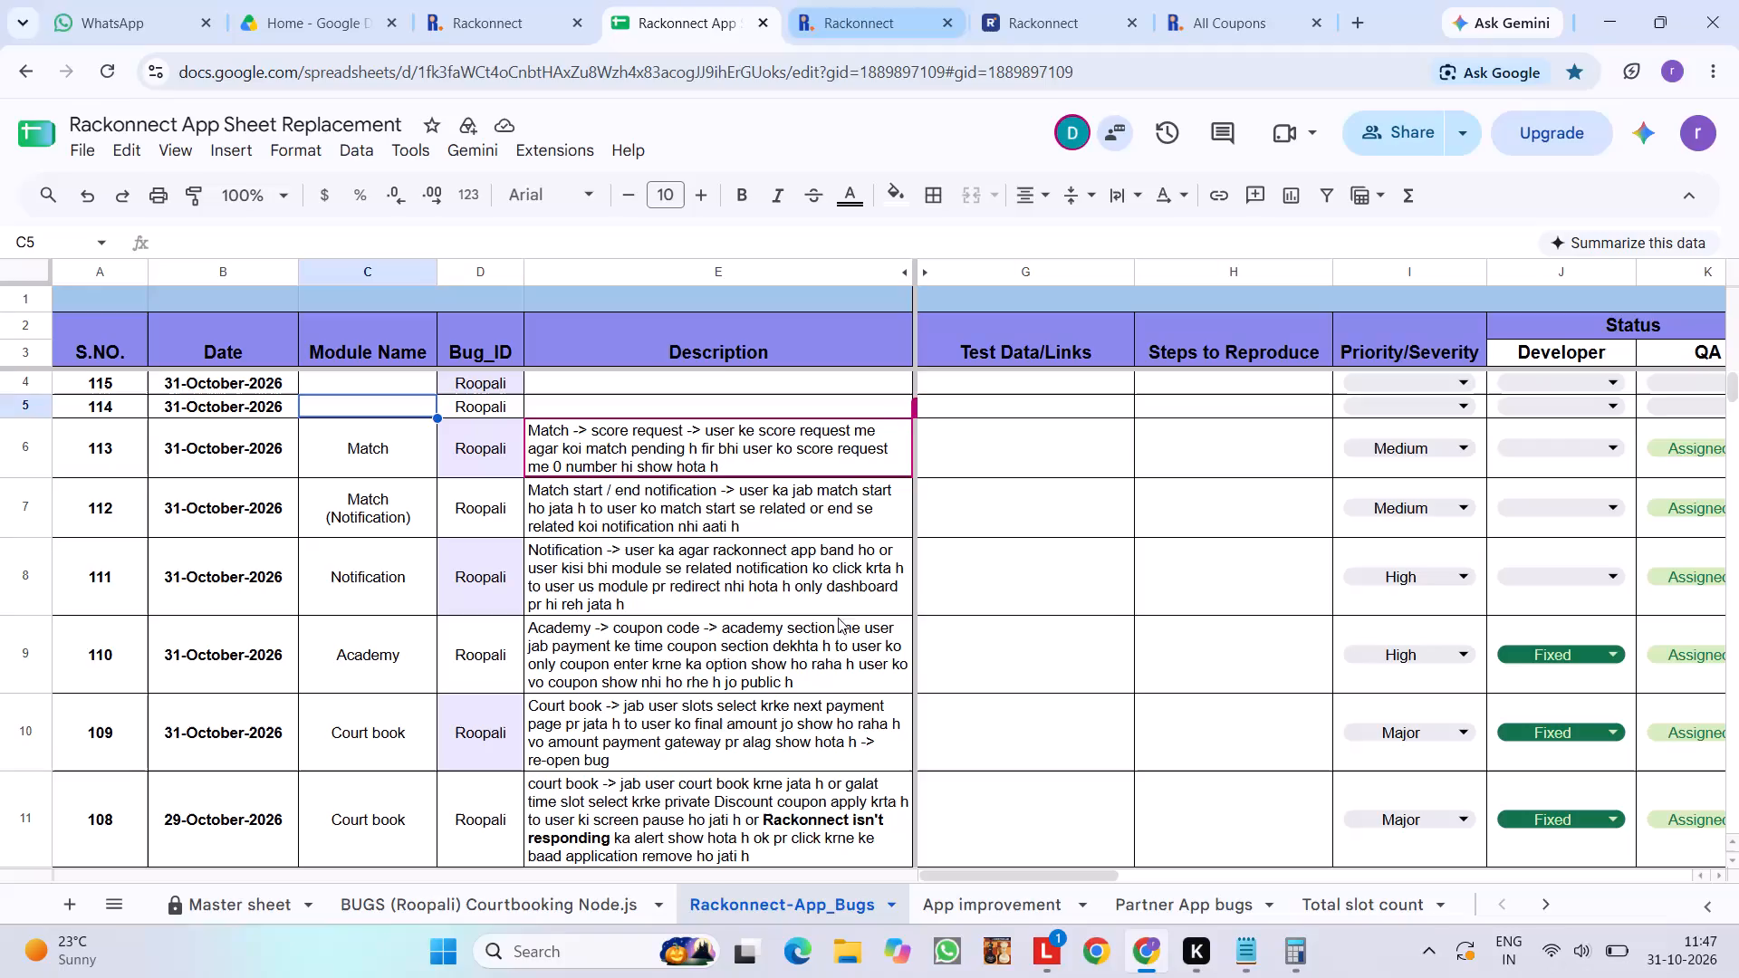
Launch Excel 2016 and create a blank workbook, dismissing the Office activation window.
{"action": "left_click", "coordinate": [516, 945]}
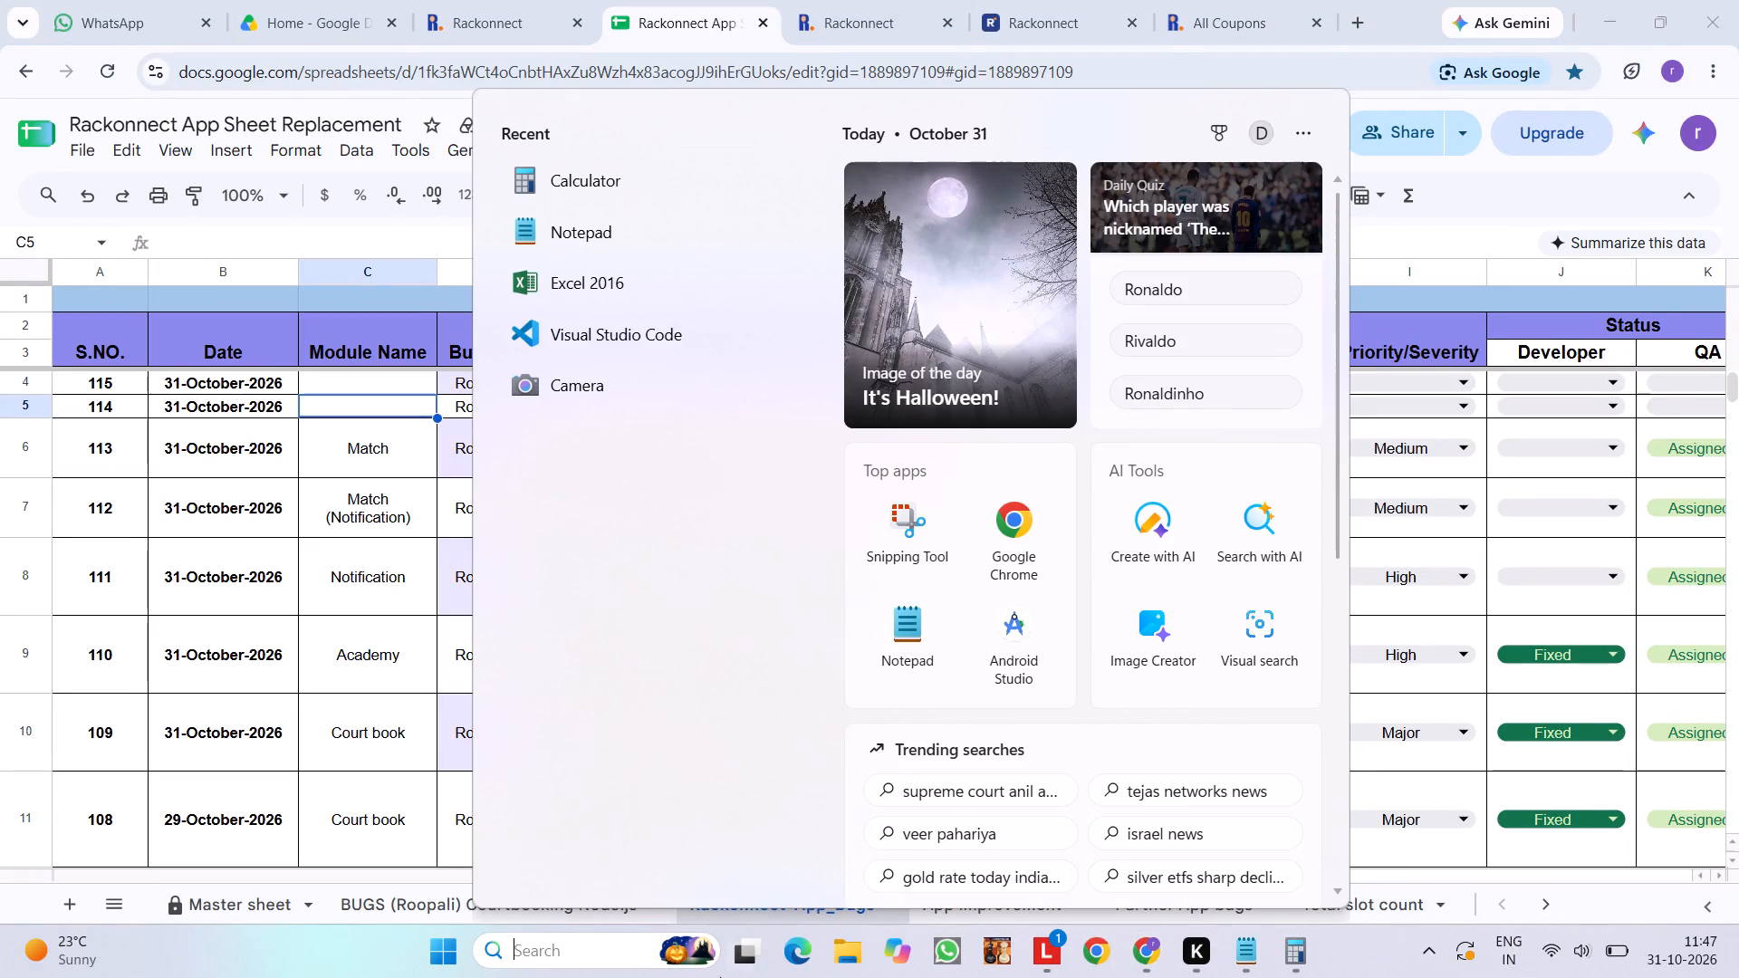
{"action": "left_click", "coordinate": [639, 291]}
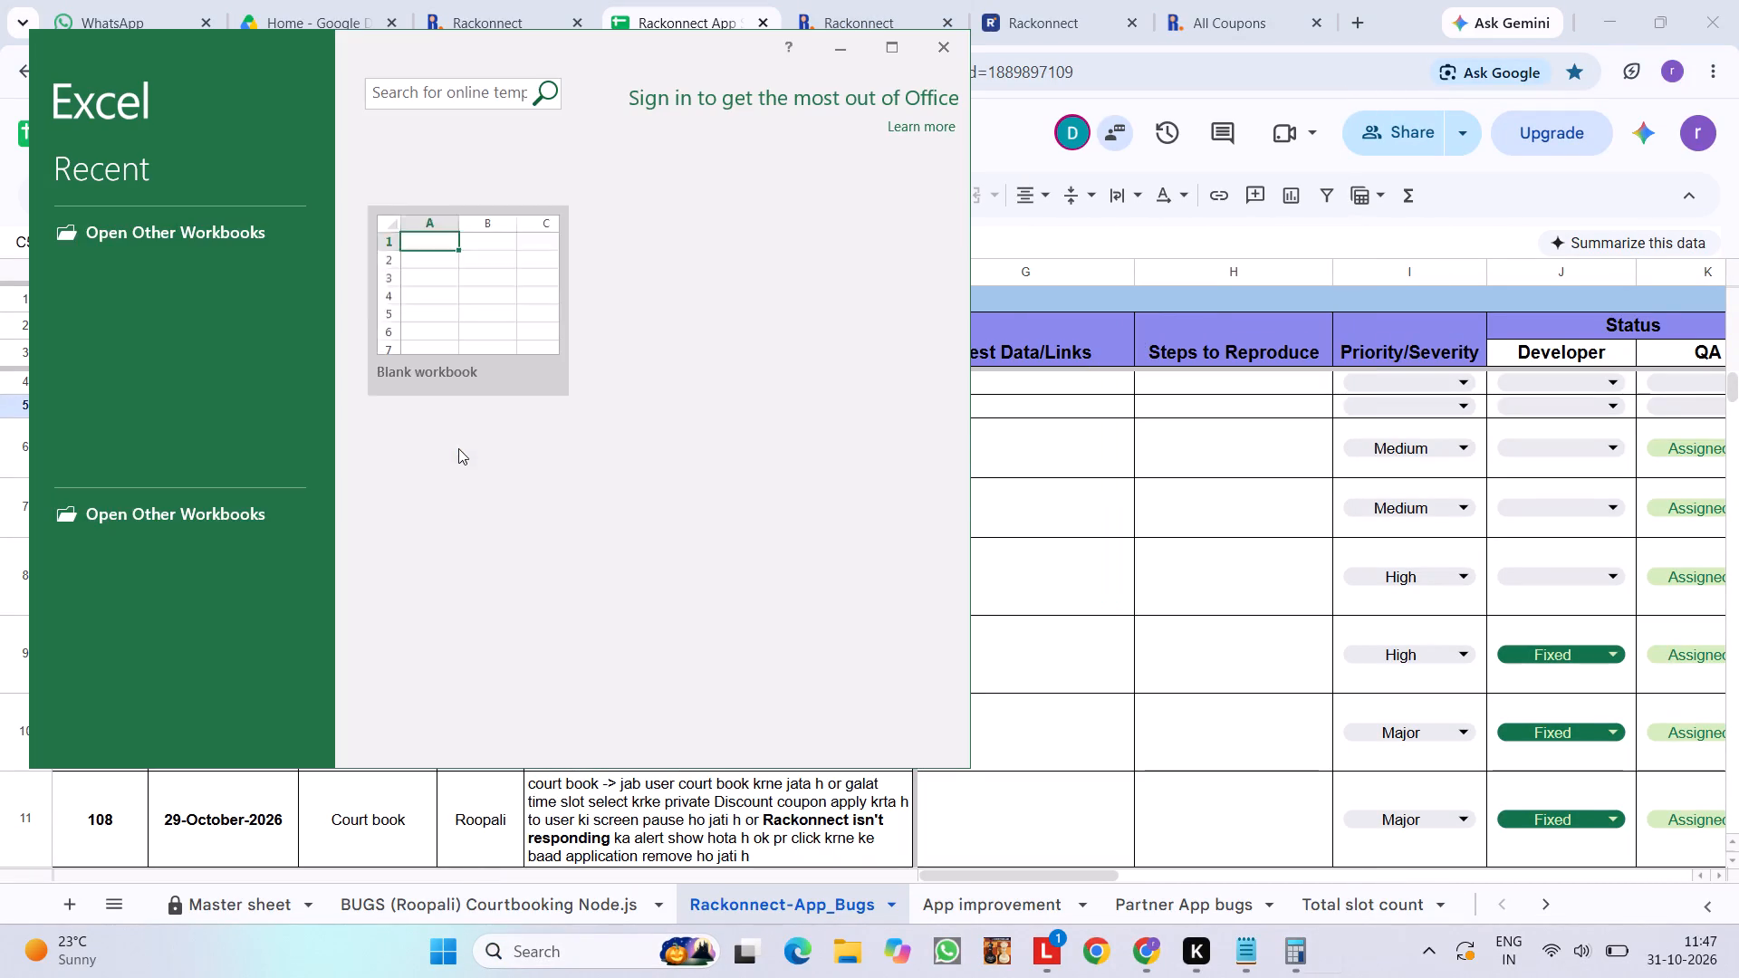
{"action": "left_click", "coordinate": [432, 381]}
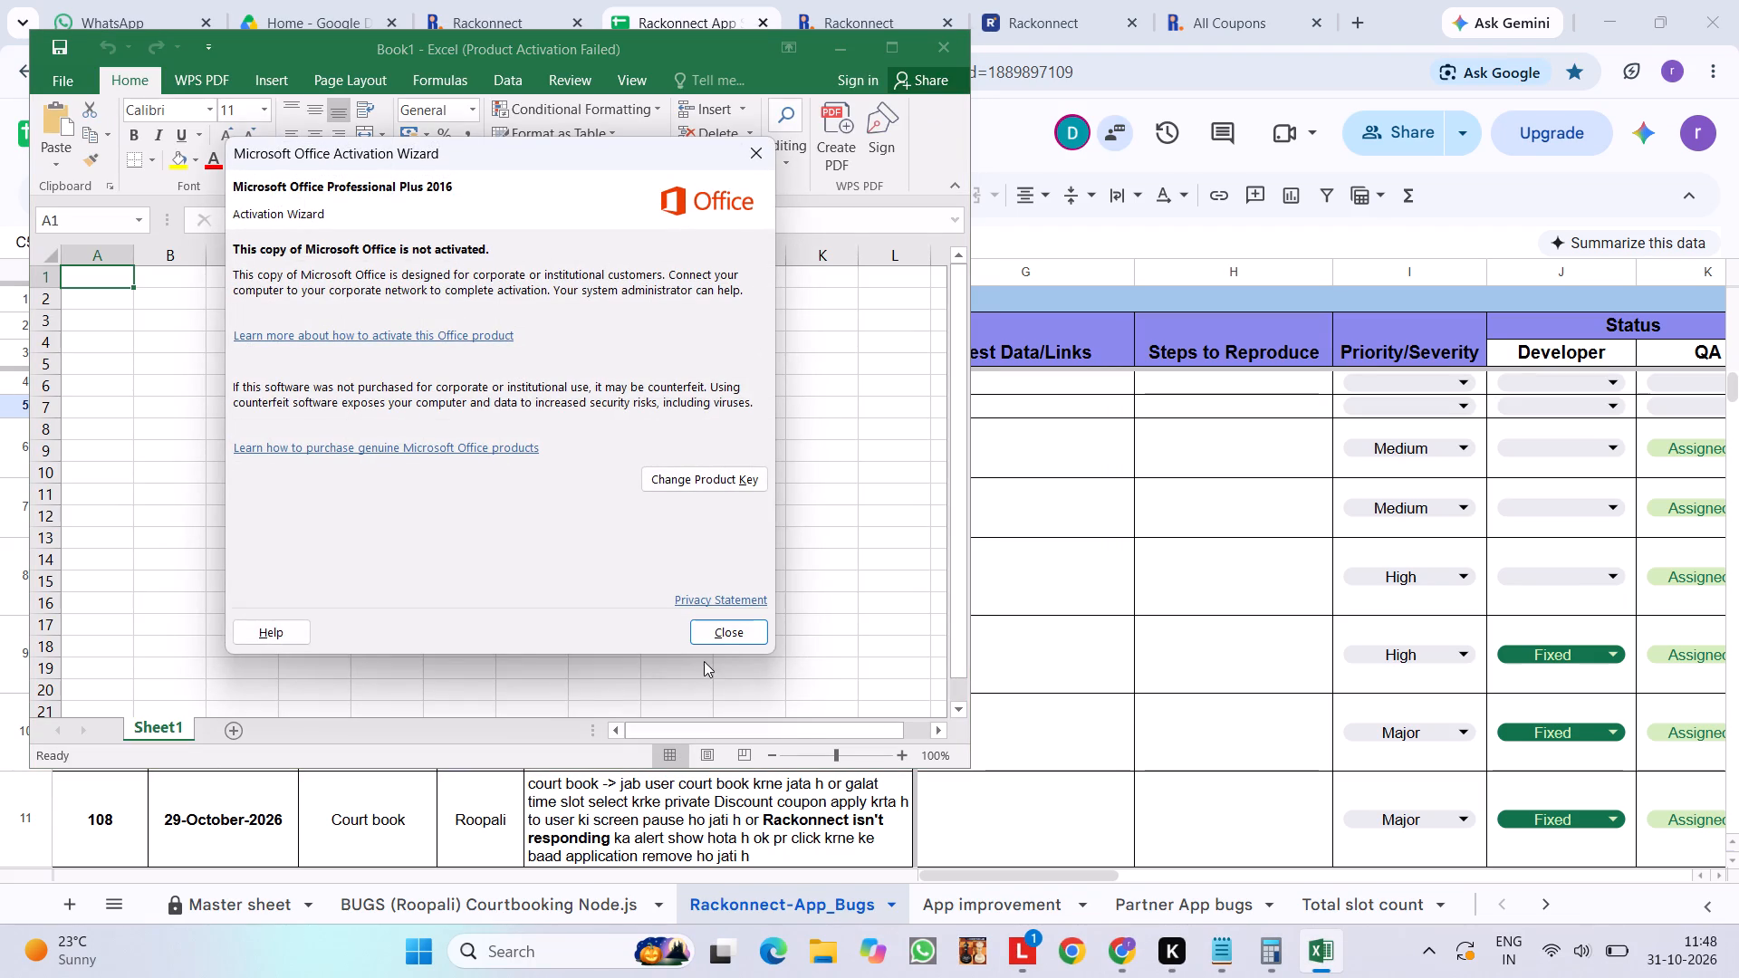
{"action": "left_click", "coordinate": [718, 624]}
Enter the heading "Match score before scoring" in cell D6 of the blank sheet.
{"action": "left_click", "coordinate": [432, 385]}
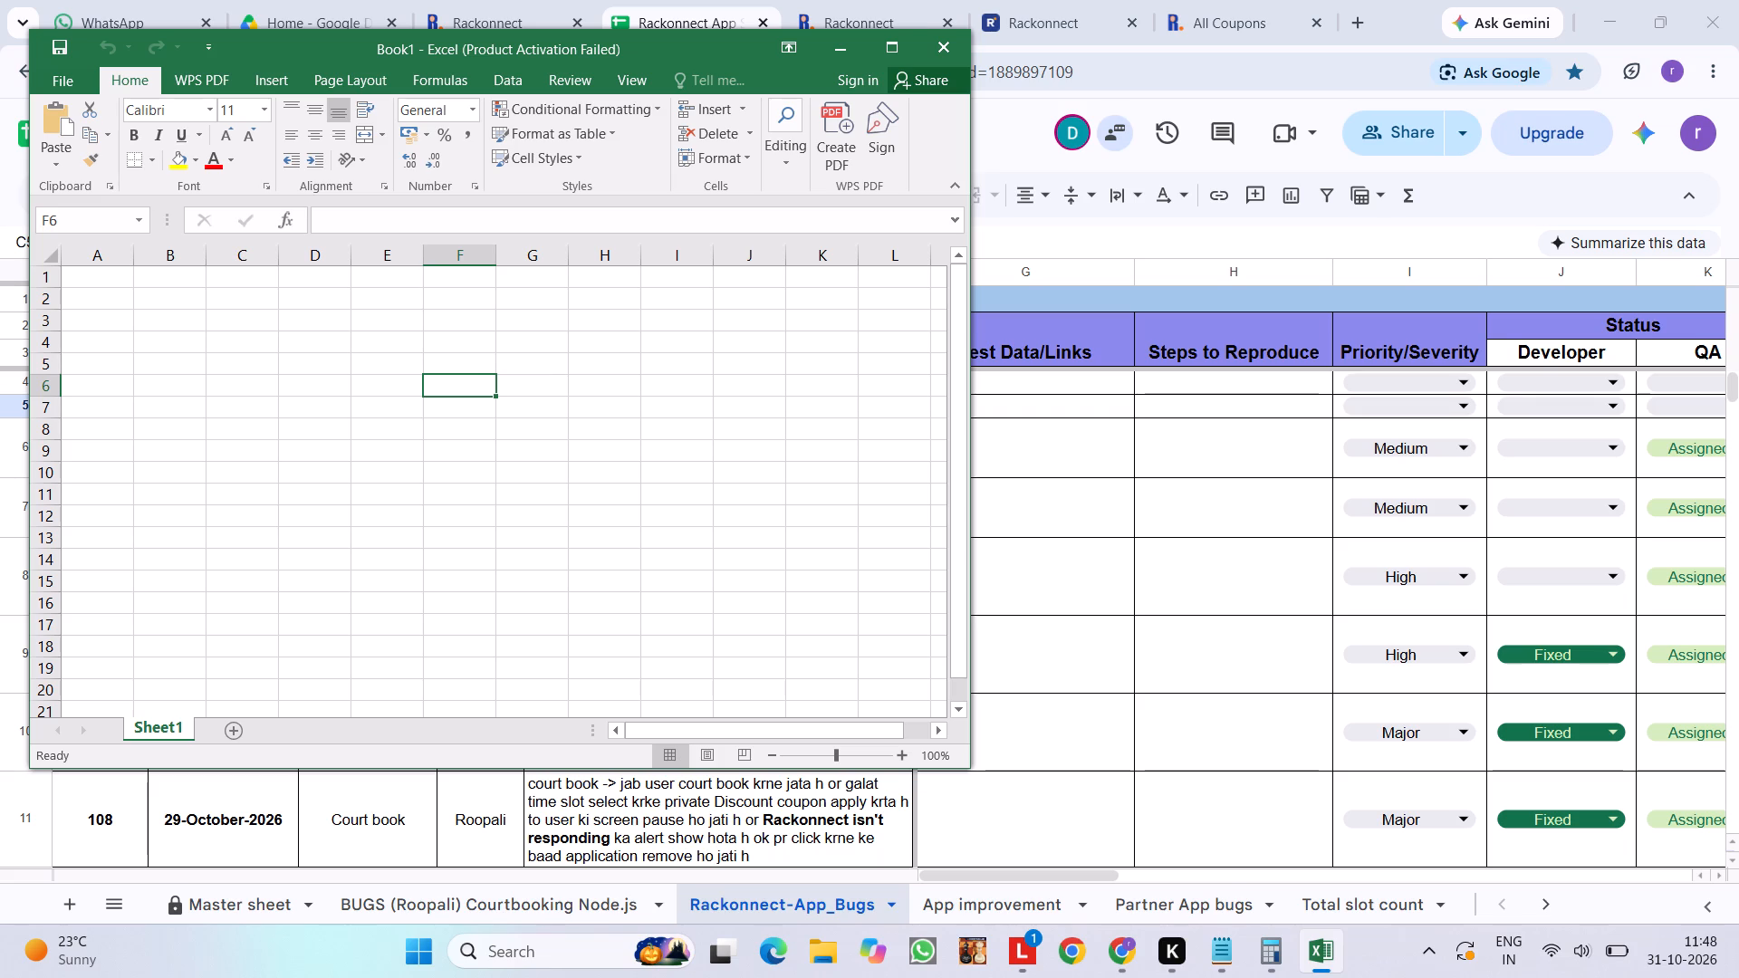
{"action": "left_click", "coordinate": [321, 380]}
{"action": "type", "text": "Match"}
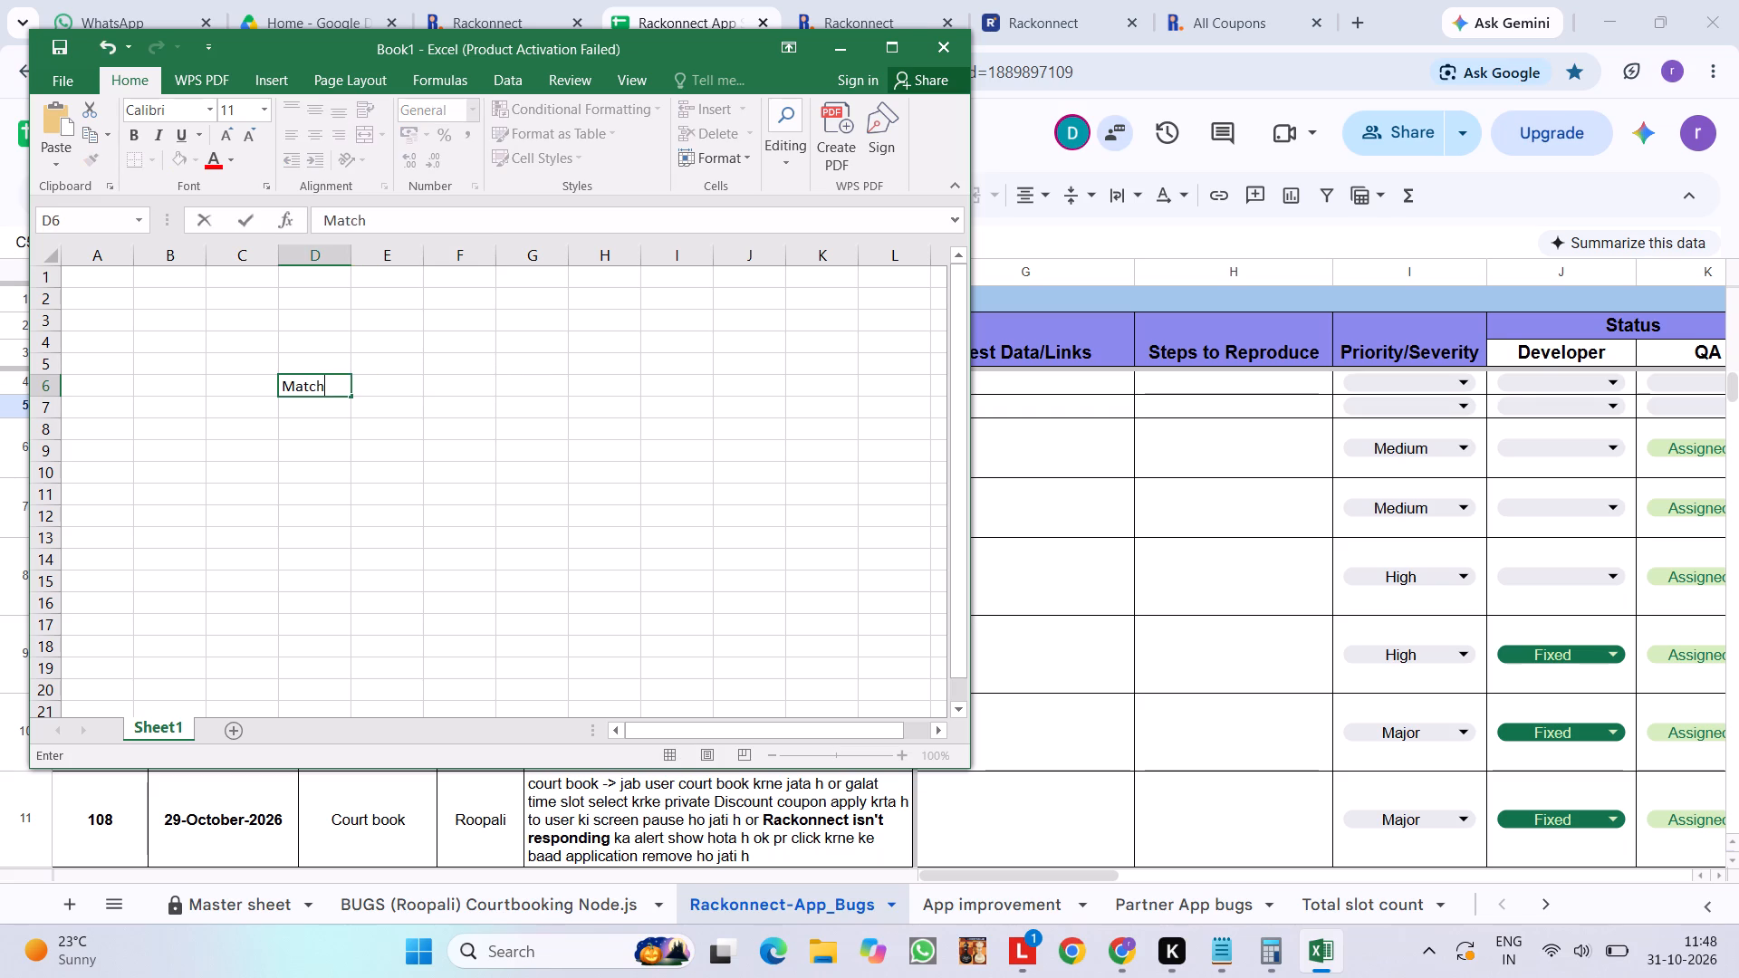
{"action": "key", "text": "space"}
{"action": "type", "text": "score"}
{"action": "type", "text": "ing before"}
{"action": "key", "text": "space"}
{"action": "left_click", "coordinate": [381, 385]}
{"action": "key", "text": "BackSpace"}
{"action": "key", "text": "BackSpace"}
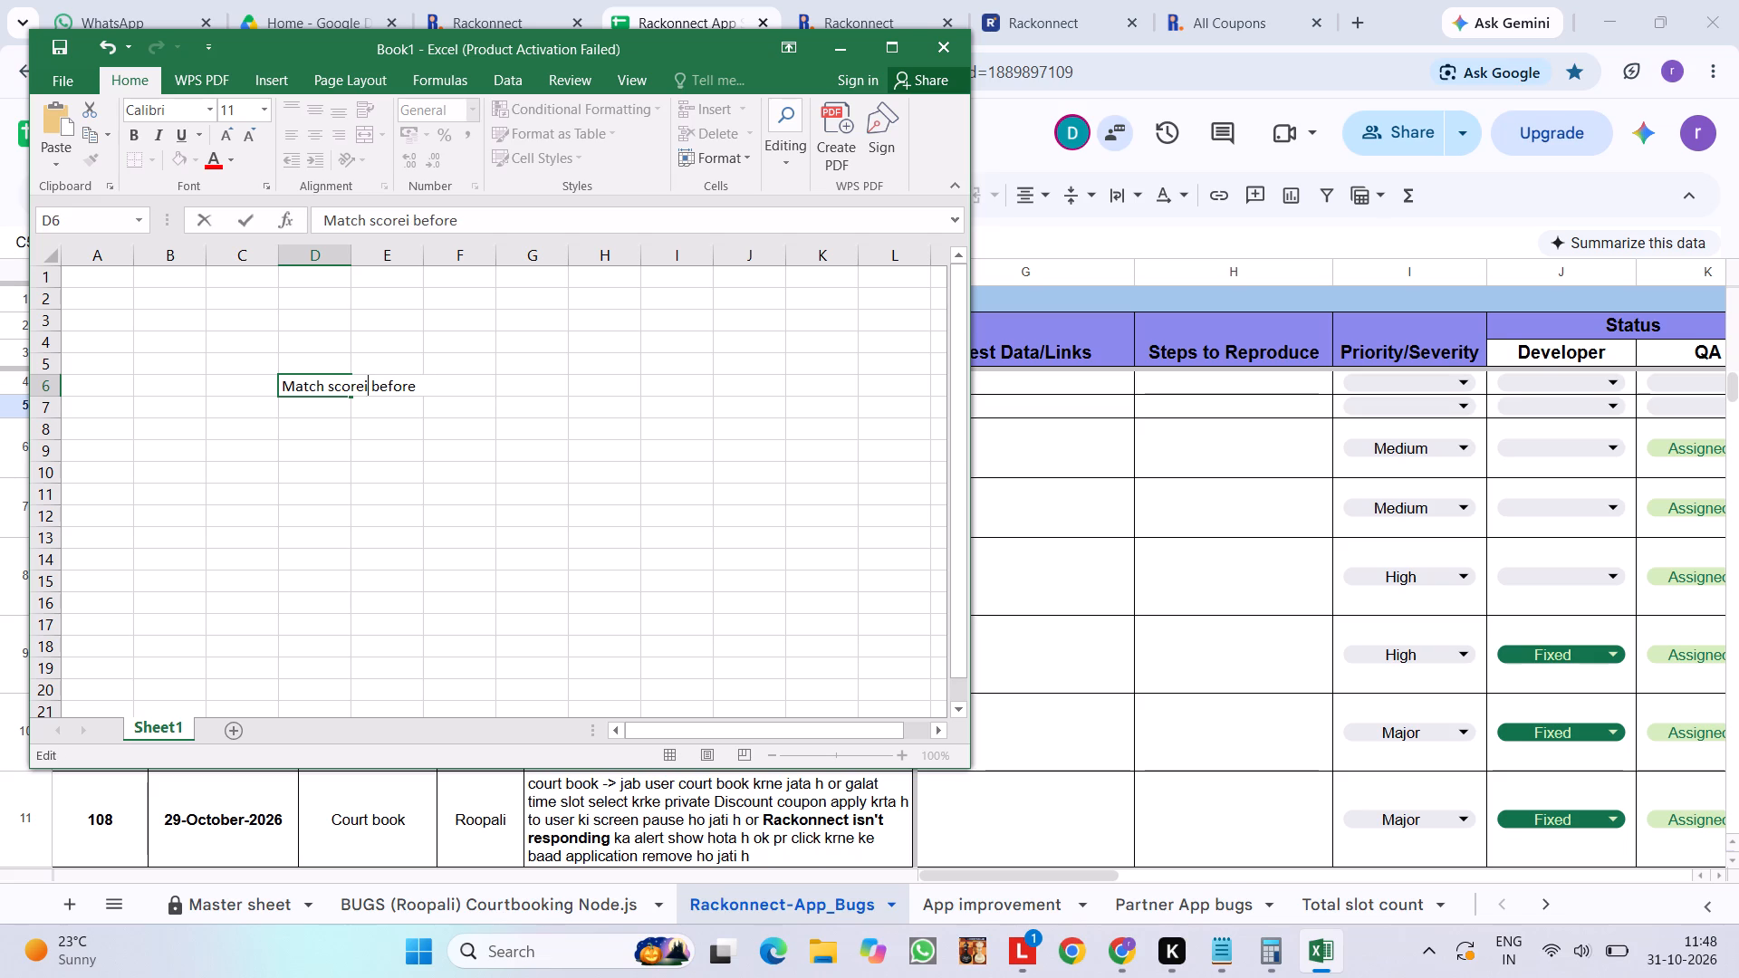
{"action": "key", "text": "BackSpace"}
{"action": "key", "text": "BackSpace"}
{"action": "key", "text": "e"}
{"action": "key", "text": "Right"}
{"action": "key", "text": "Right"}
{"action": "key", "text": "Right"}
{"action": "key", "text": "Right"}
{"action": "key", "text": "Right"}
{"action": "key", "text": "Right"}
{"action": "key", "text": "Right"}
{"action": "key", "text": "Right"}
{"action": "key", "text": "Right"}
{"action": "key", "text": "Right"}
{"action": "key", "text": "Right"}
{"action": "key", "text": "Right"}
{"action": "key", "text": "Right"}
{"action": "type", "text": "scoreing"}
{"action": "key", "text": "space"}
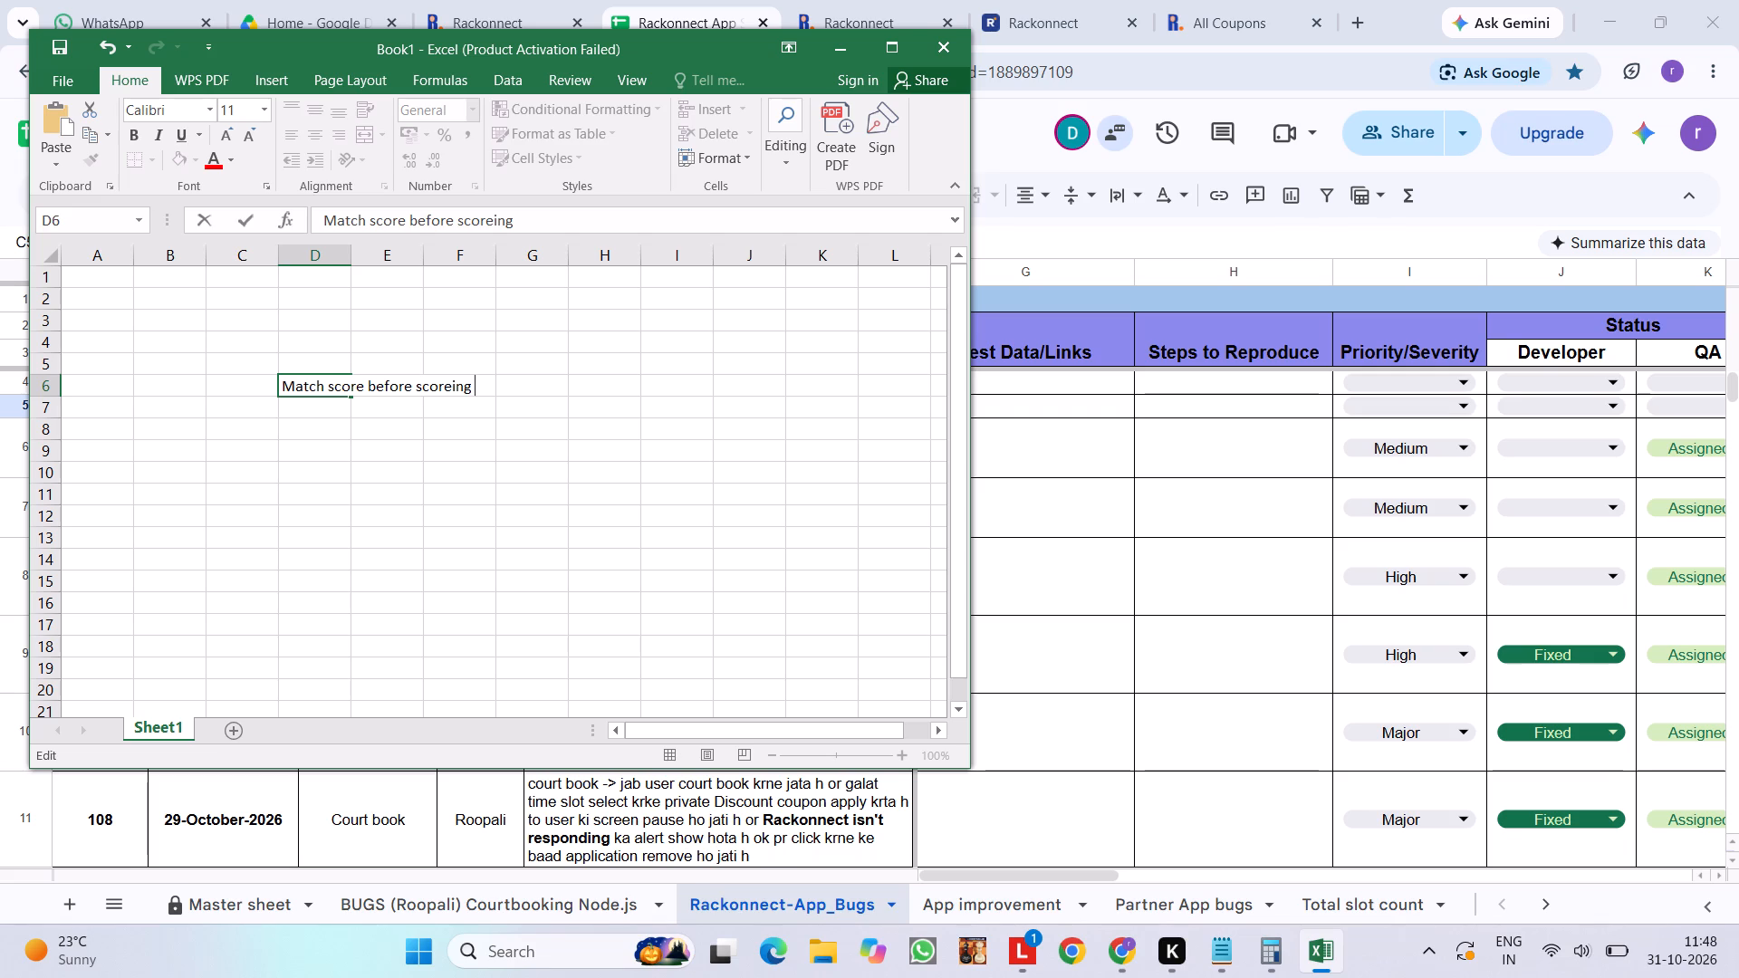
{"action": "key", "text": "BackSpace"}
{"action": "key", "text": "BackSpace"}
{"action": "key", "text": "BackSpace"}
{"action": "key", "text": "BackSpace"}
{"action": "key", "text": "BackSpace"}
{"action": "type", "text": "ing"}
{"action": "key", "text": "space"}
{"action": "key", "text": "backslash"}
{"action": "key", "text": "Return"}
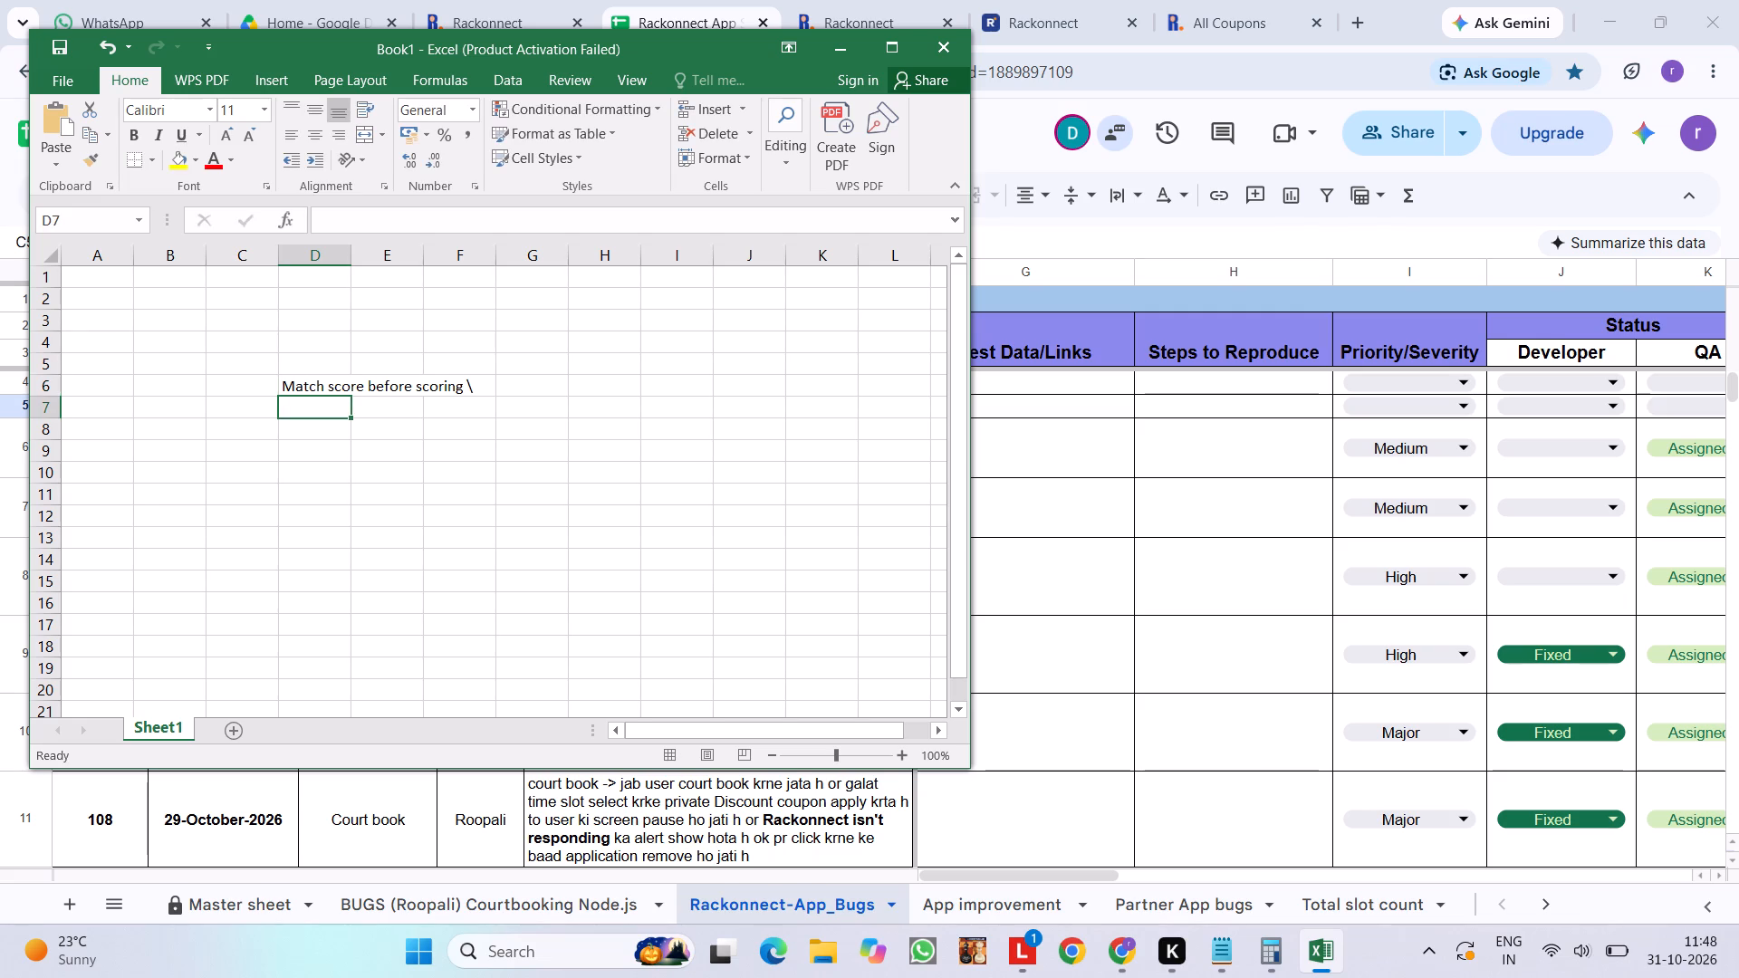
Remove the stray trailing backslash from the heading in cell D6.
{"action": "double_click", "coordinate": [308, 375]}
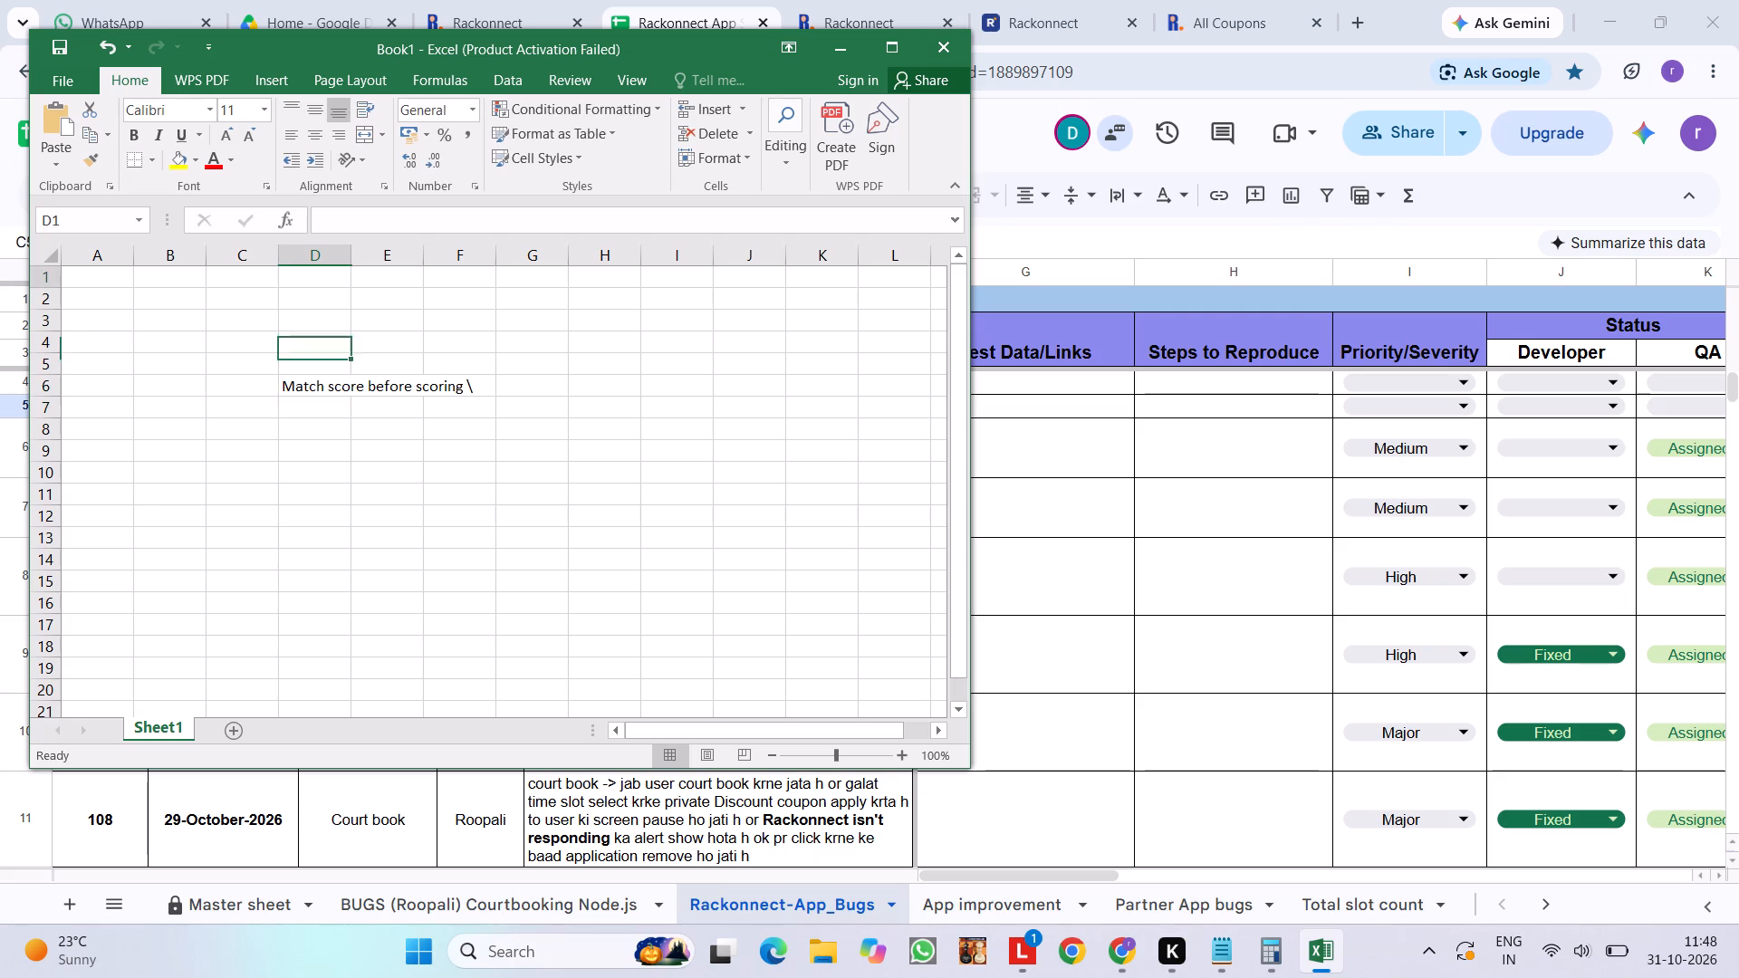
{"action": "double_click", "coordinate": [311, 390]}
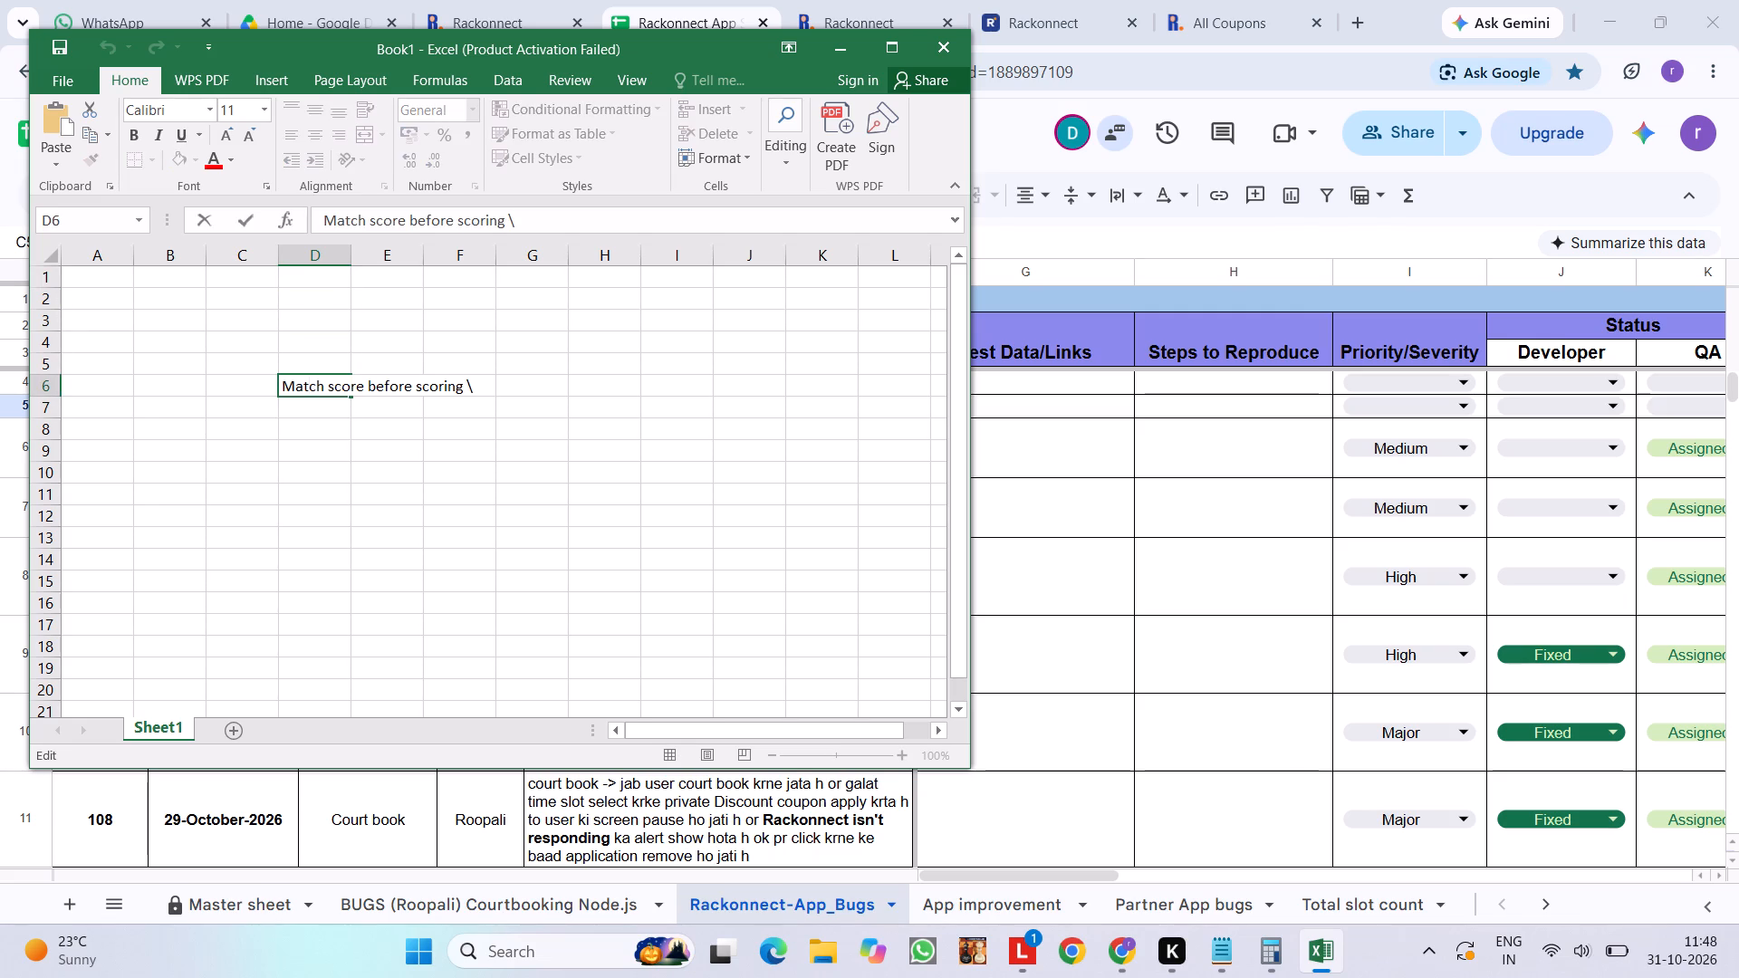
{"action": "left_click", "coordinate": [475, 385]}
{"action": "key", "text": "BackSpace"}
{"action": "key", "text": "Return"}
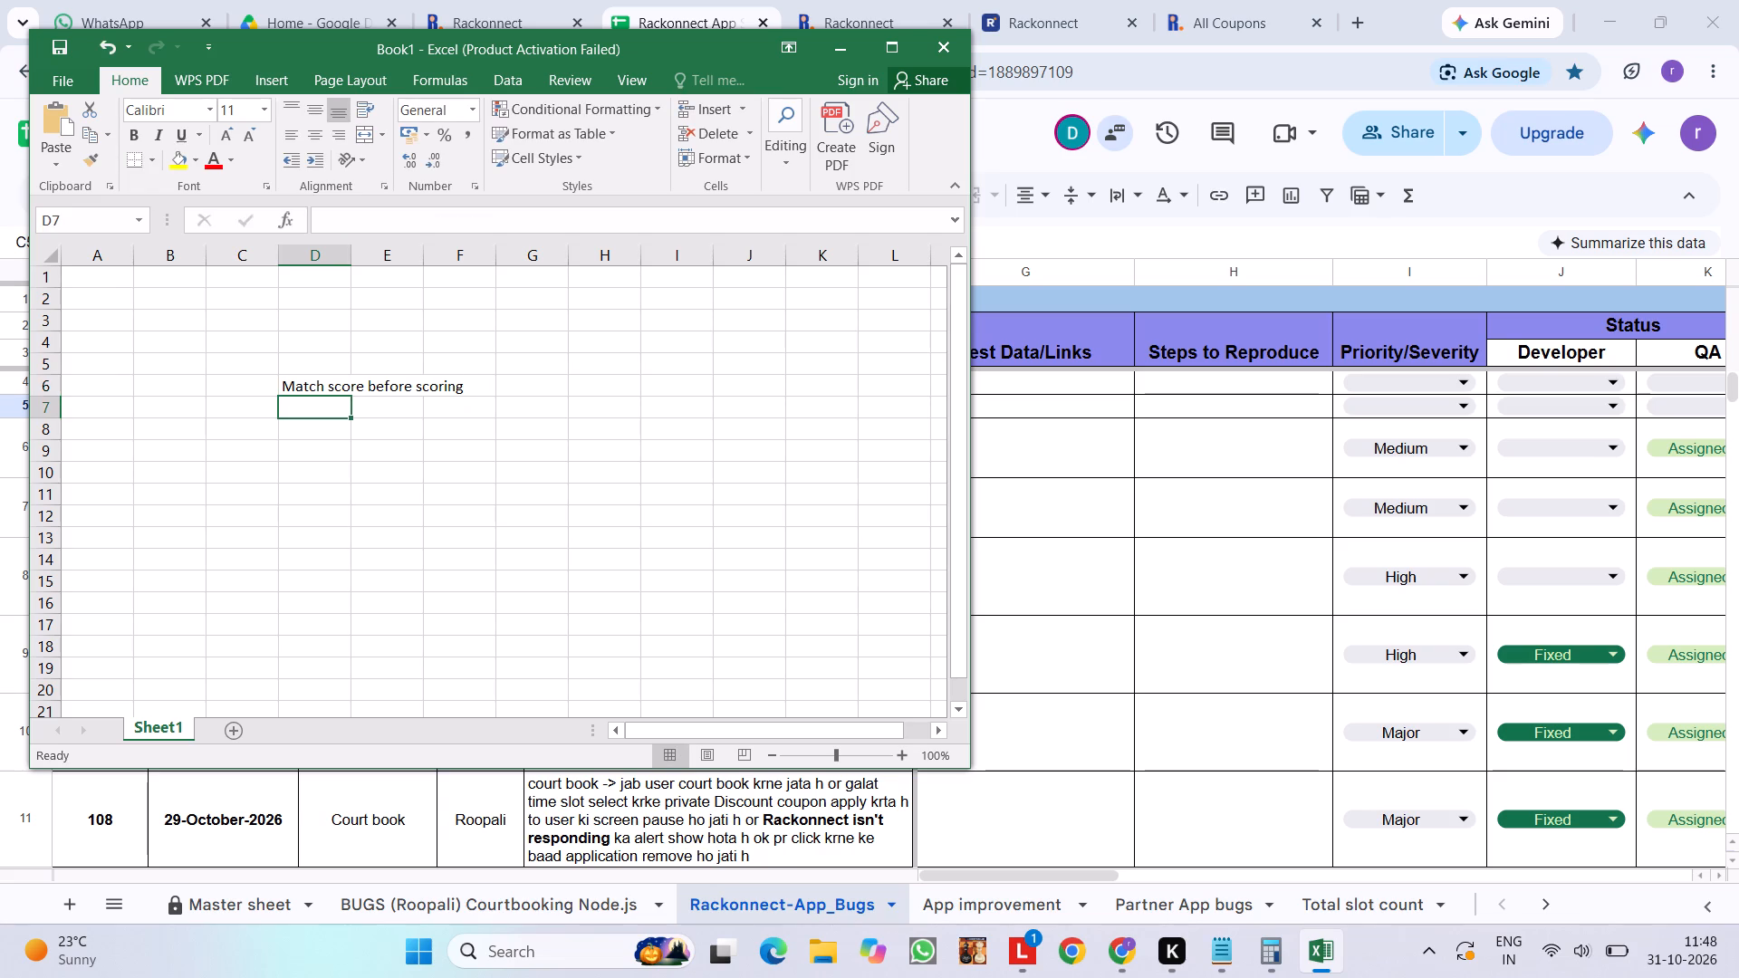
Enter the heading "Match score after scoring" in cell I6, on the same row as the first heading.
{"action": "double_click", "coordinate": [658, 390]}
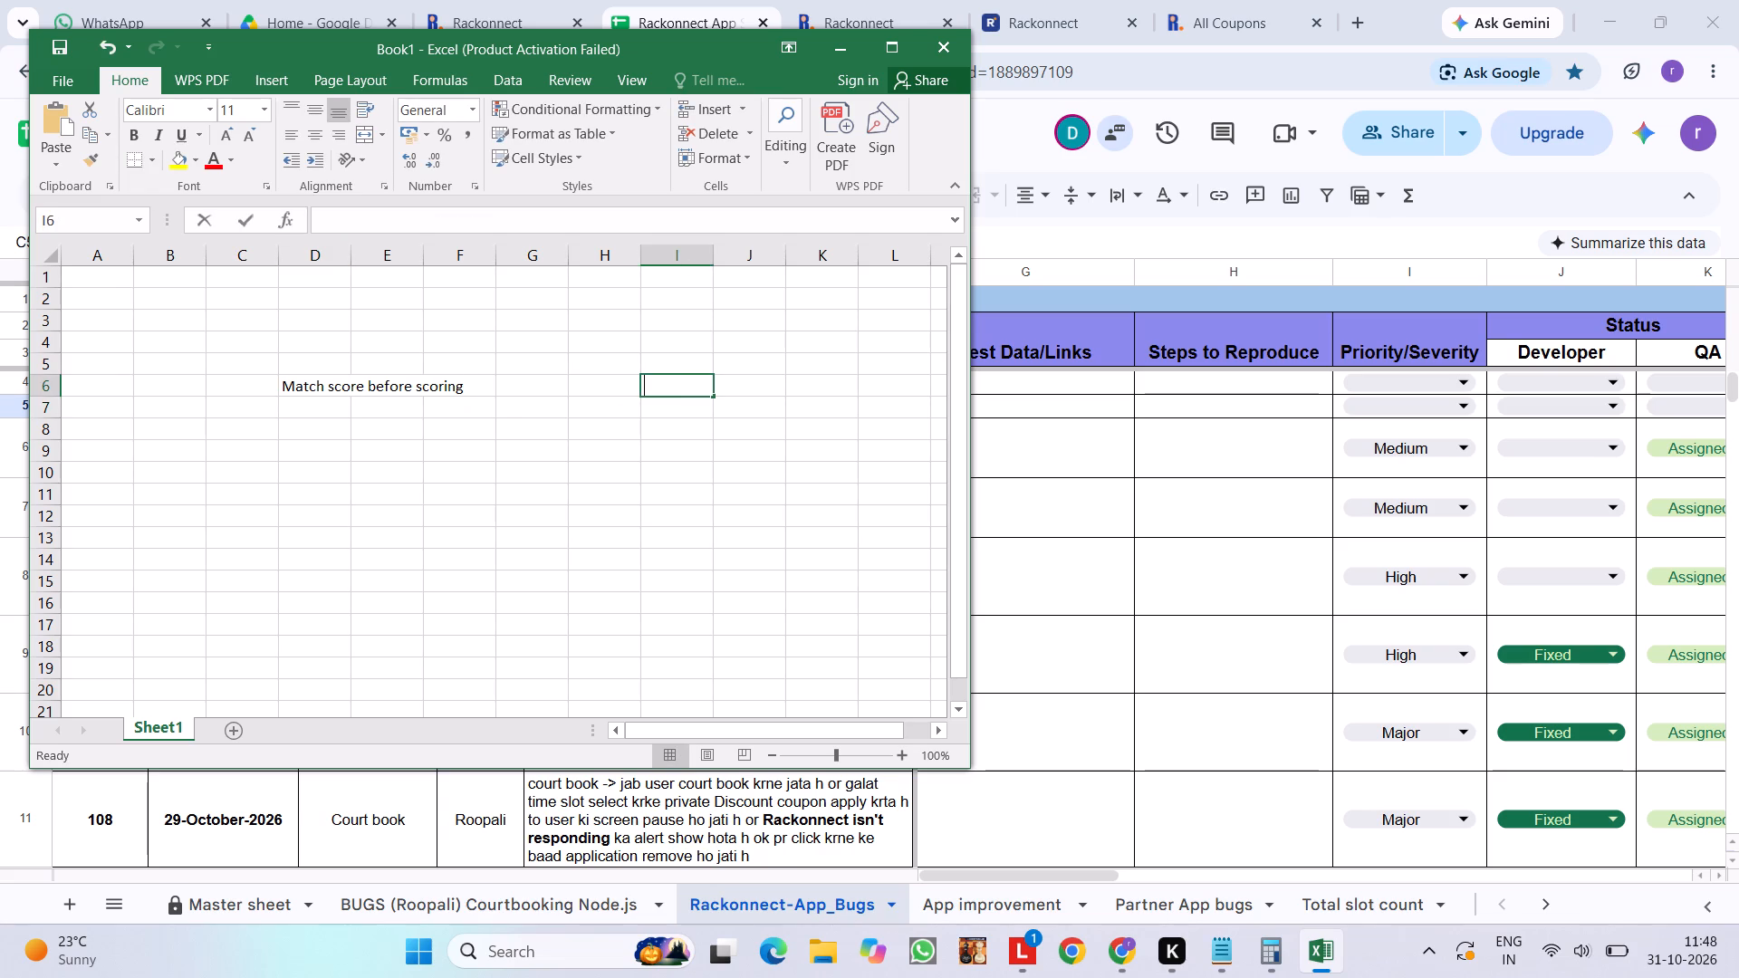
{"action": "type", "text": "Match"}
{"action": "key", "text": "space"}
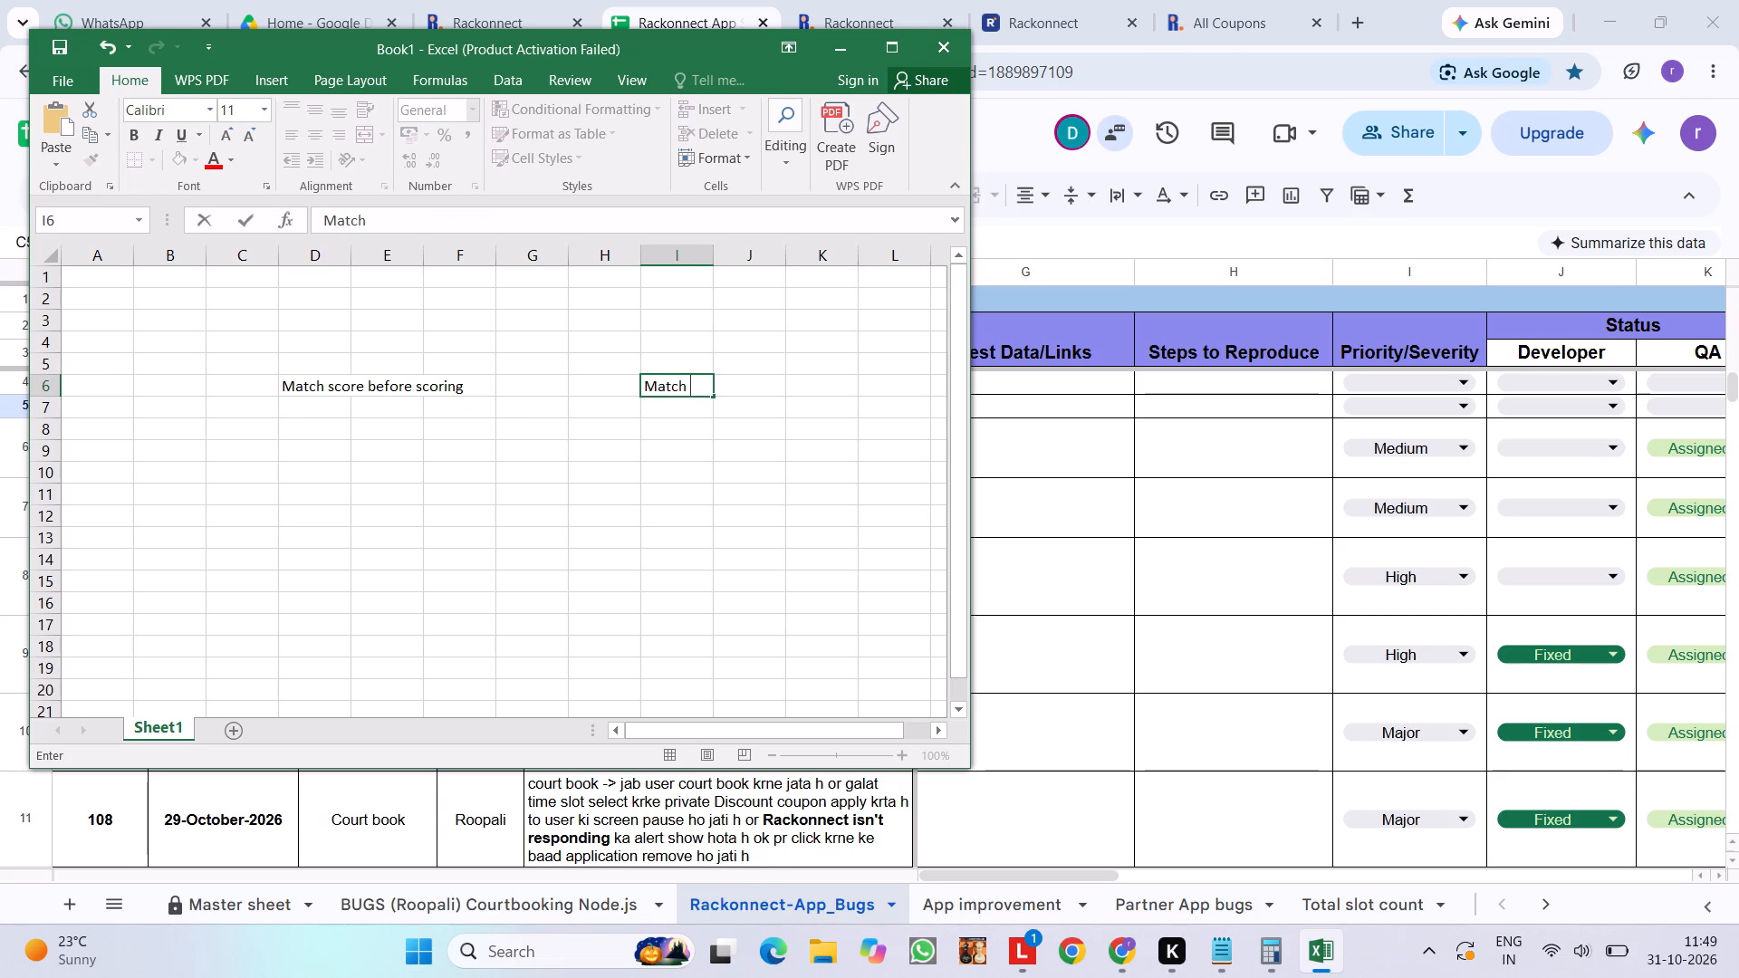
{"action": "key", "text": "s"}
{"action": "type", "text": "core"}
{"action": "key", "text": "space"}
{"action": "type", "text": "after"}
{"action": "key", "text": "space"}
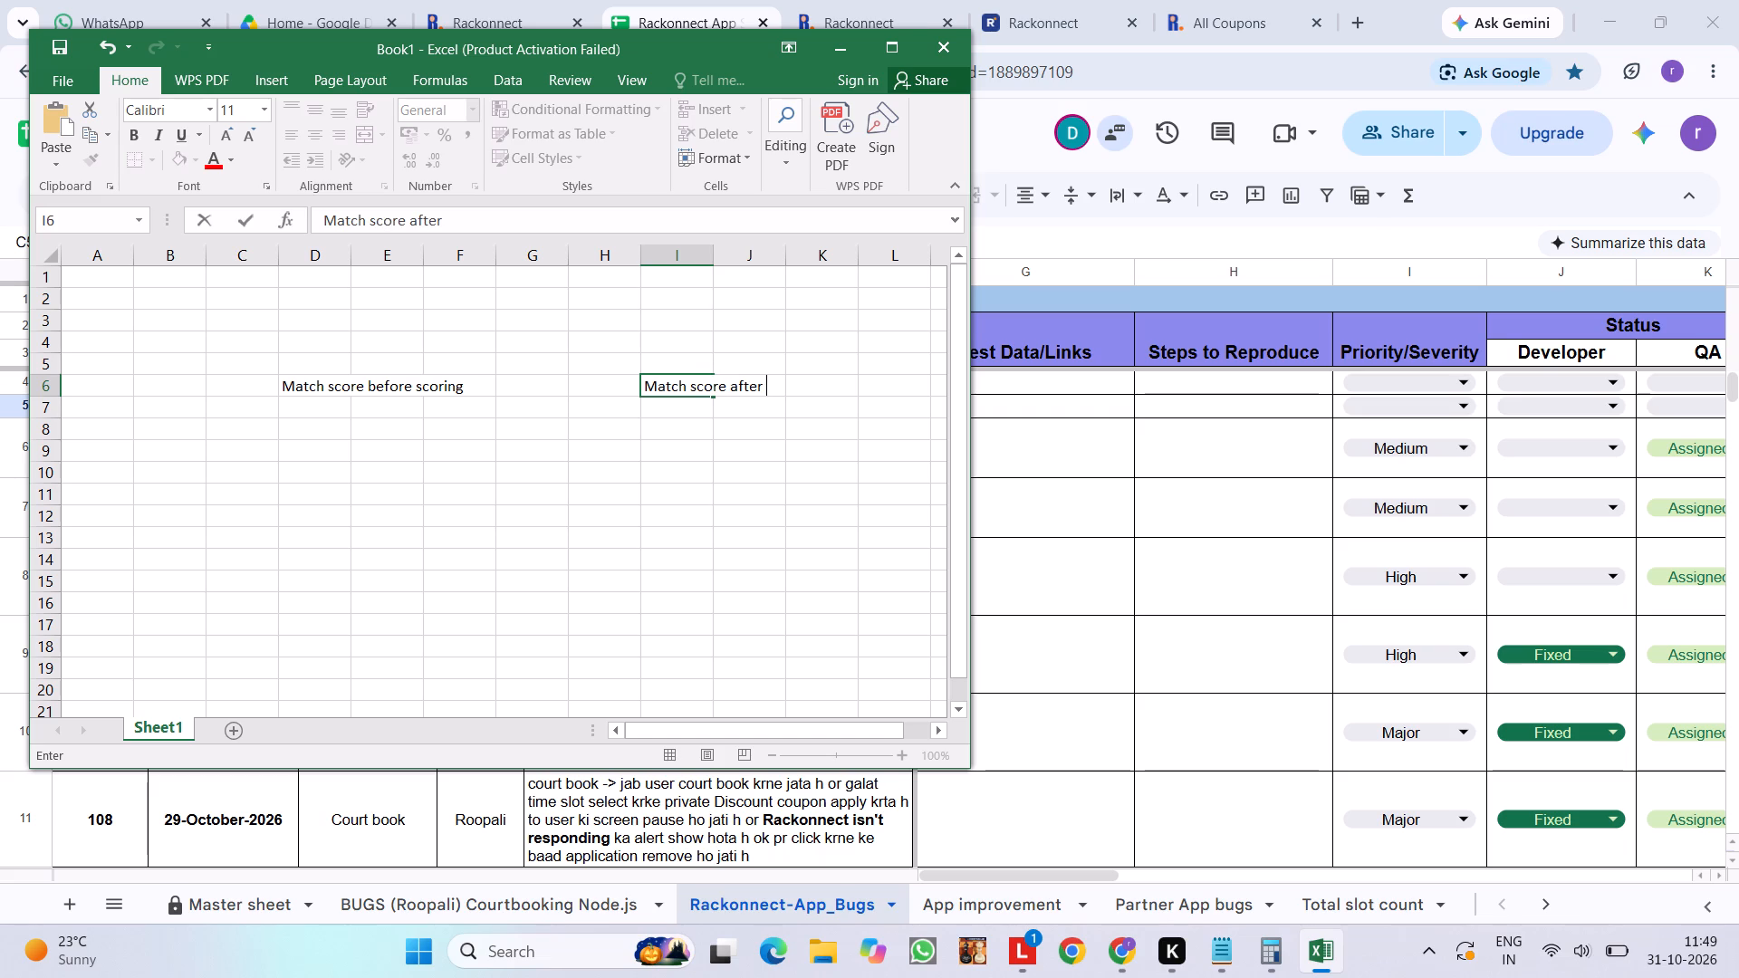
{"action": "type", "text": "sco"}
{"action": "type", "text": "ring"}
{"action": "key", "text": "space"}
{"action": "key", "text": "Return"}
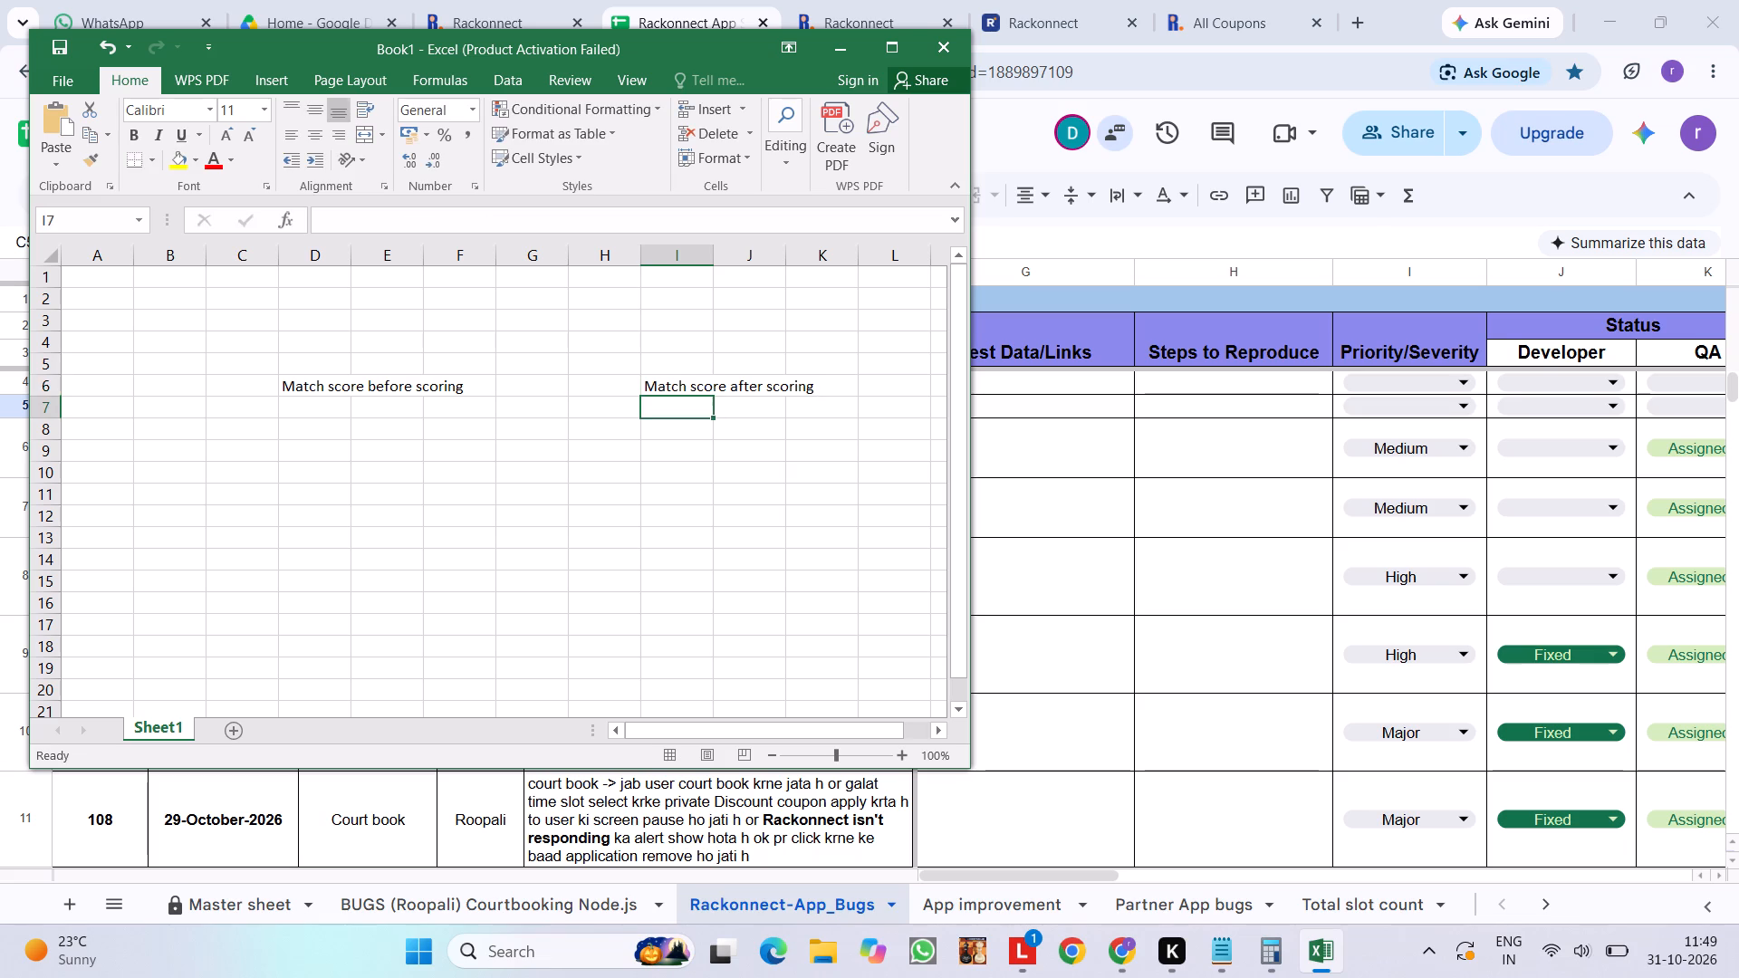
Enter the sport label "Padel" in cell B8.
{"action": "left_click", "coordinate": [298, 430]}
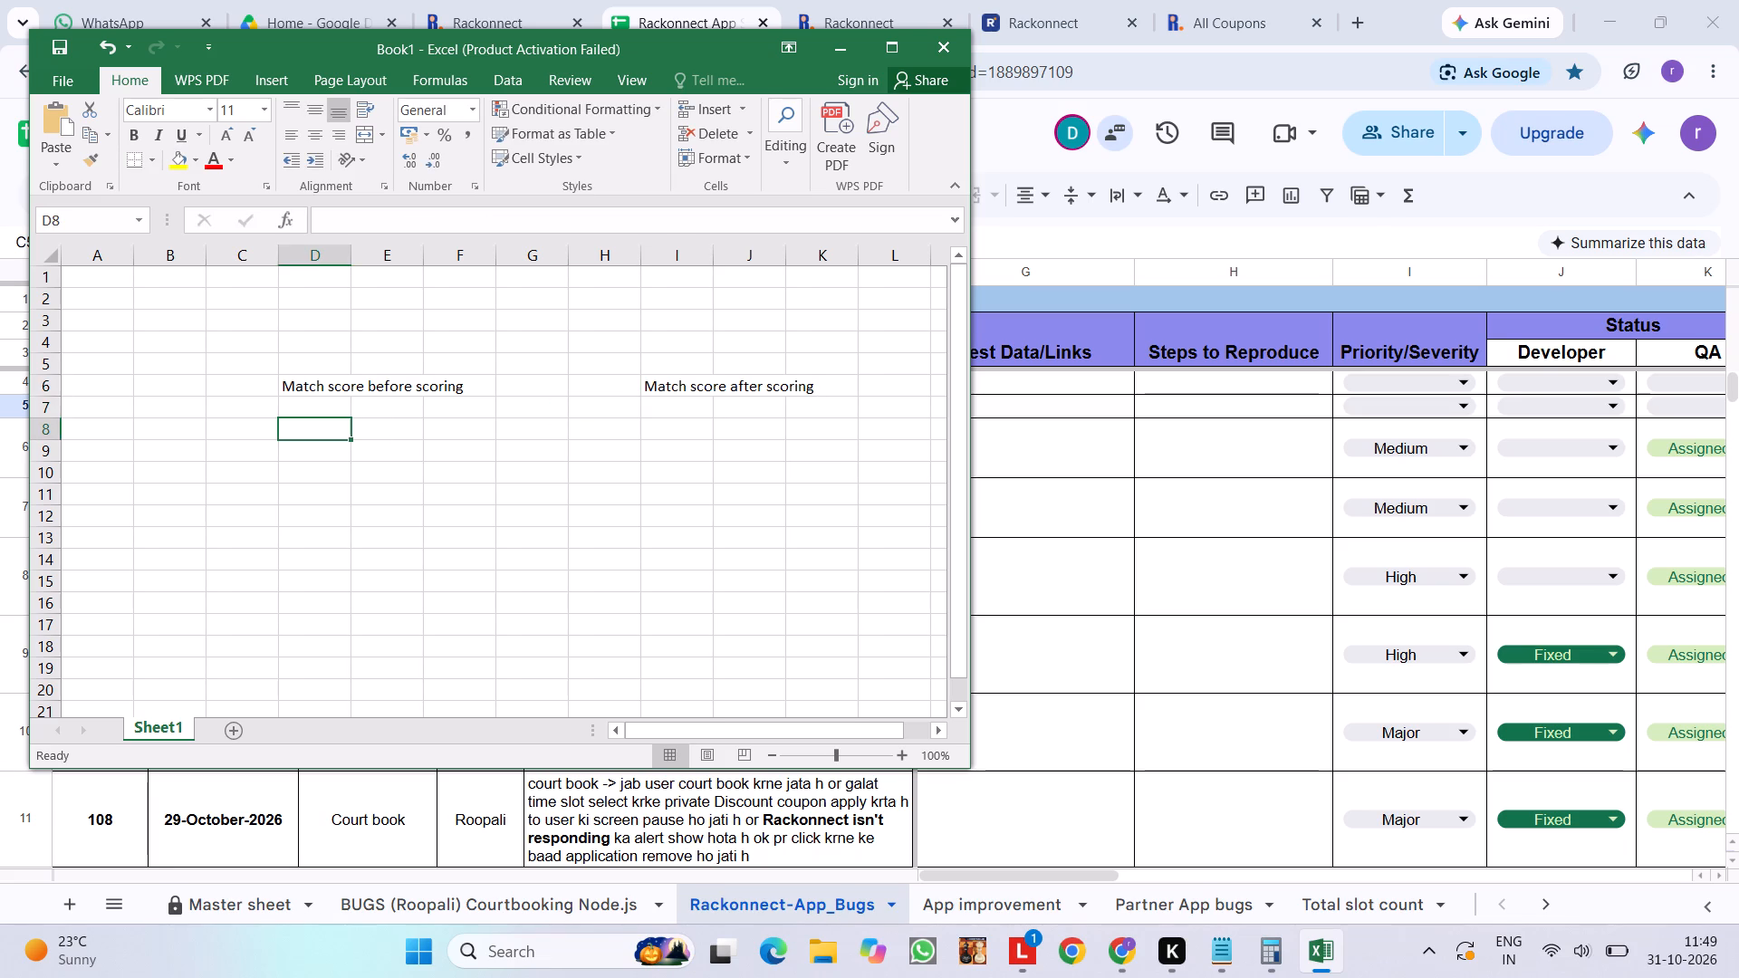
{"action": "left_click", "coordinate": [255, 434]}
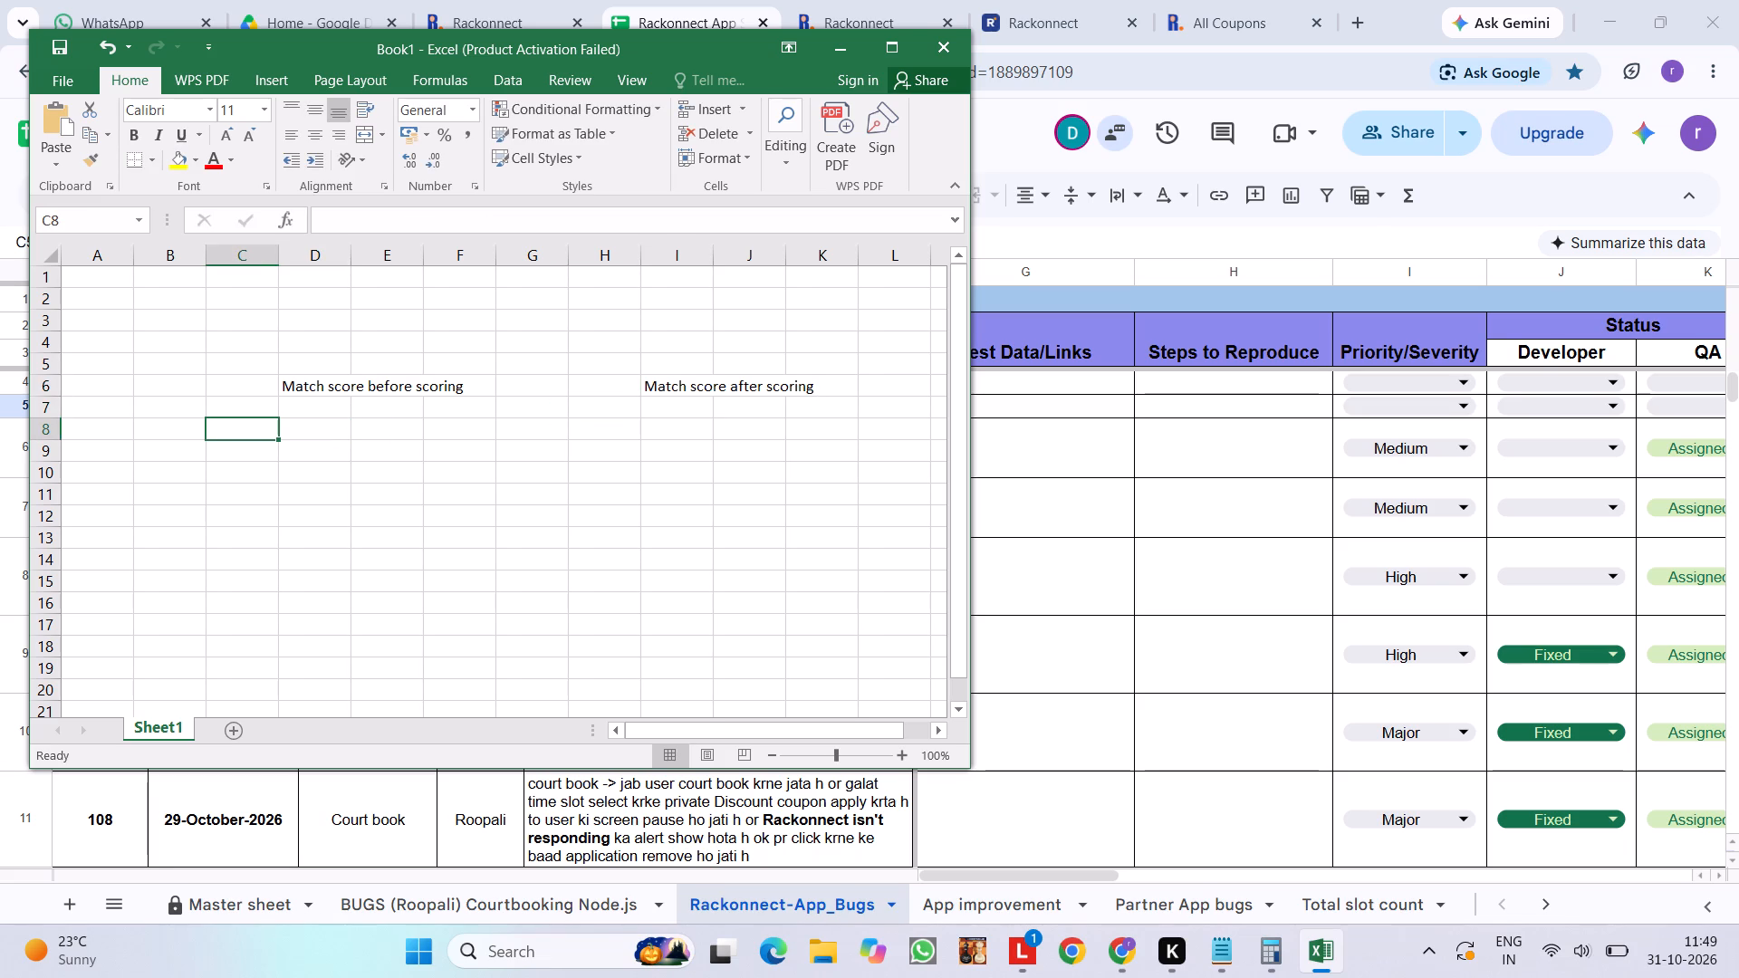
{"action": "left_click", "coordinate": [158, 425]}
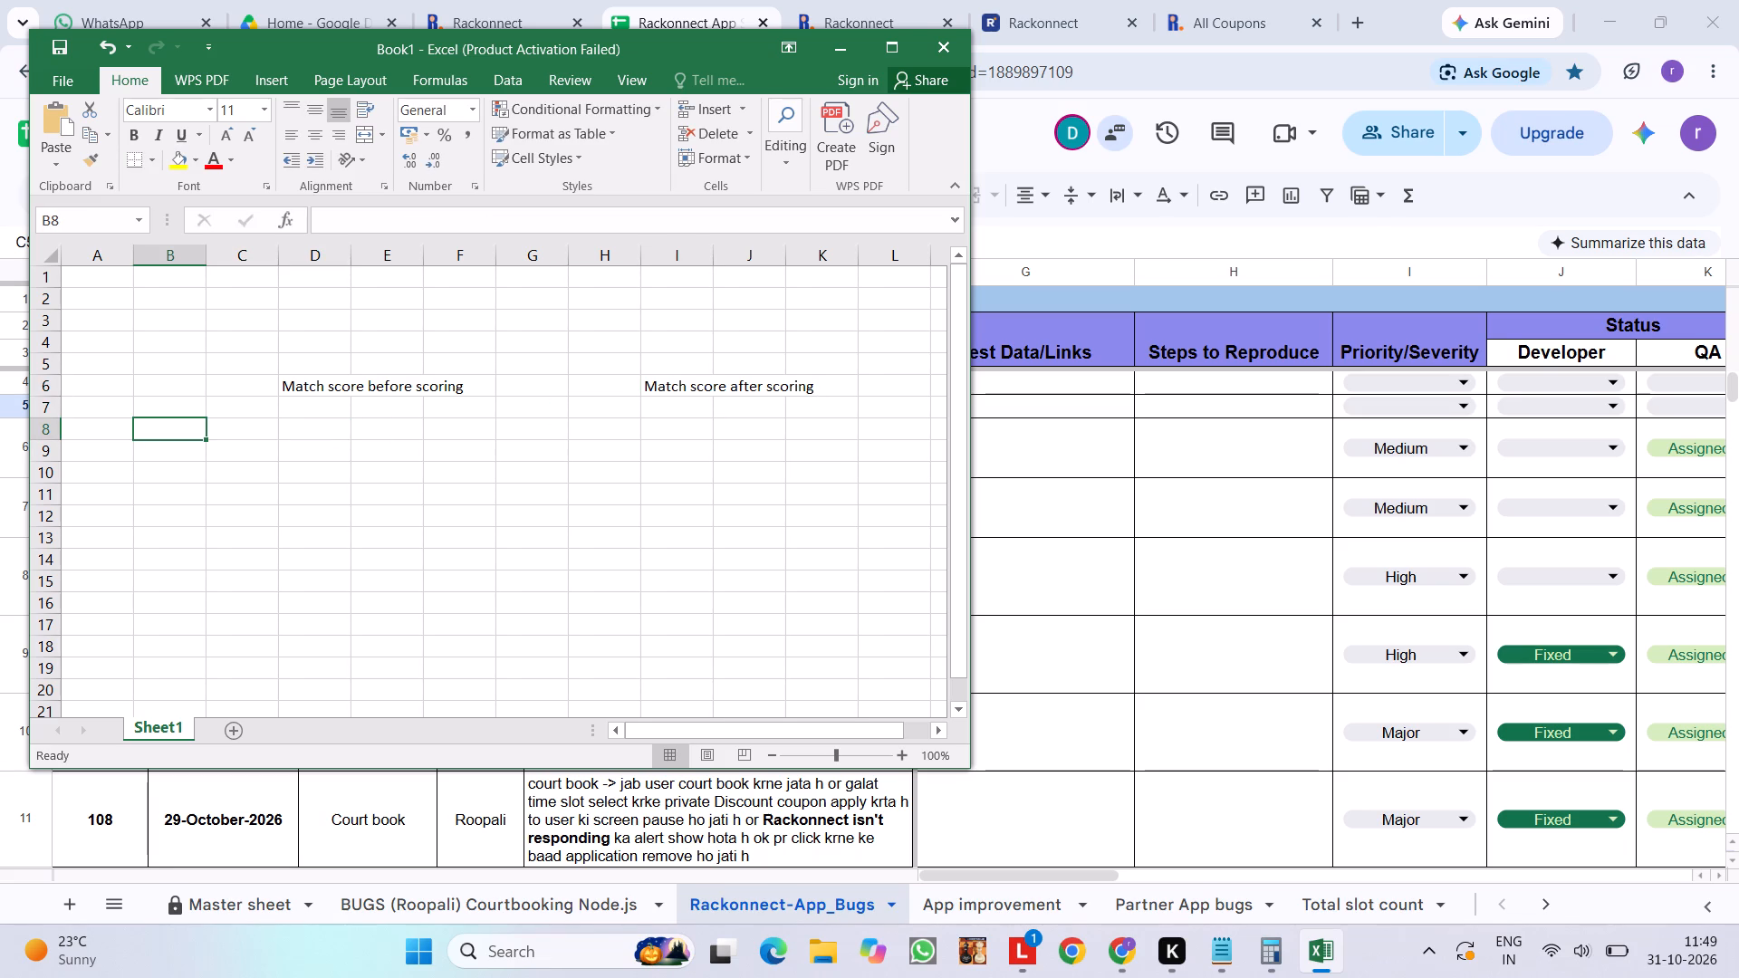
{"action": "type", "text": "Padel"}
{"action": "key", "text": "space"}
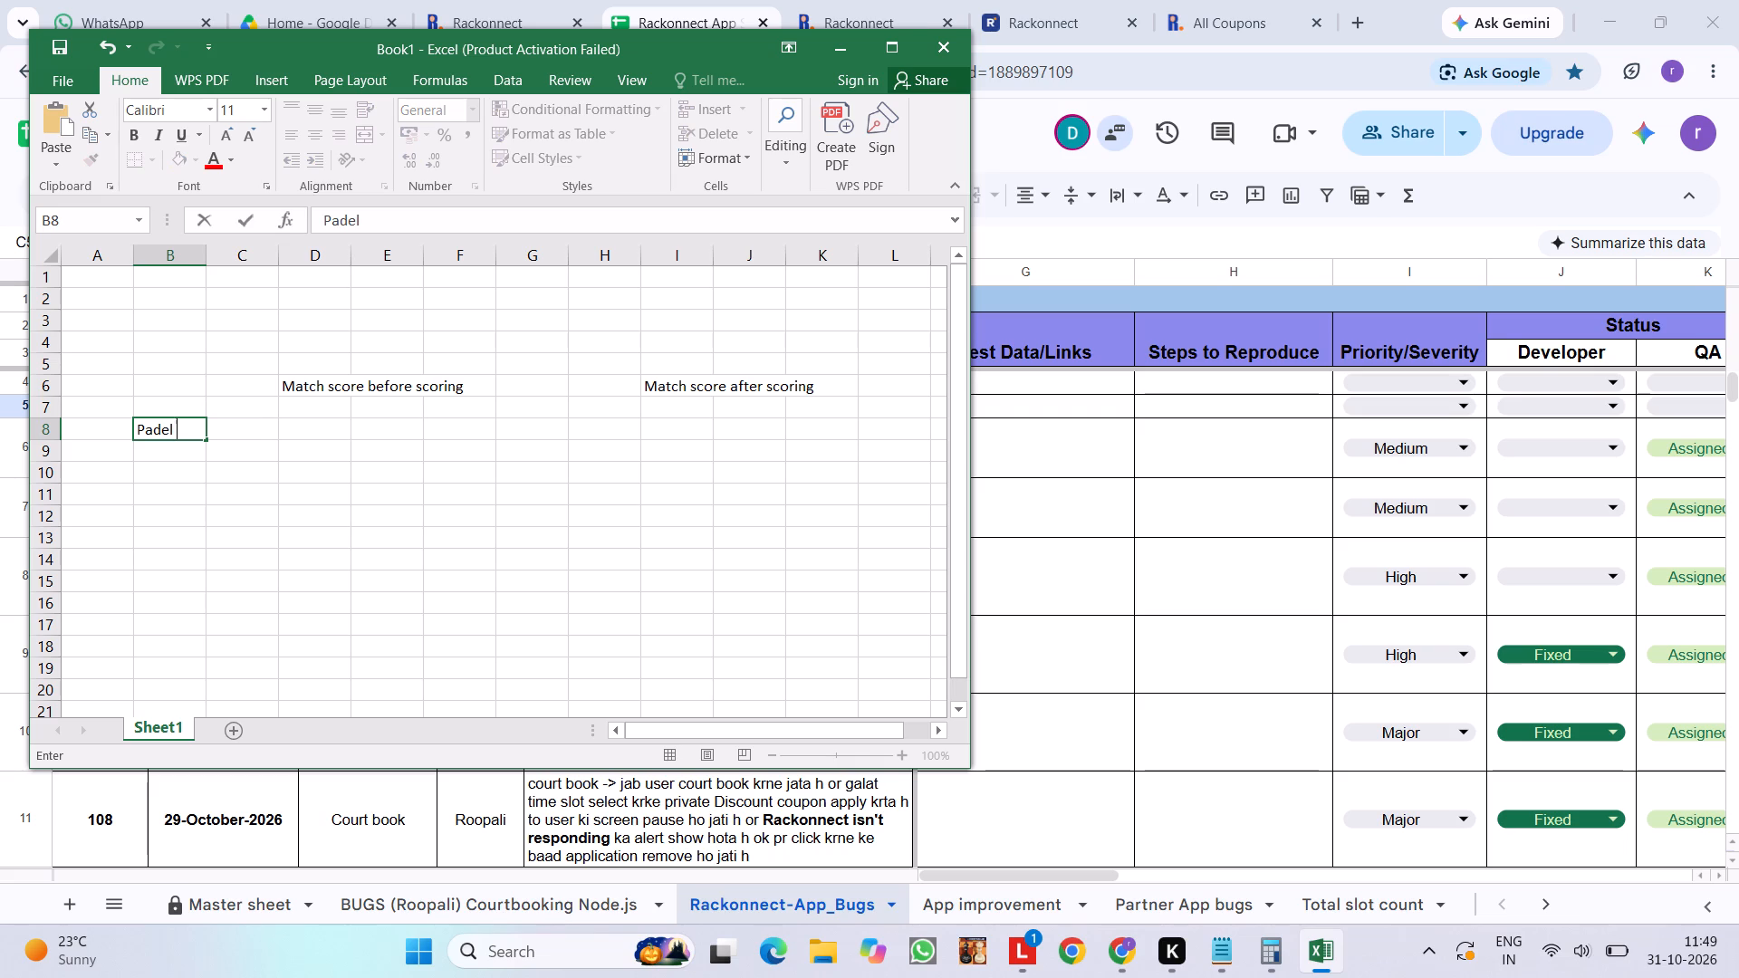
Enter the label "Game" in cell D8, below the before-scoring heading.
{"action": "left_click", "coordinate": [298, 436]}
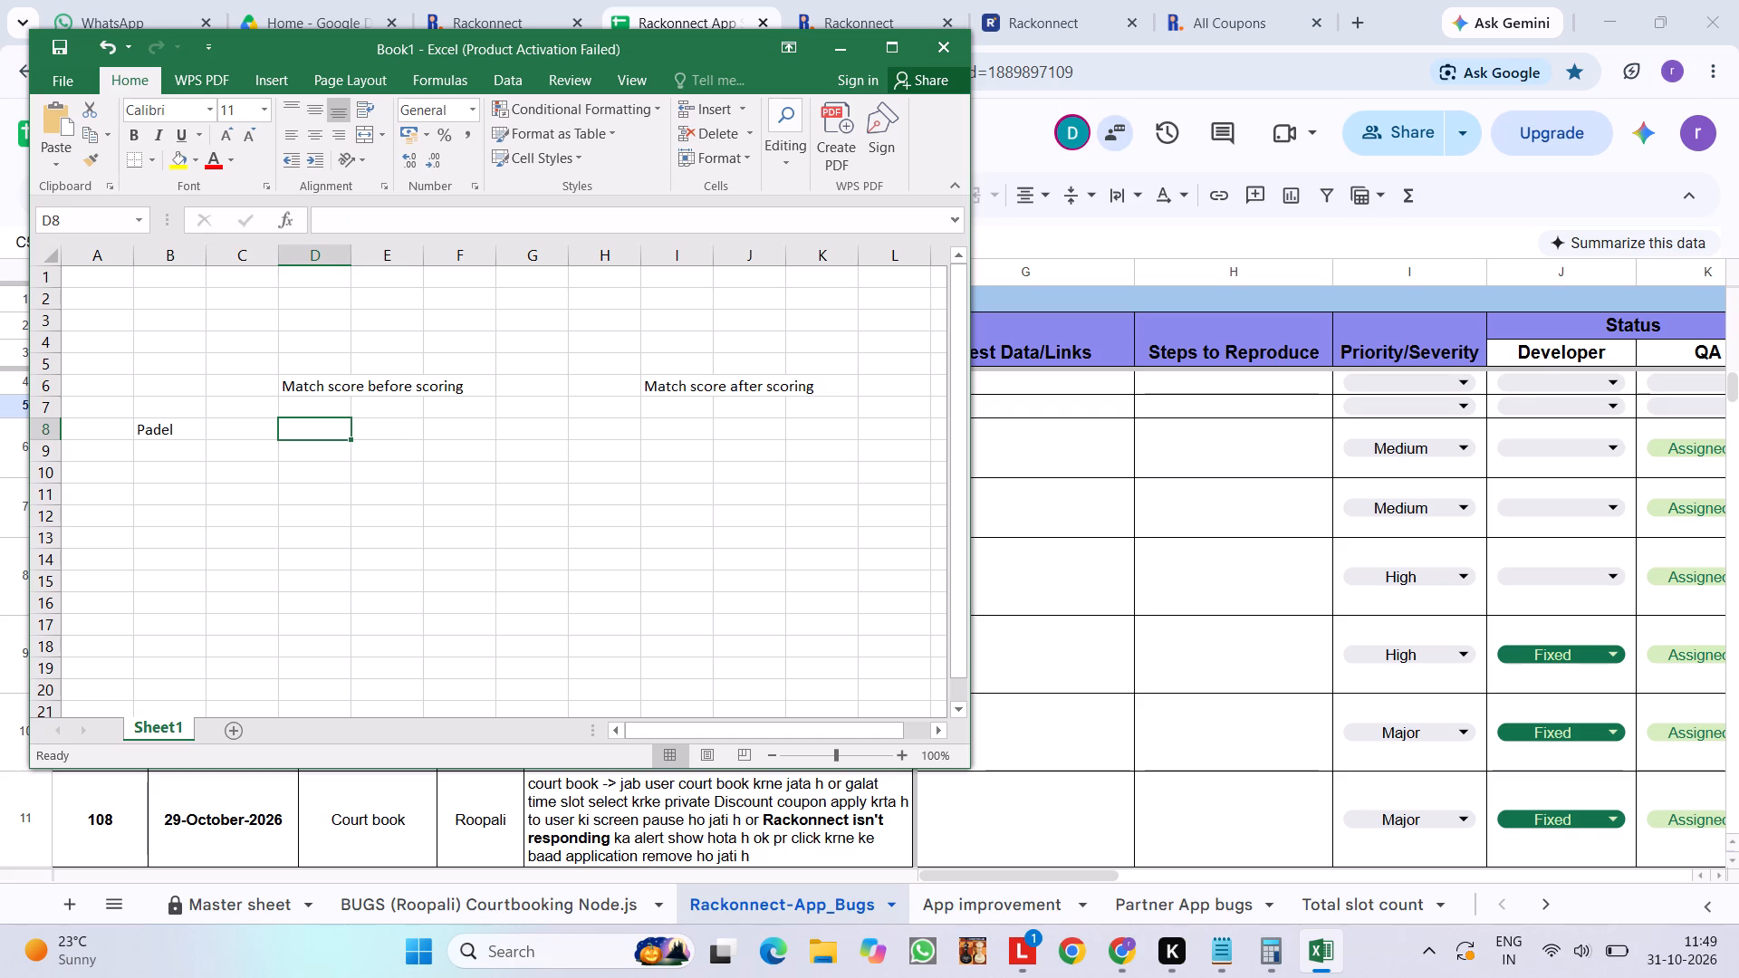
{"action": "type", "text": "Game"}
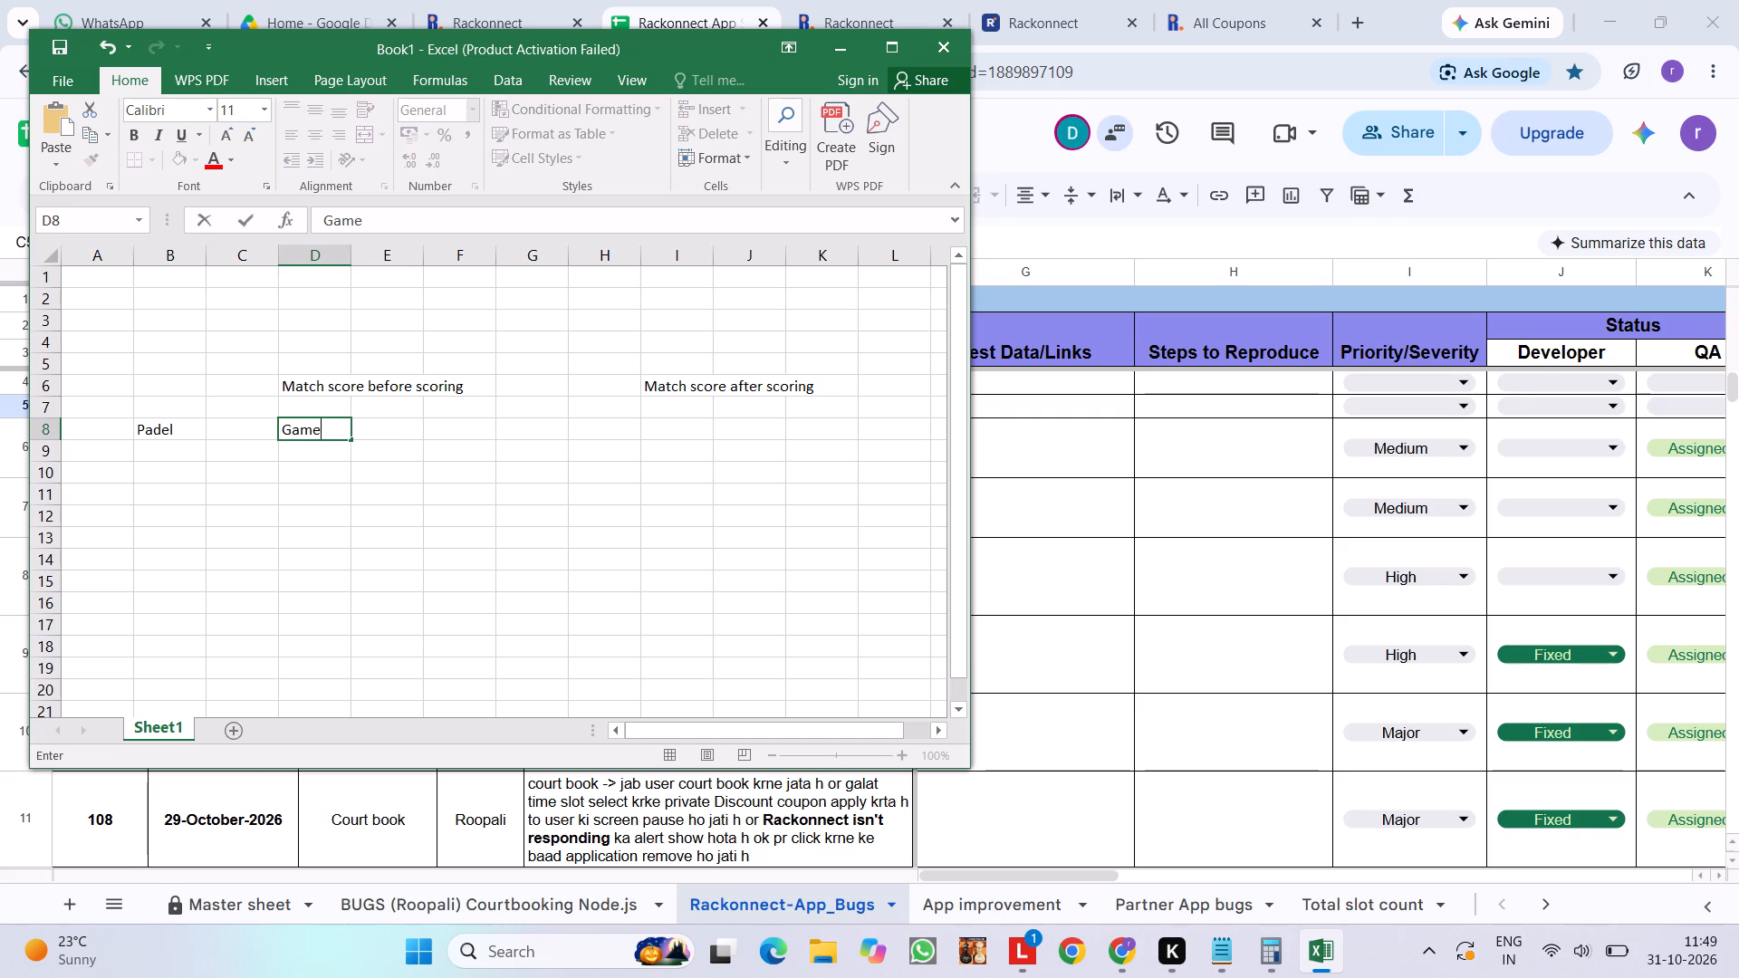
{"action": "key", "text": "space"}
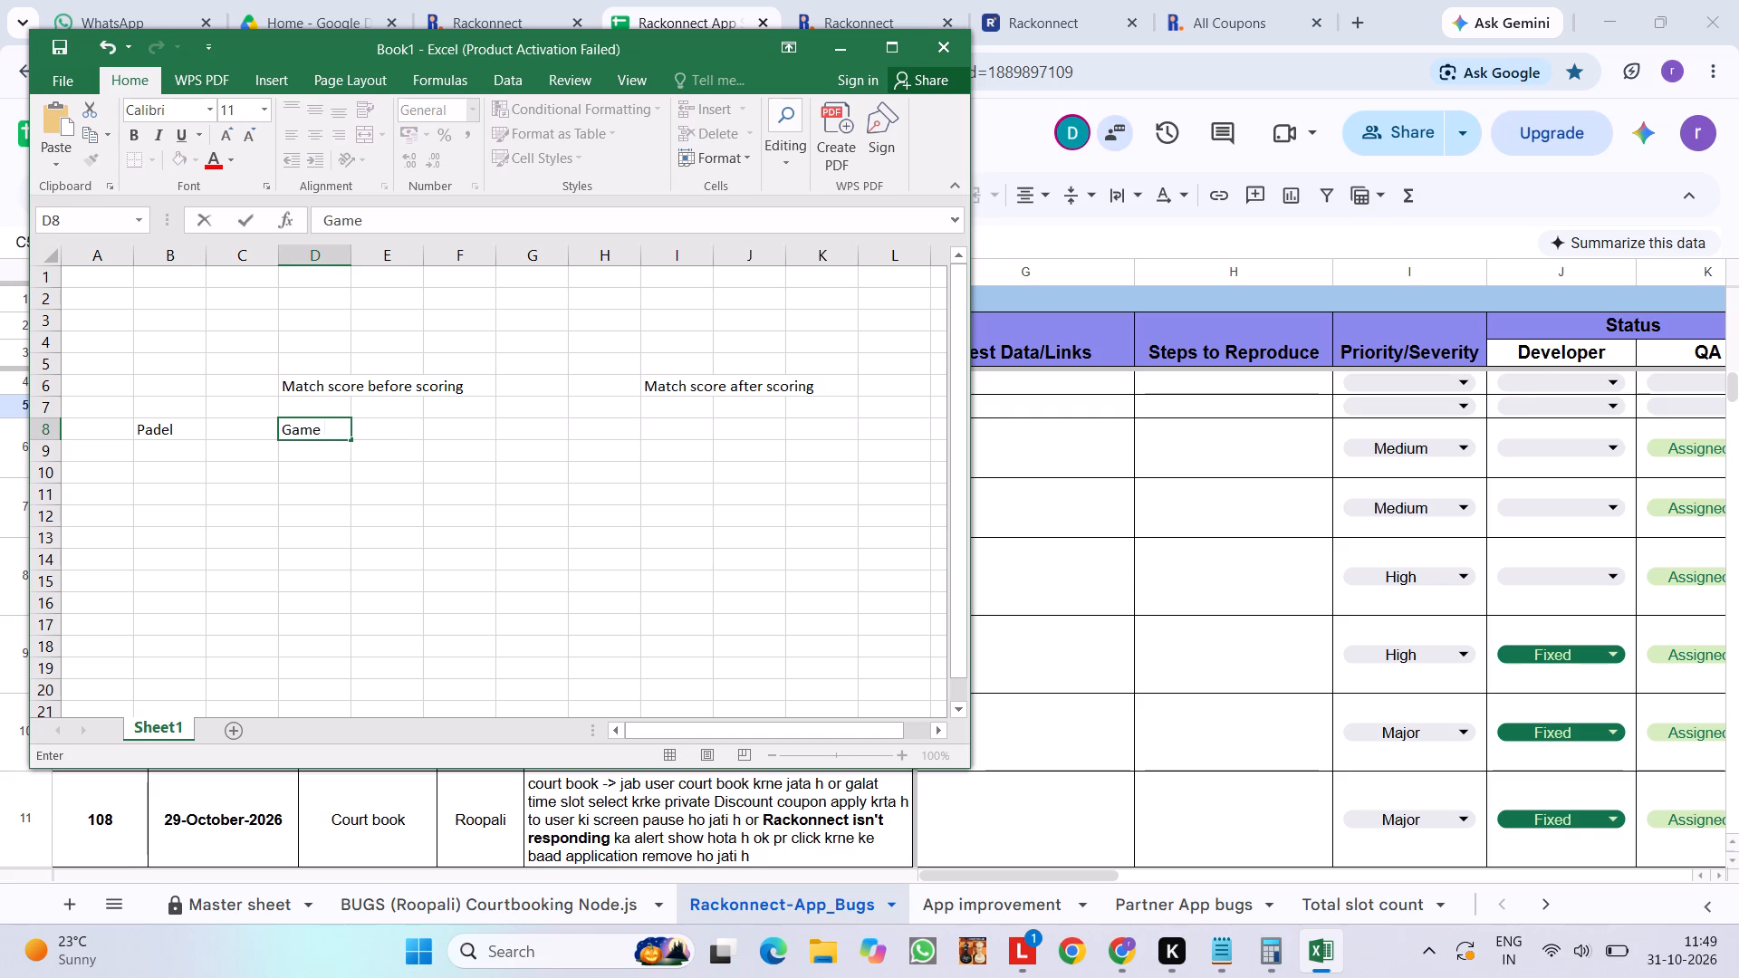
Move the sport label to column A by clearing cell B8 and entering "Padel" in cell A8.
{"action": "left_click", "coordinate": [178, 433]}
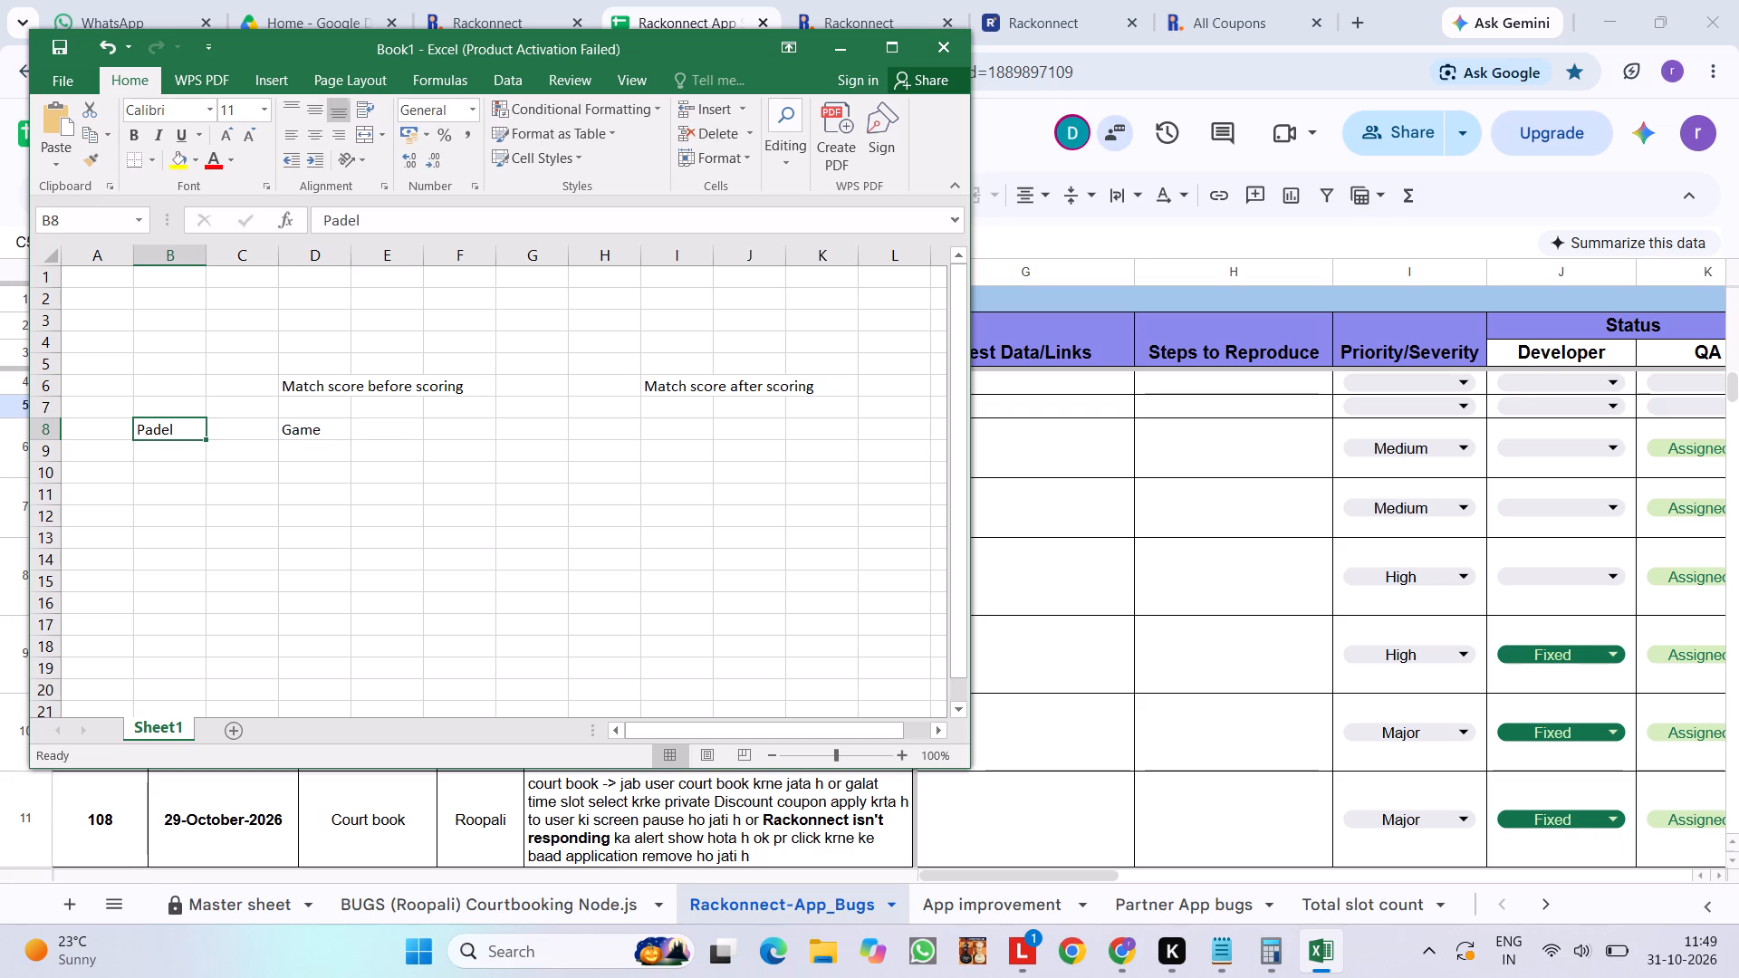
{"action": "key", "text": "BackSpace"}
{"action": "left_click", "coordinate": [96, 423]}
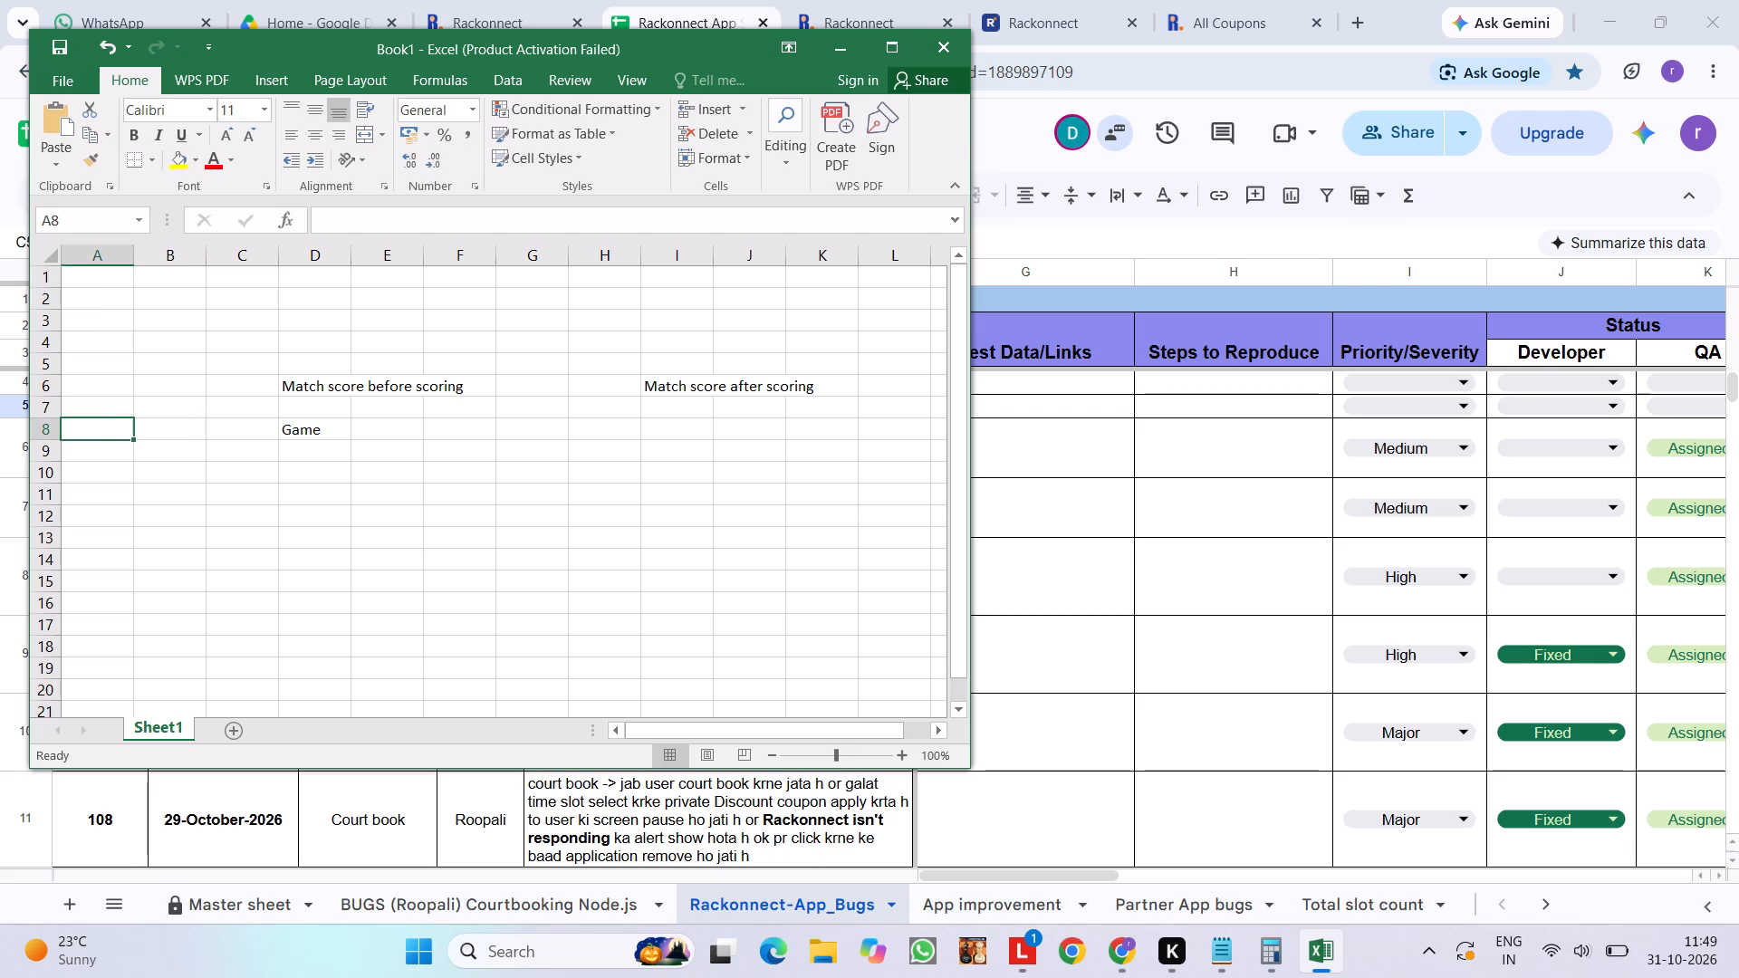
{"action": "type", "text": "Pade"}
{"action": "key", "text": "space"}
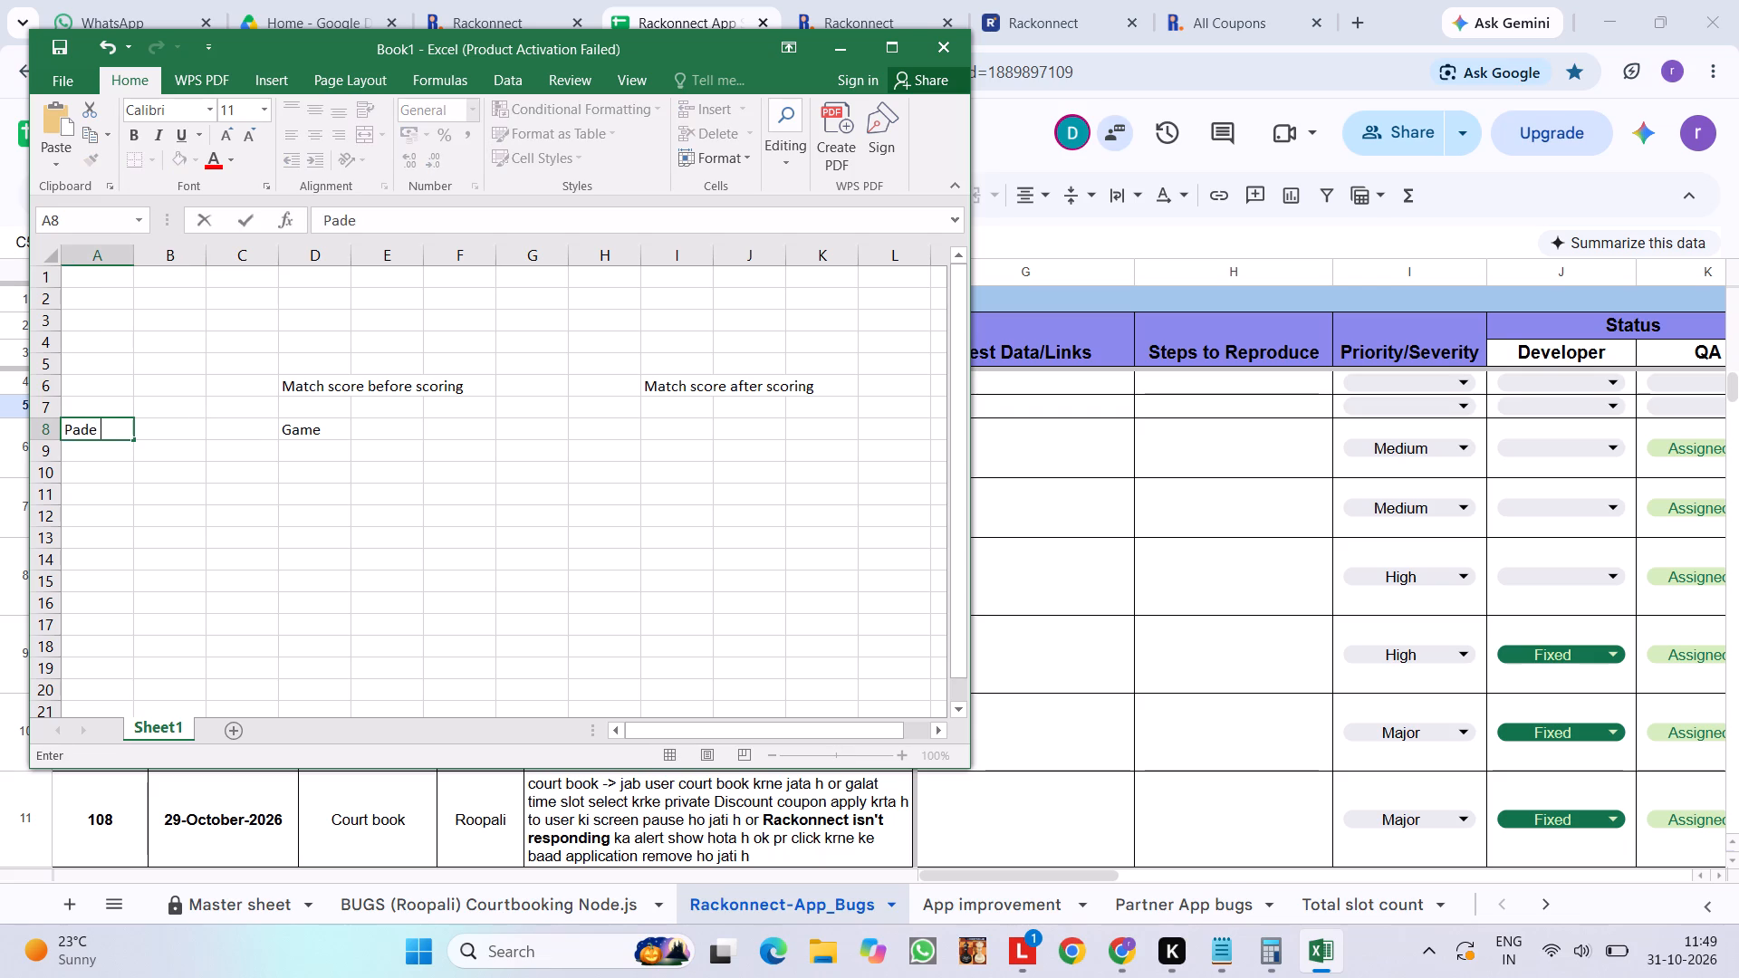
{"action": "key", "text": "BackSpace"}
{"action": "type", "text": "l"}
{"action": "key", "text": "space"}
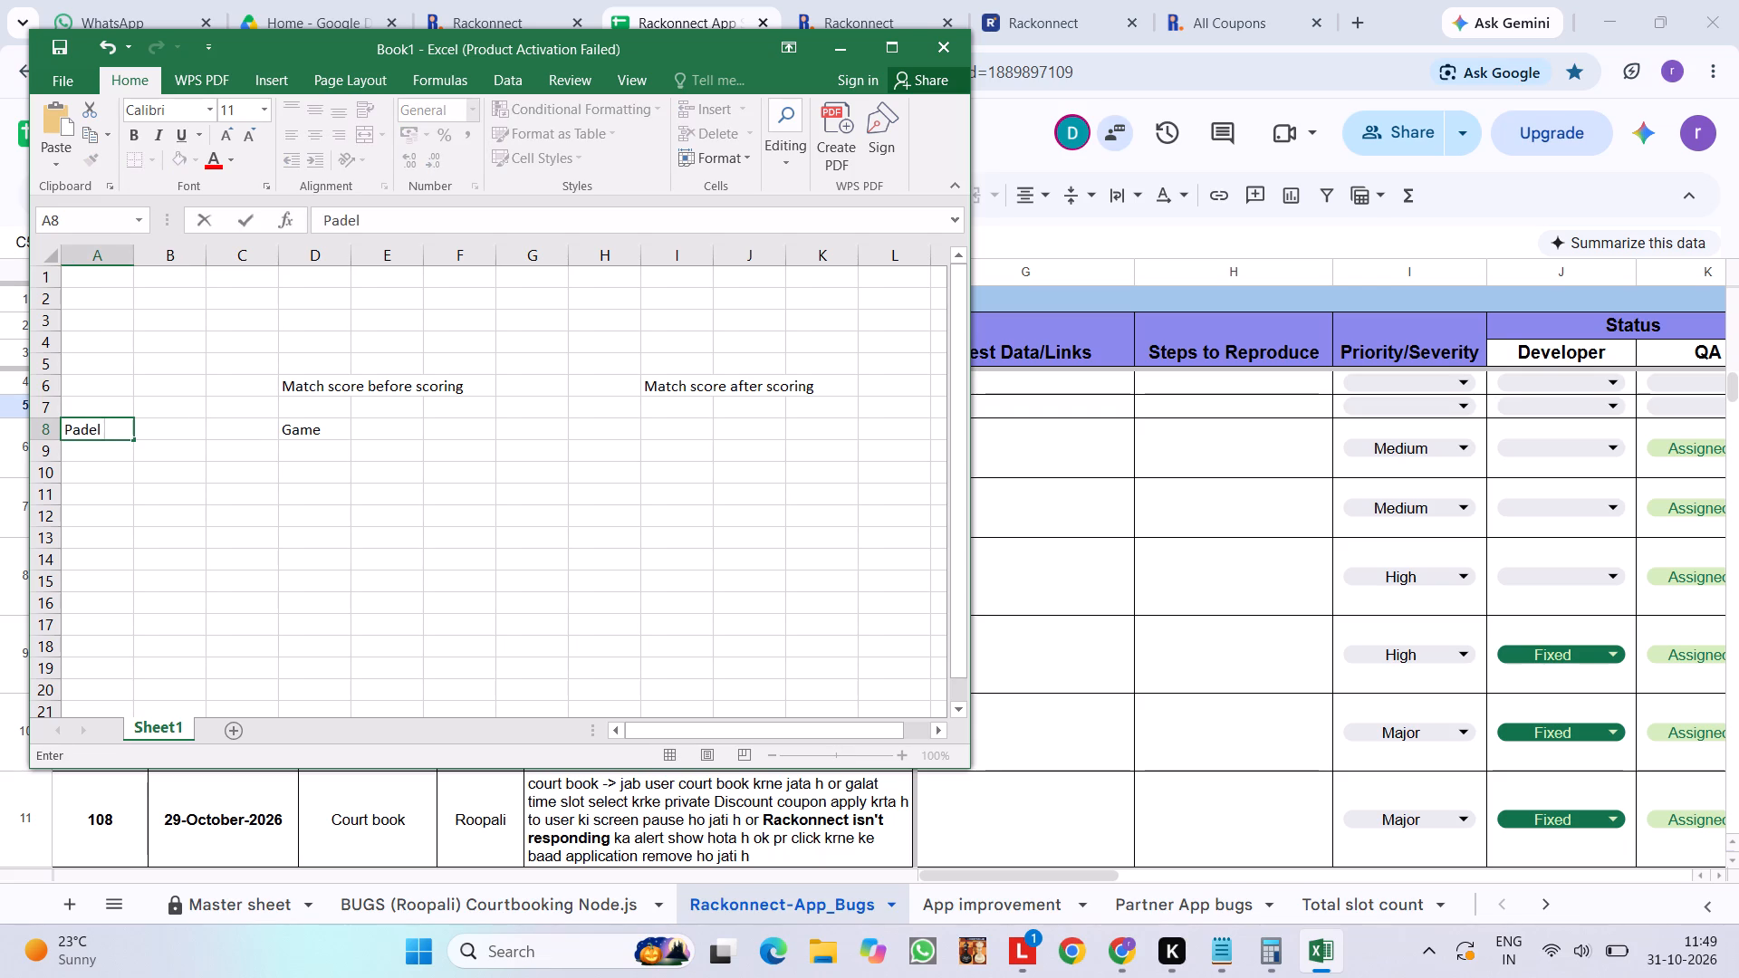
Enter the label "Test payment" in cell B8, next to the Padel label.
{"action": "left_click", "coordinate": [166, 434]}
{"action": "type", "text": "TEST"}
{"action": "key", "text": "space"}
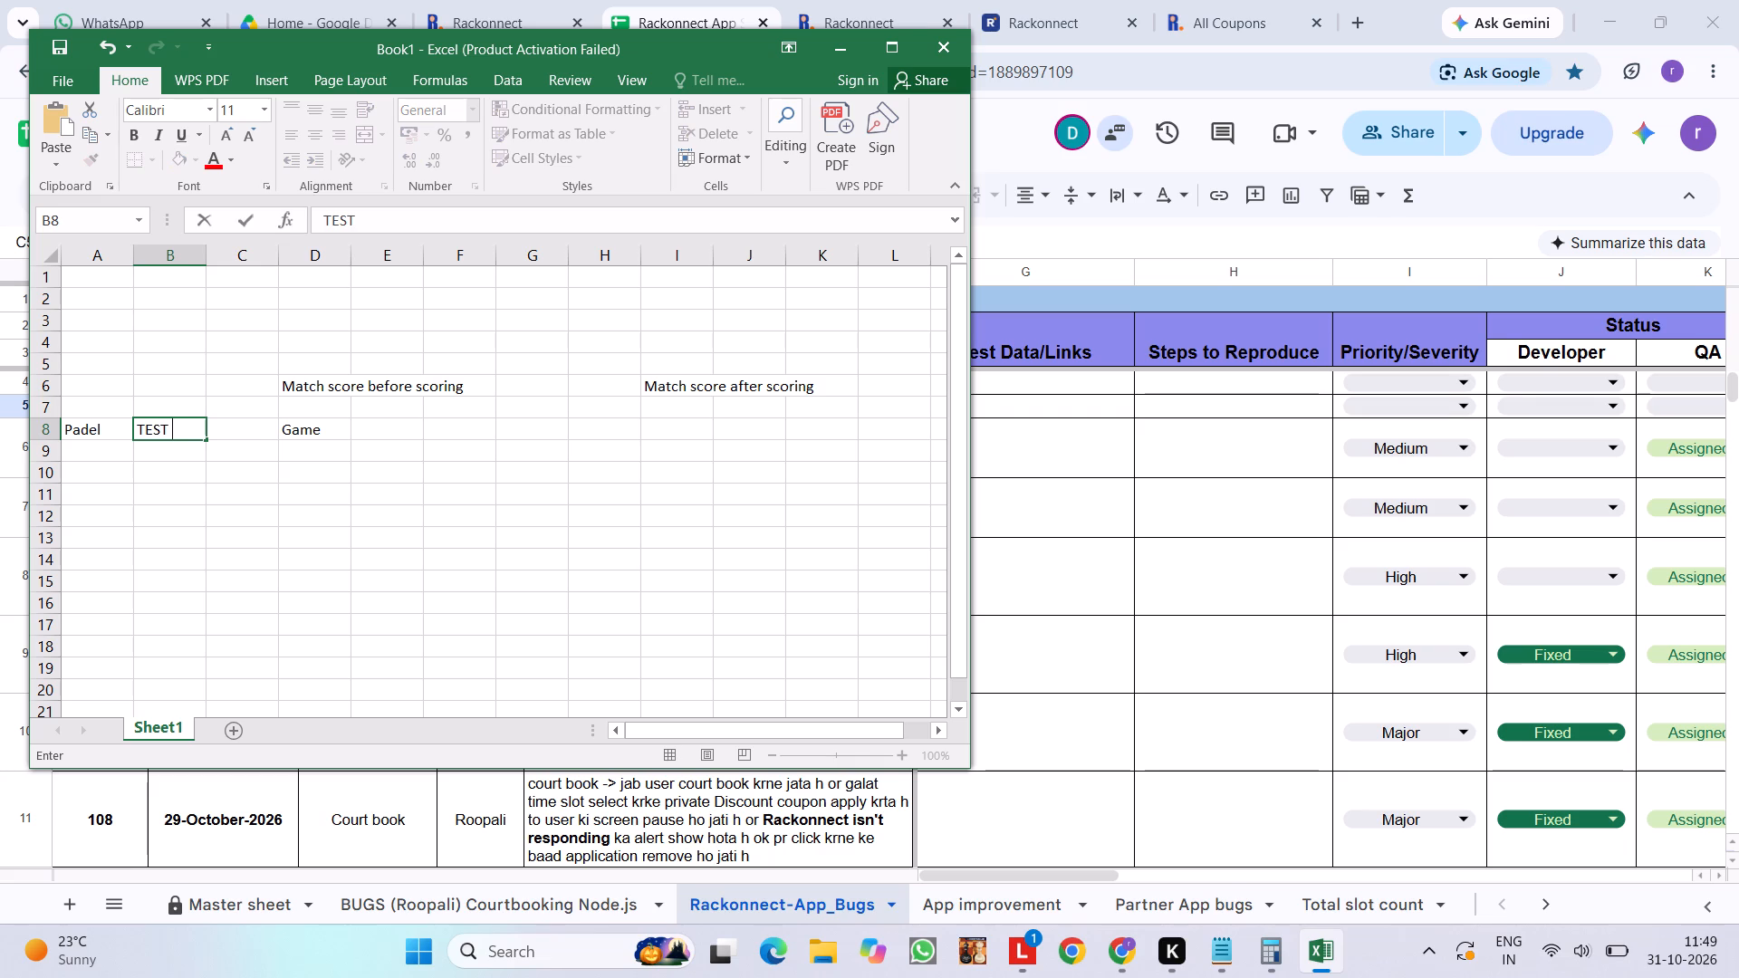
{"action": "key", "text": "BackSpace"}
{"action": "key", "text": "BackSpace"}
{"action": "key", "text": "BackSpace"}
{"action": "key", "text": "BackSpace"}
{"action": "type", "text": "est"}
{"action": "key", "text": "space"}
{"action": "type", "text": "payment"}
{"action": "key", "text": "space"}
Enter the labels "Sets" in cell D9 and "Matches" in cell D10, below the Game label.
{"action": "left_click", "coordinate": [314, 449]}
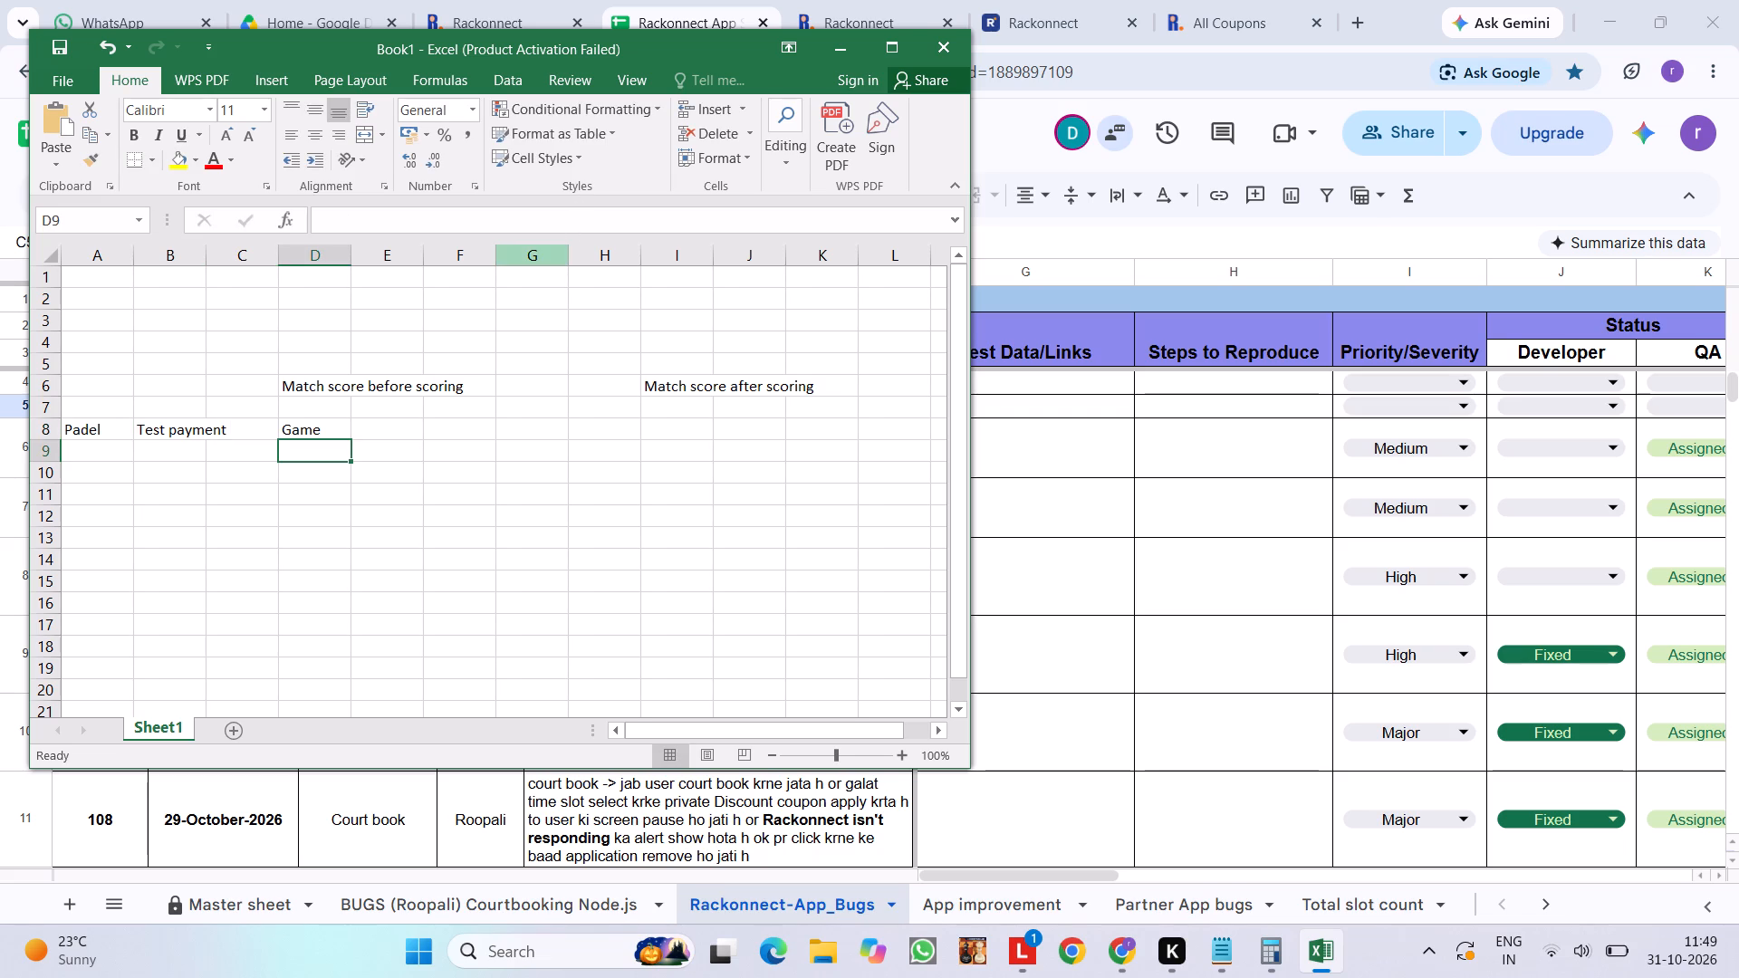
{"action": "type", "text": "Sets"}
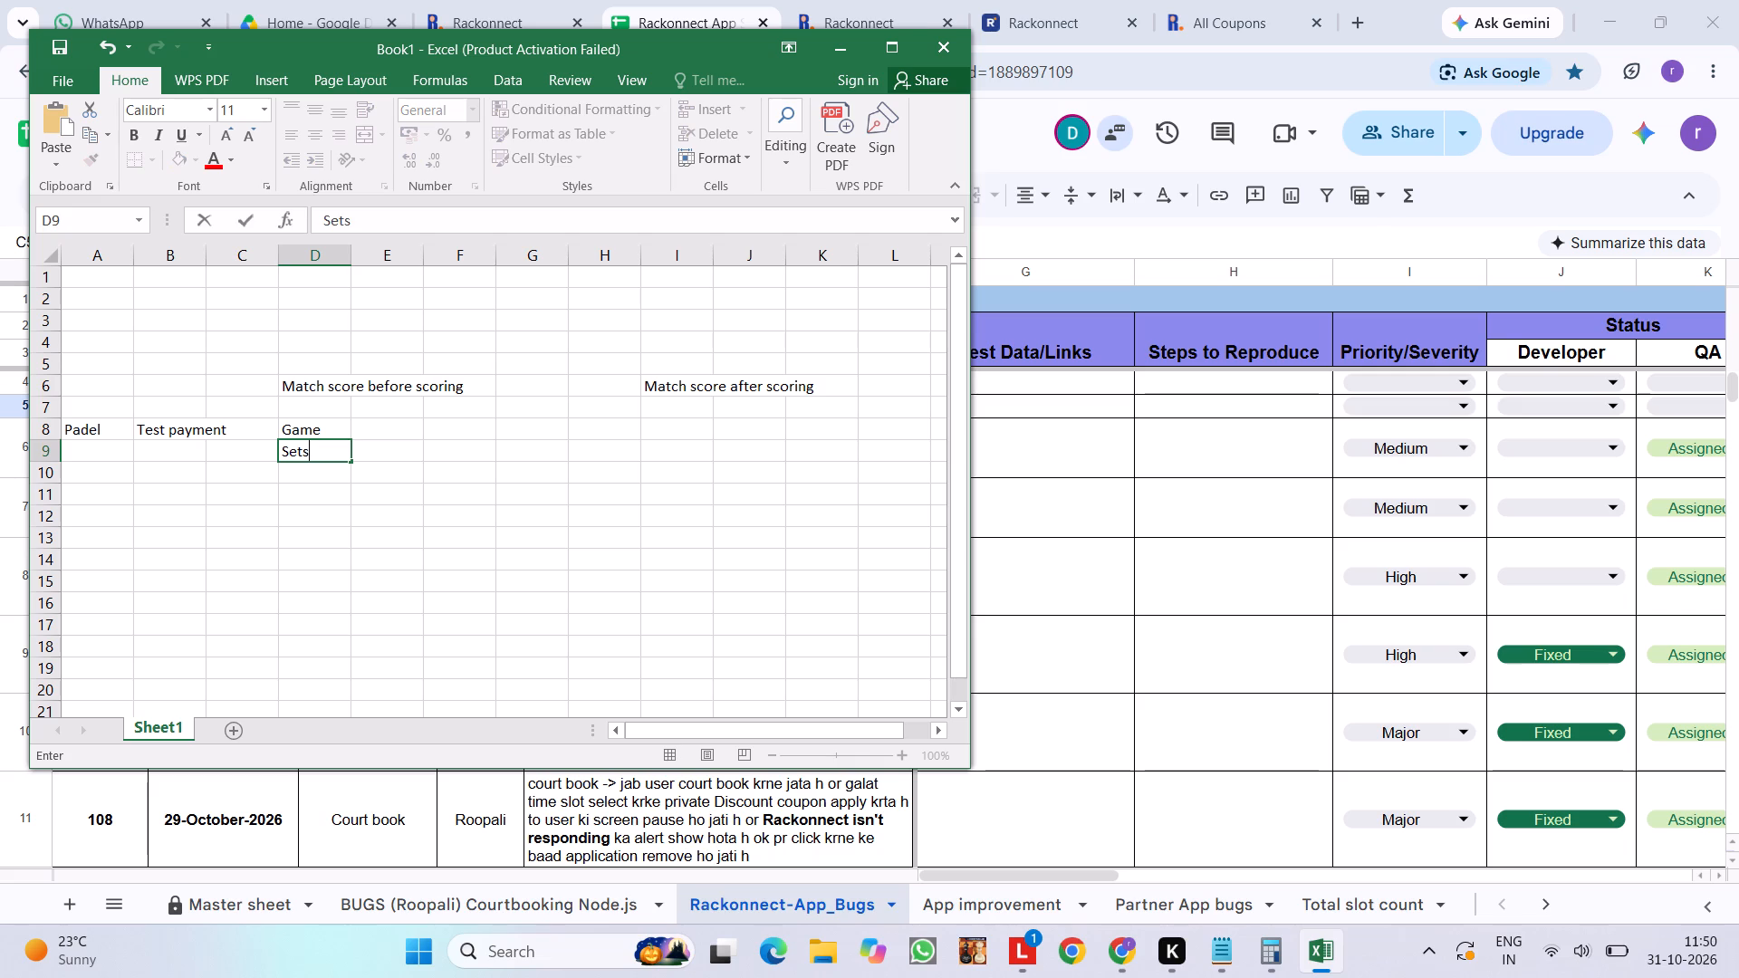
{"action": "key", "text": "Down"}
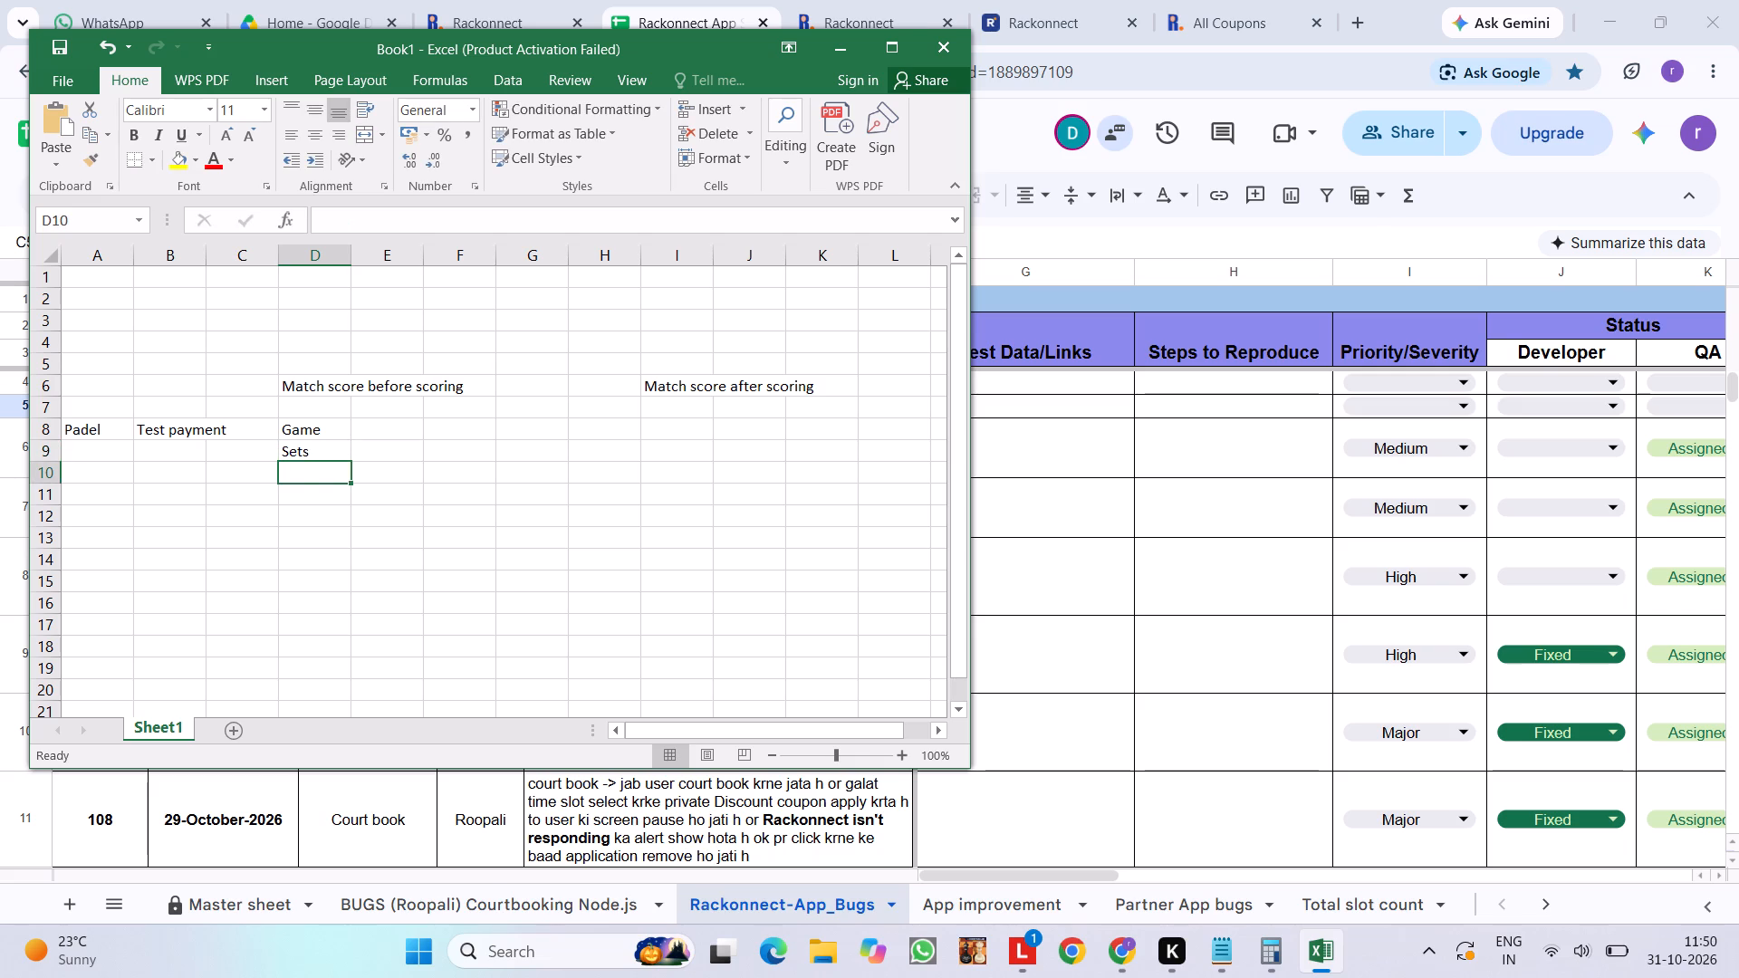
{"action": "type", "text": "Matcheds"}
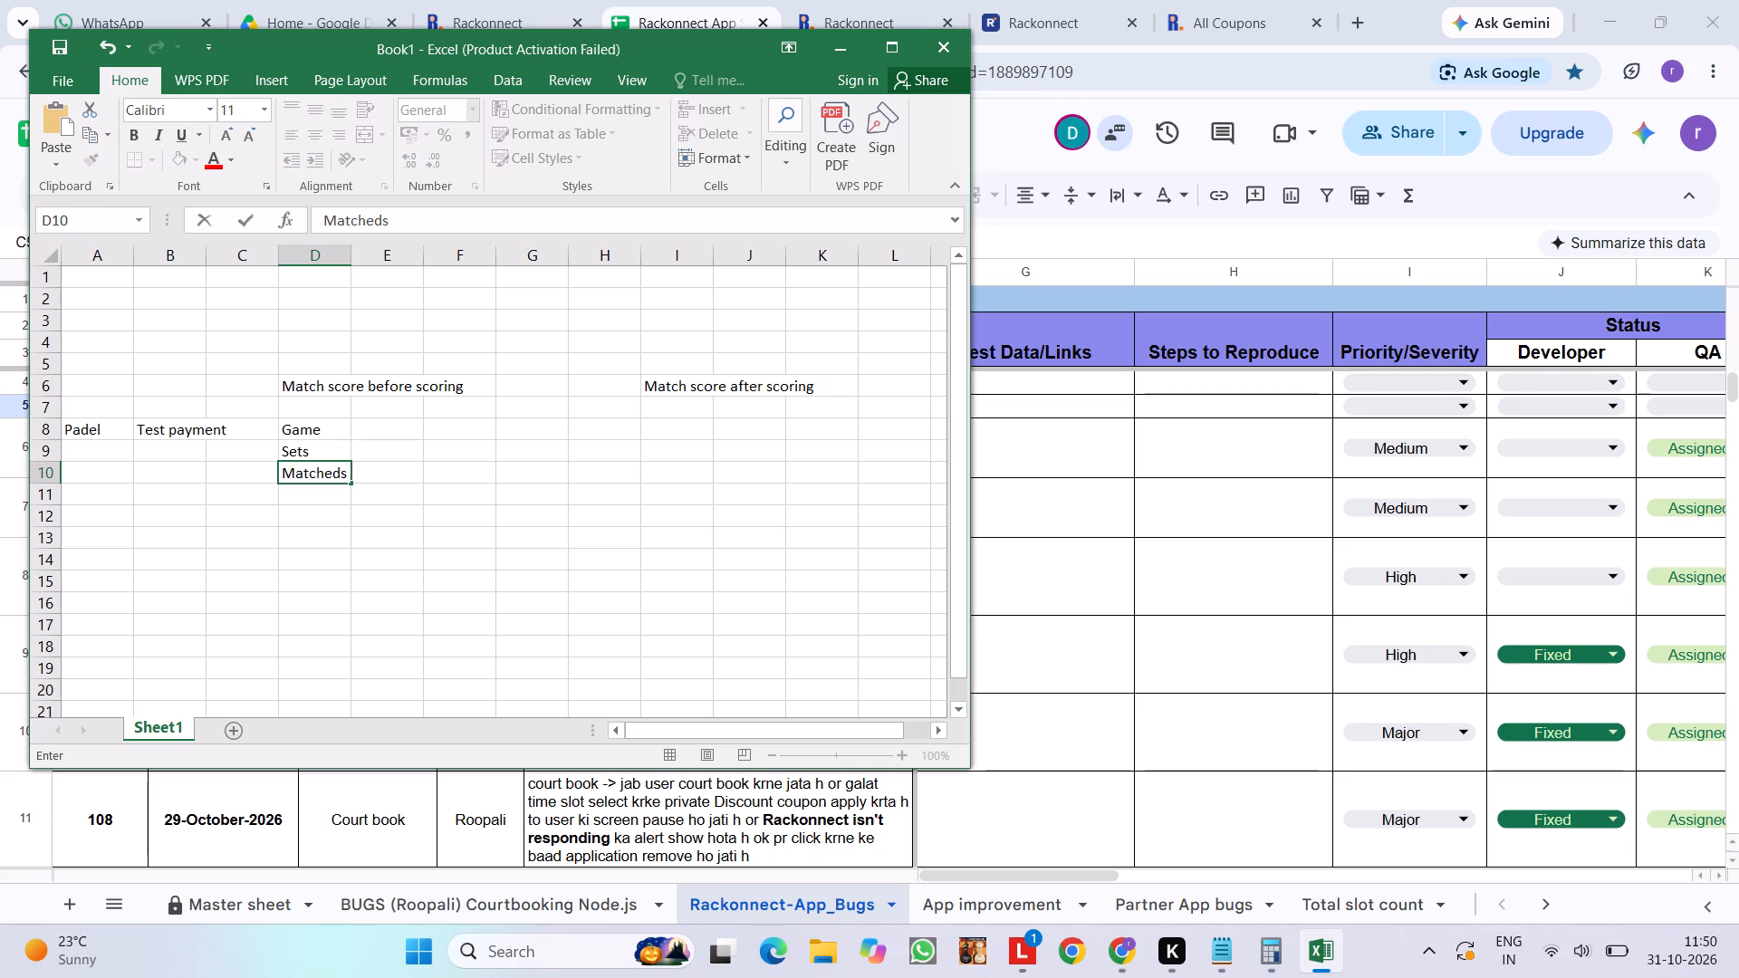
{"action": "key", "text": "BackSpace"}
{"action": "key", "text": "BackSpace"}
{"action": "key", "text": "s"}
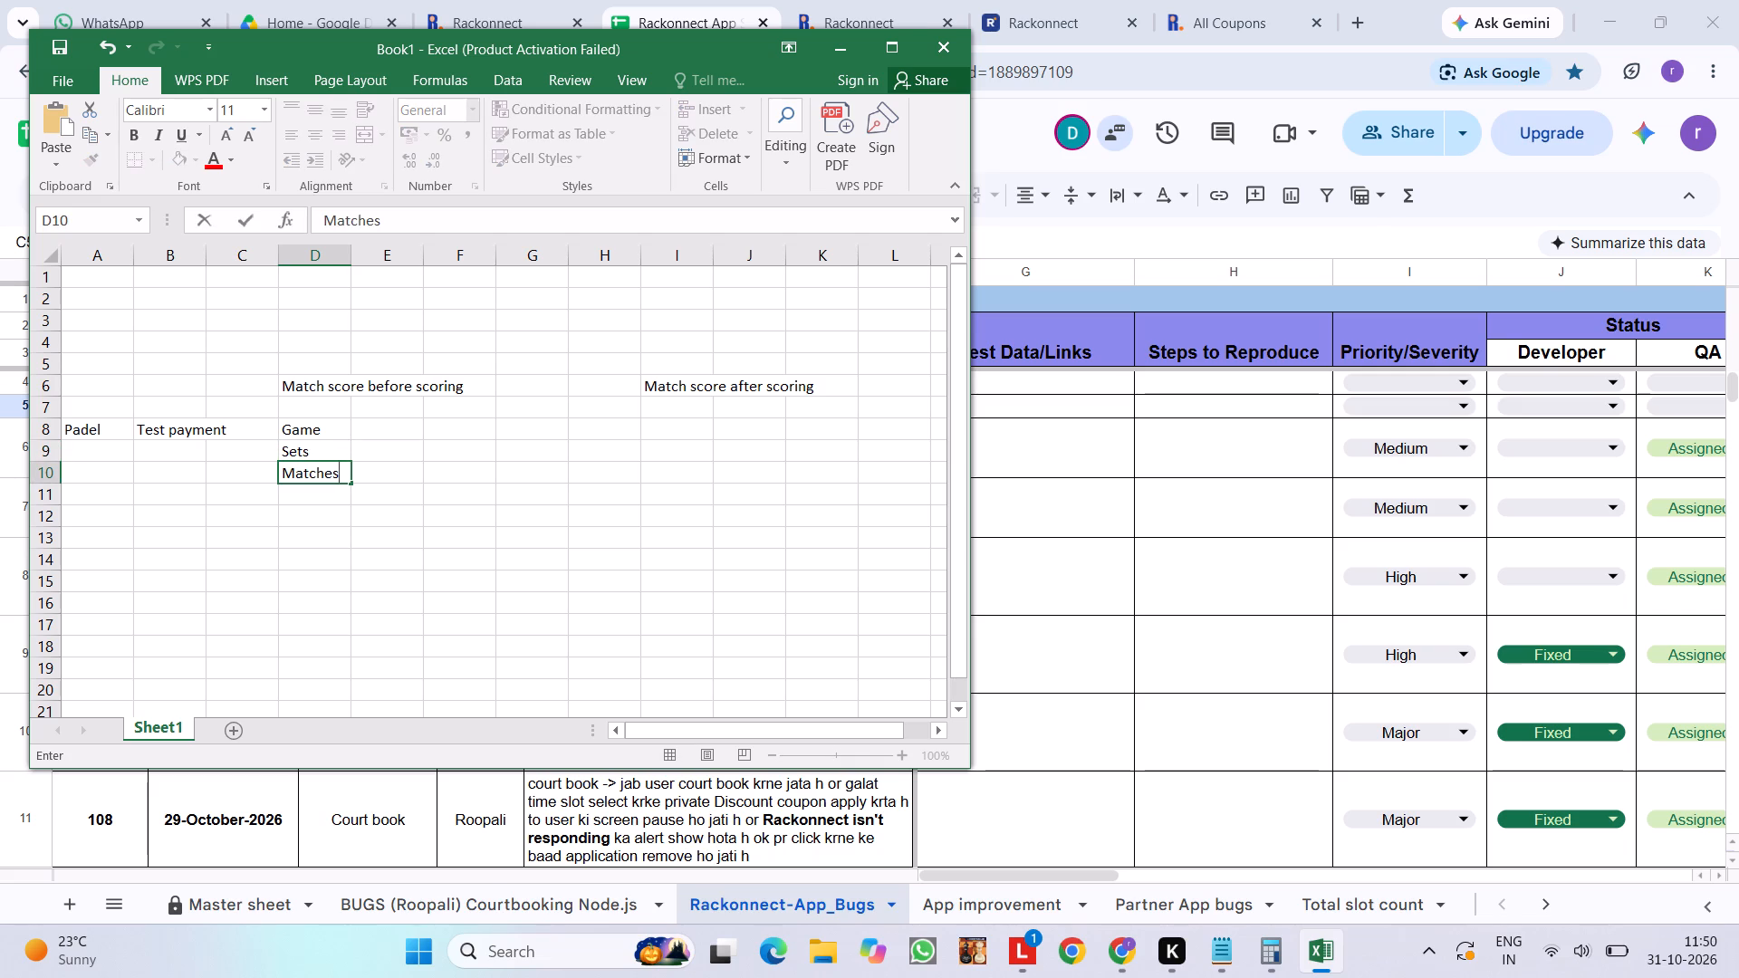
{"action": "left_click", "coordinate": [383, 483]}
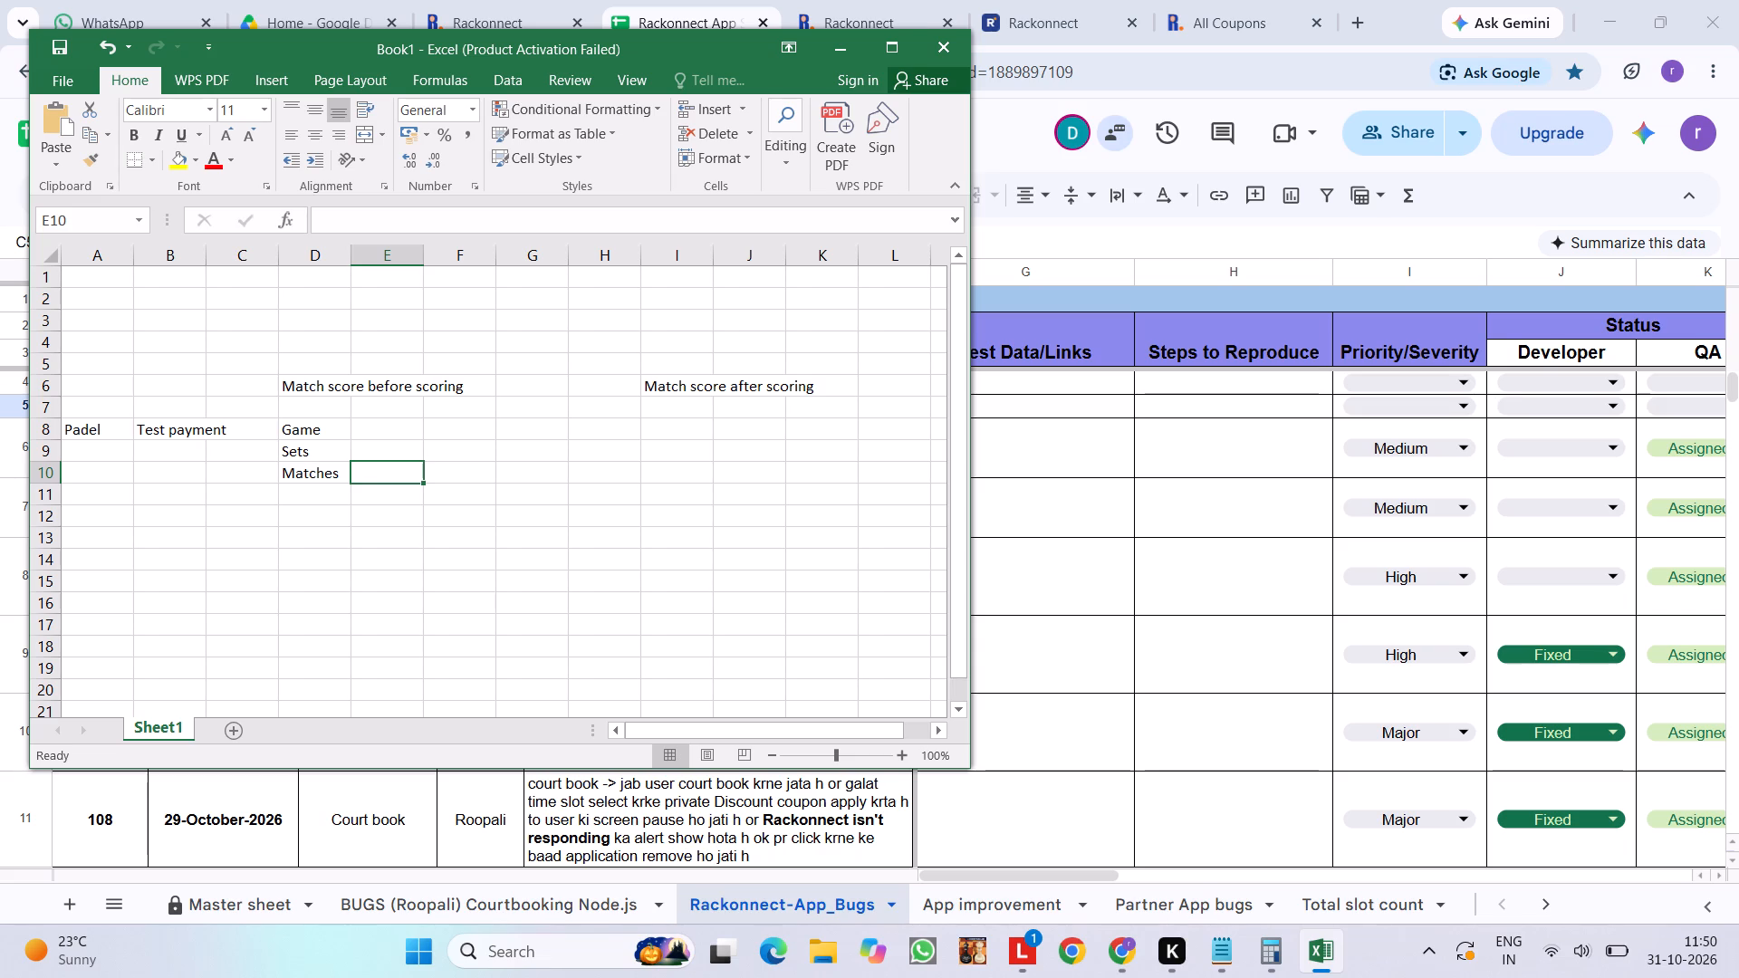
Insert a blank row at row 7, between the score headings and the Padel row.
{"action": "left_click", "coordinate": [54, 405]}
{"action": "right_click", "coordinate": [54, 405]}
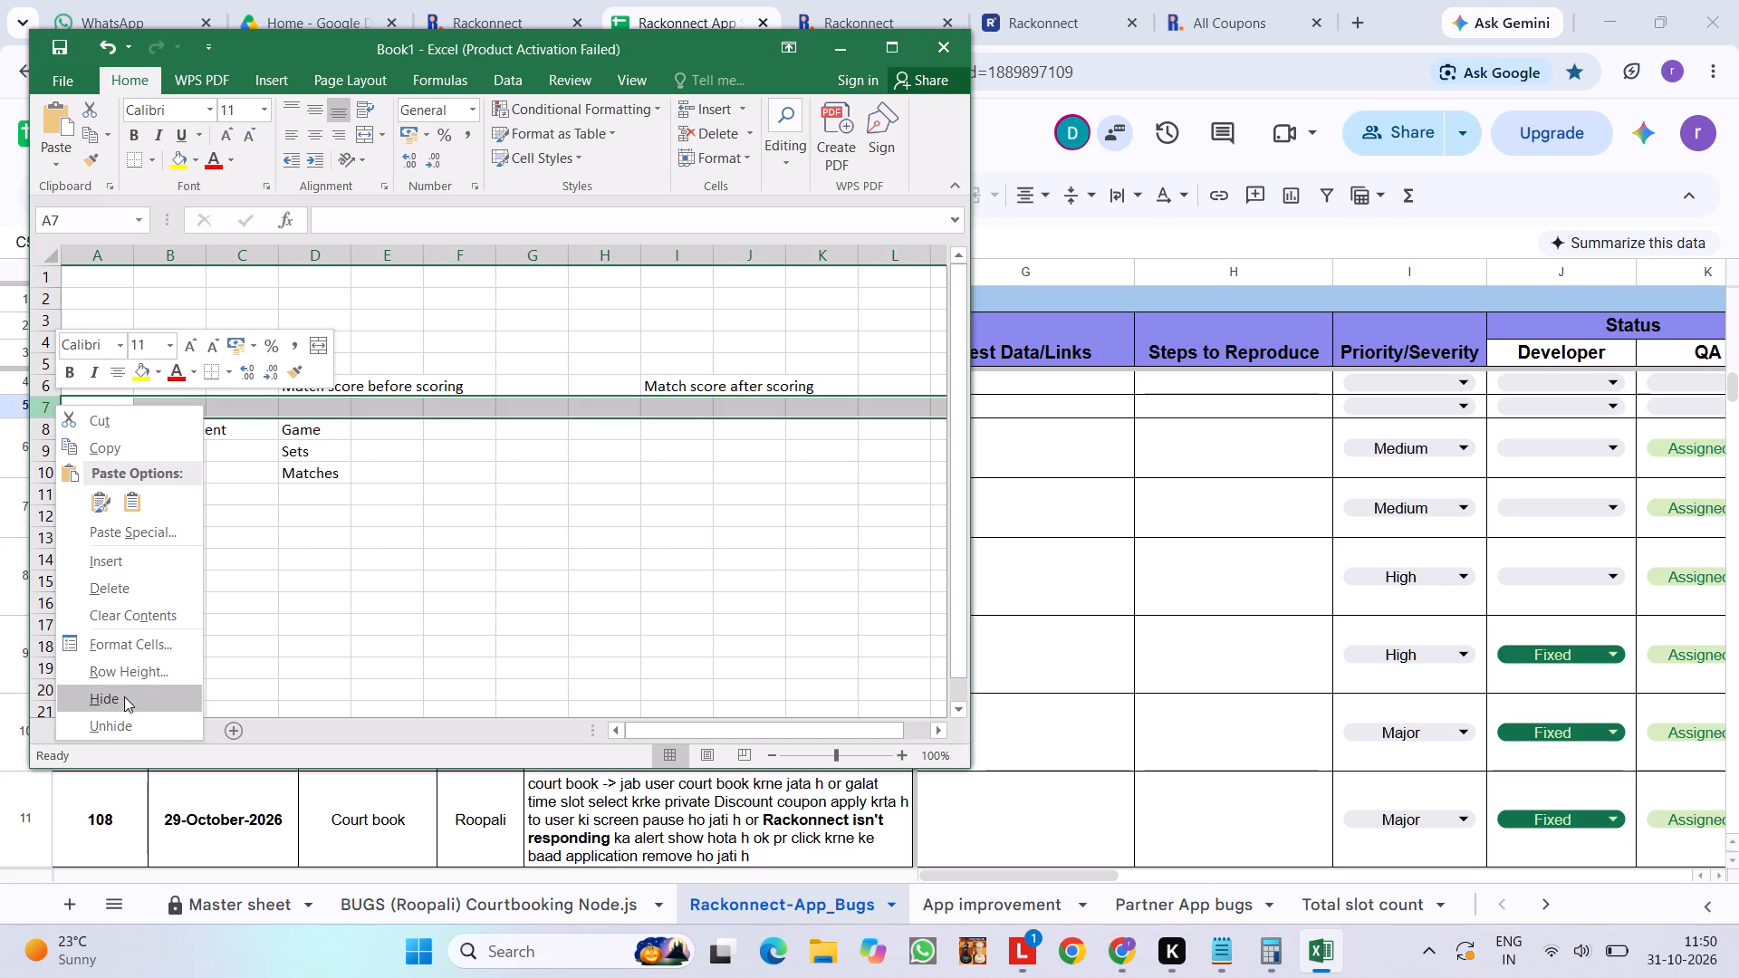
{"action": "left_click", "coordinate": [249, 513]}
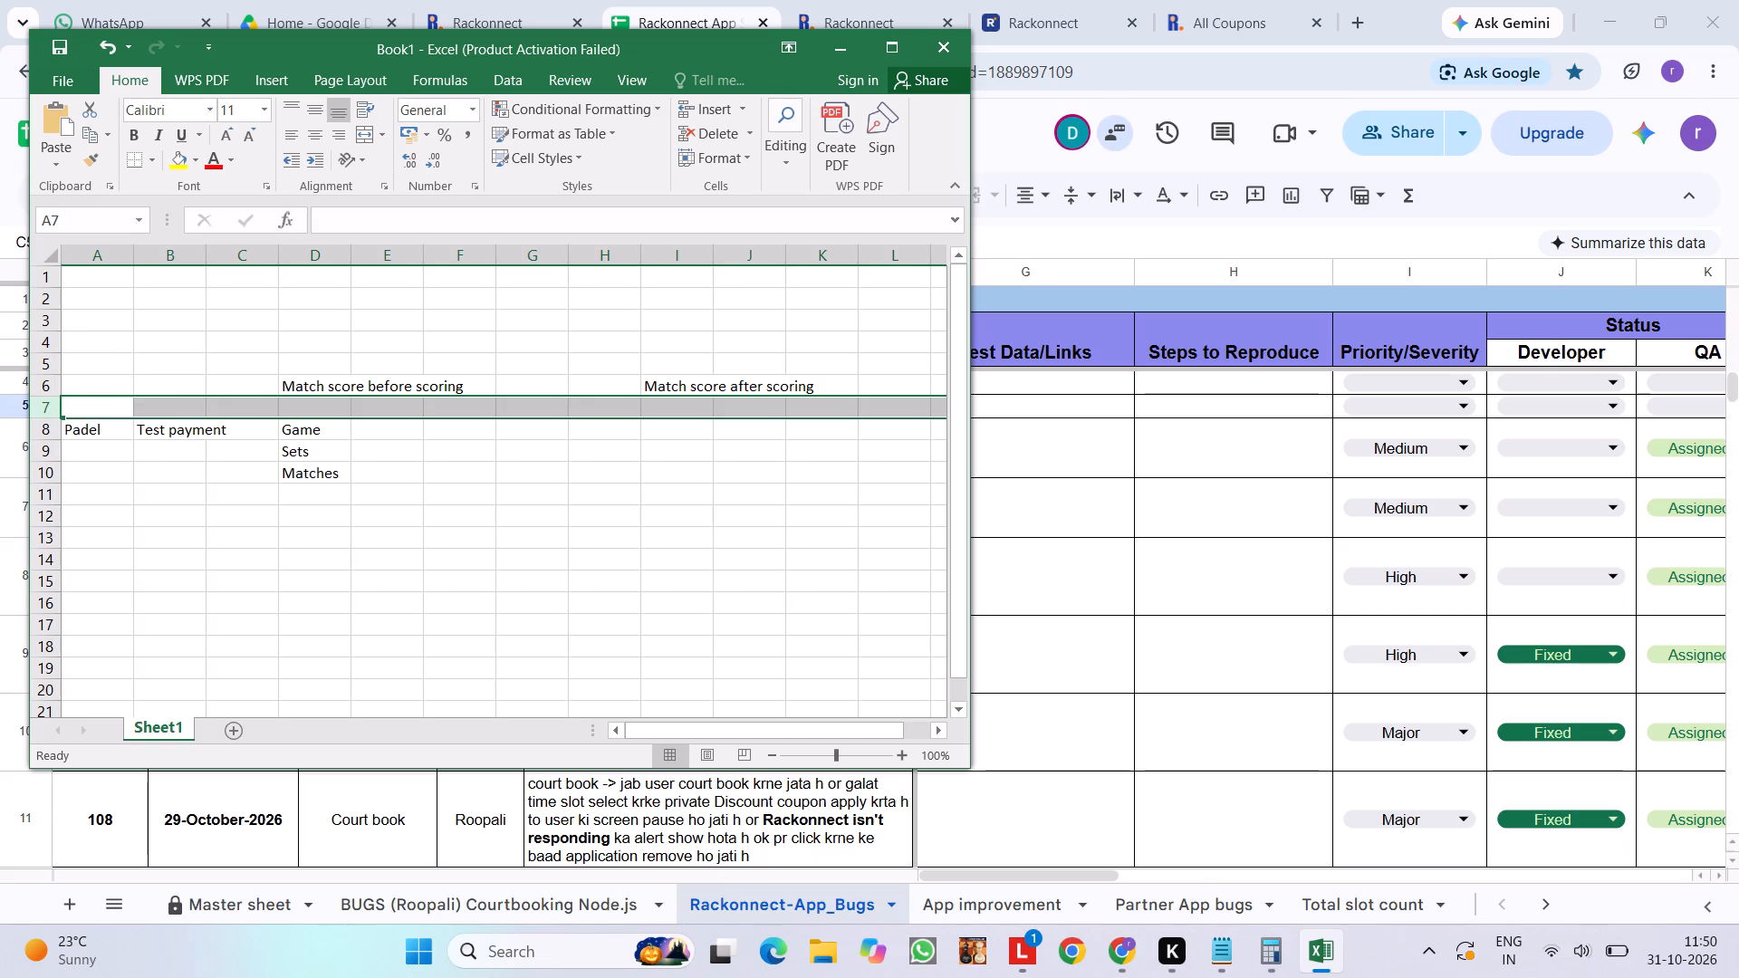
{"action": "right_click", "coordinate": [48, 414]}
{"action": "left_click", "coordinate": [95, 581]}
{"action": "left_click", "coordinate": [143, 407]}
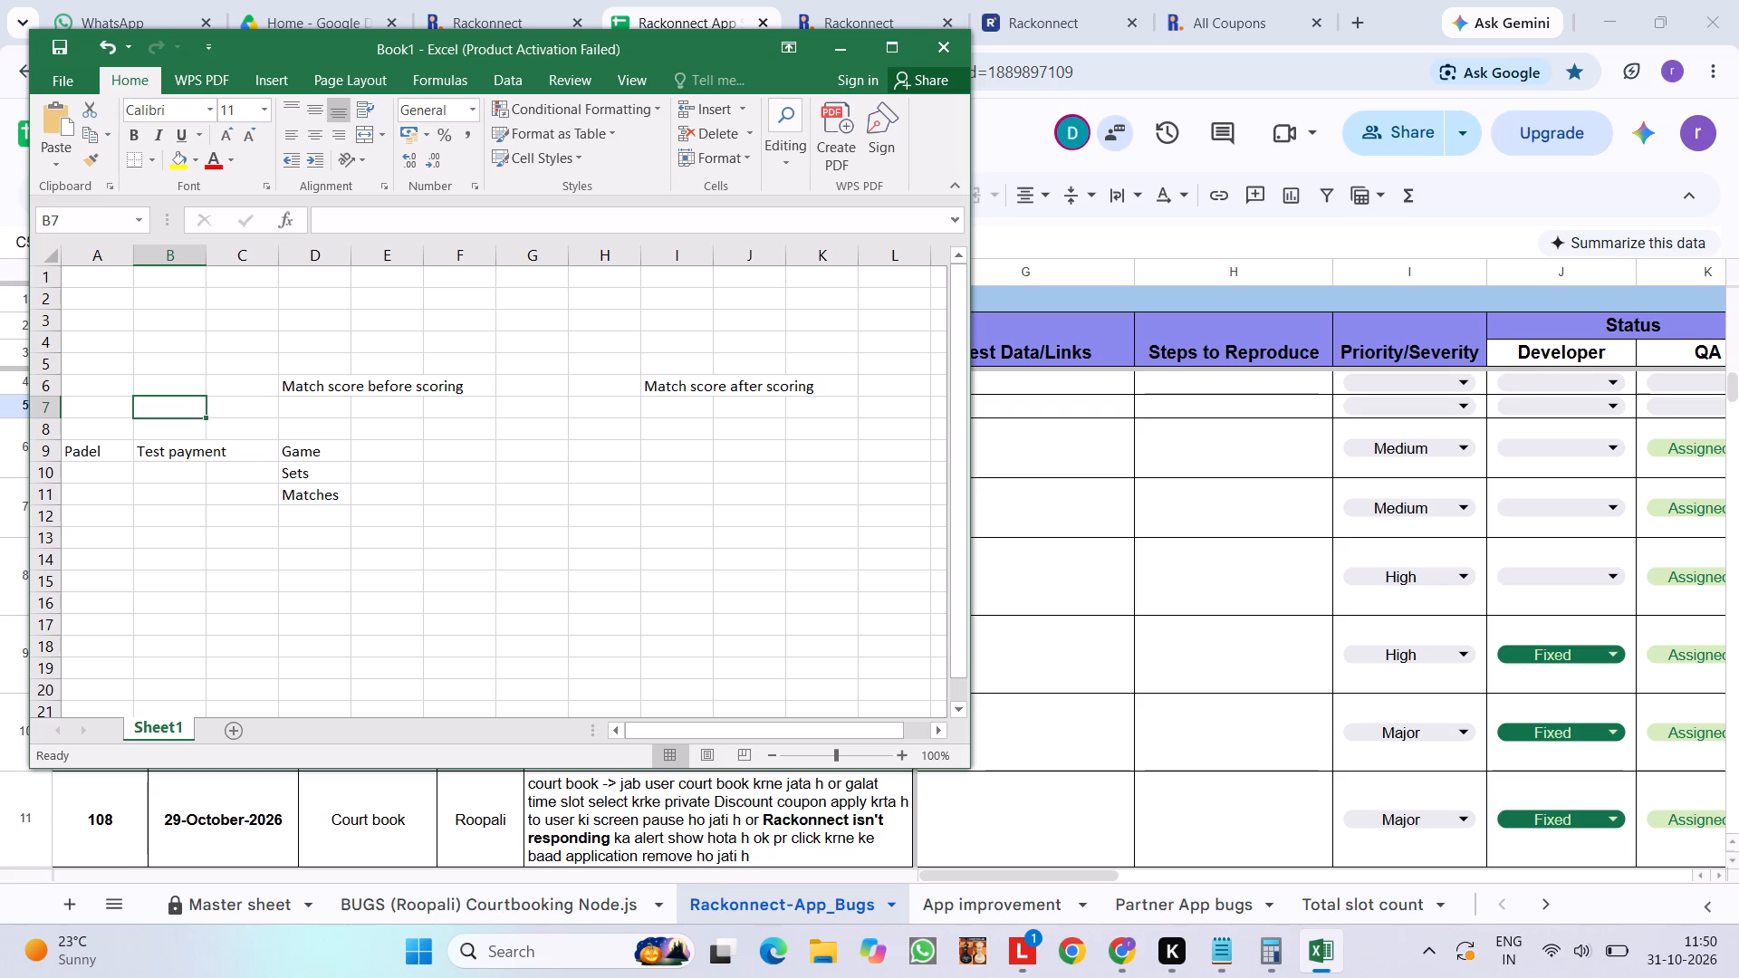
Enter the column heading "Total" in cell F8, under the before-scoring section.
{"action": "left_click", "coordinate": [392, 434]}
{"action": "left_click", "coordinate": [457, 432]}
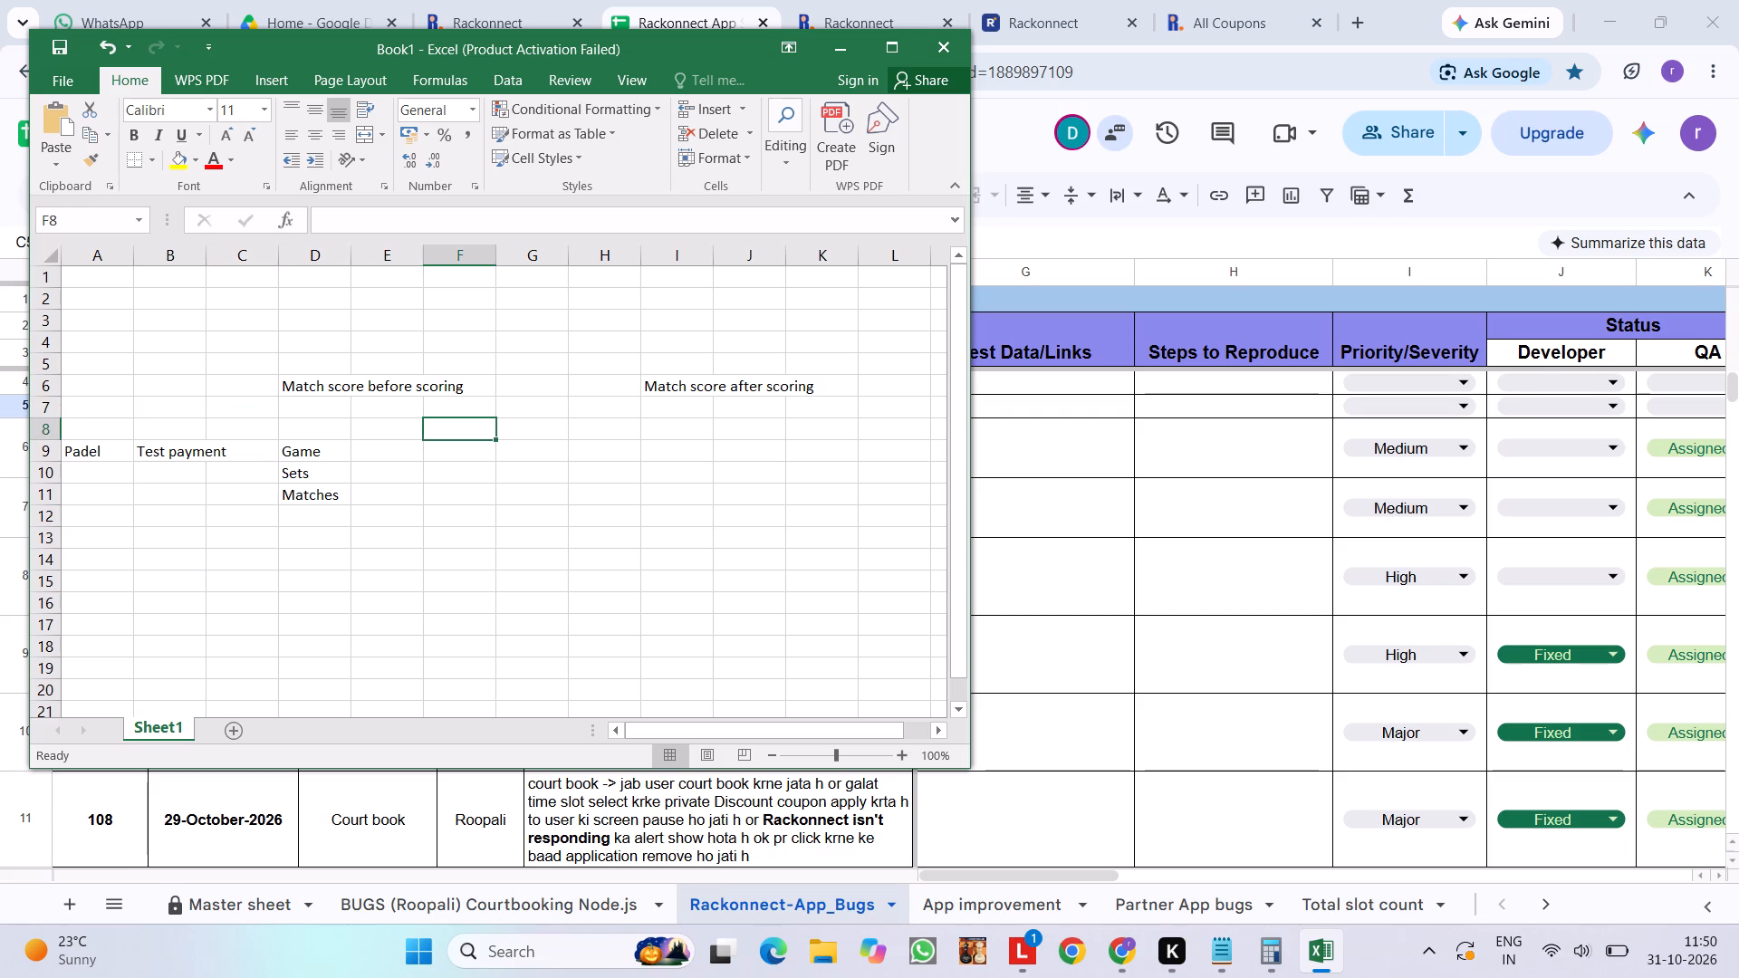
{"action": "type", "text": "Total"}
{"action": "key", "text": "space"}
{"action": "key", "text": "BackSpace"}
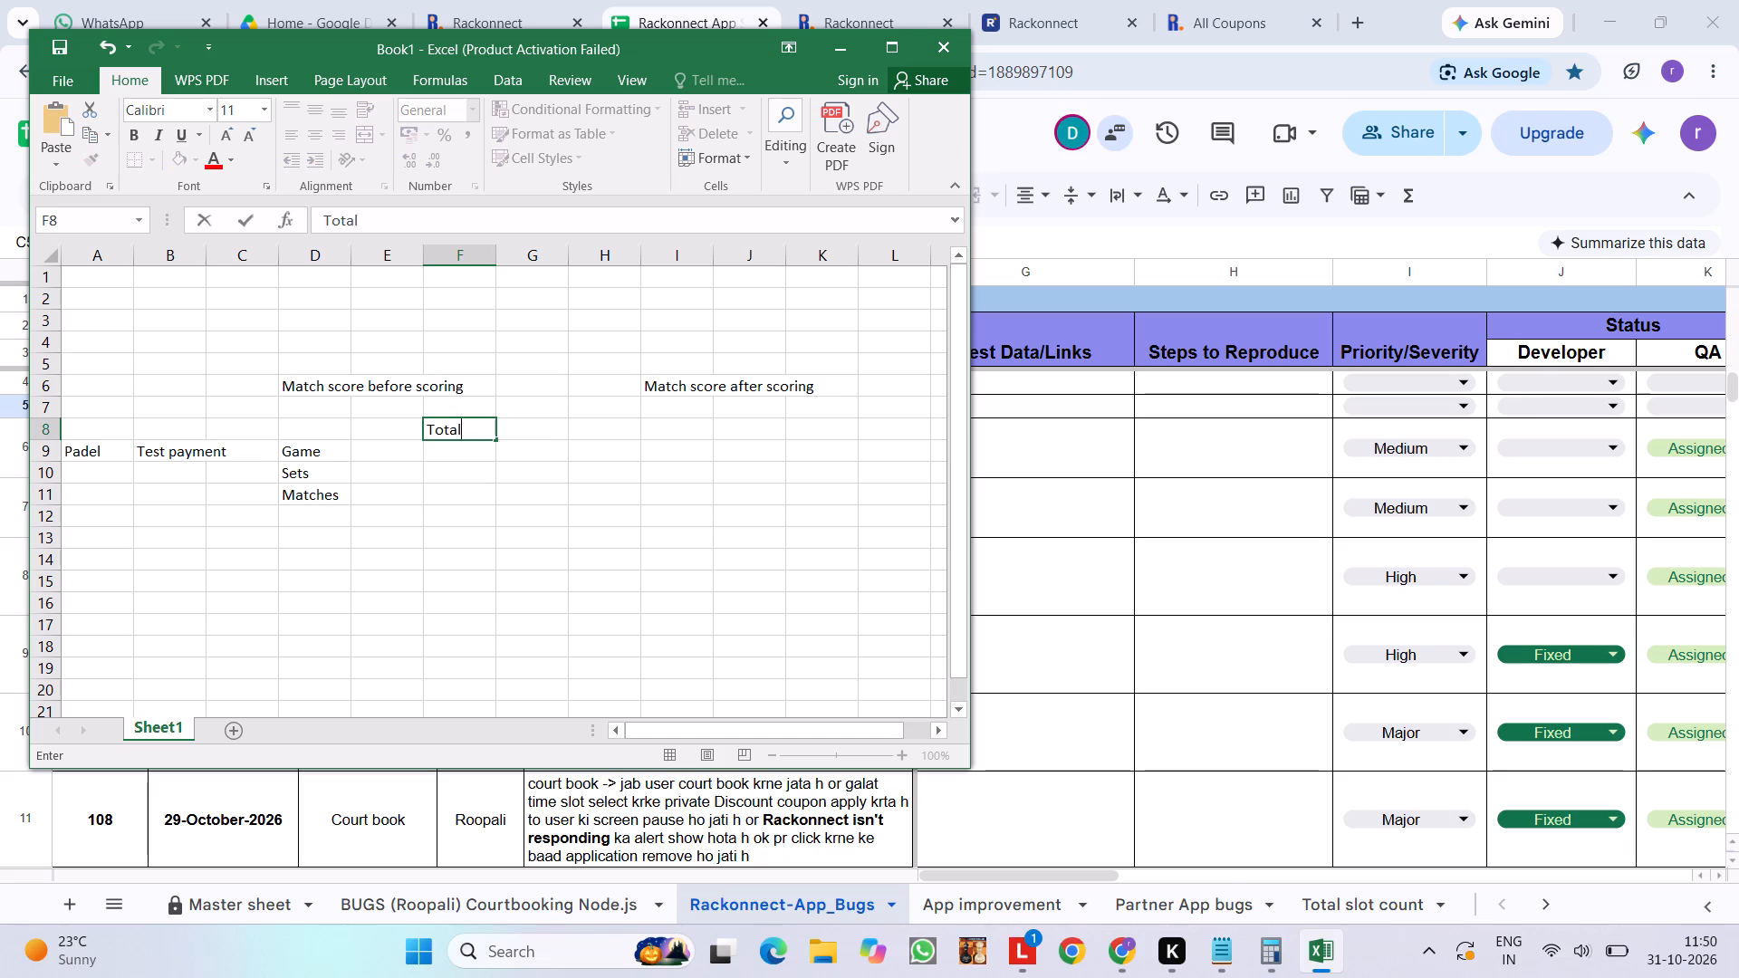
{"action": "type", "text": "l"}
{"action": "key", "text": "space"}
{"action": "key", "text": "BackSpace"}
{"action": "key", "text": "BackSpace"}
{"action": "key", "text": "space"}
Continue the row of column headings with "Win" in G8, "Loss" in H8 and "Win%" in I8.
{"action": "left_click", "coordinate": [537, 431]}
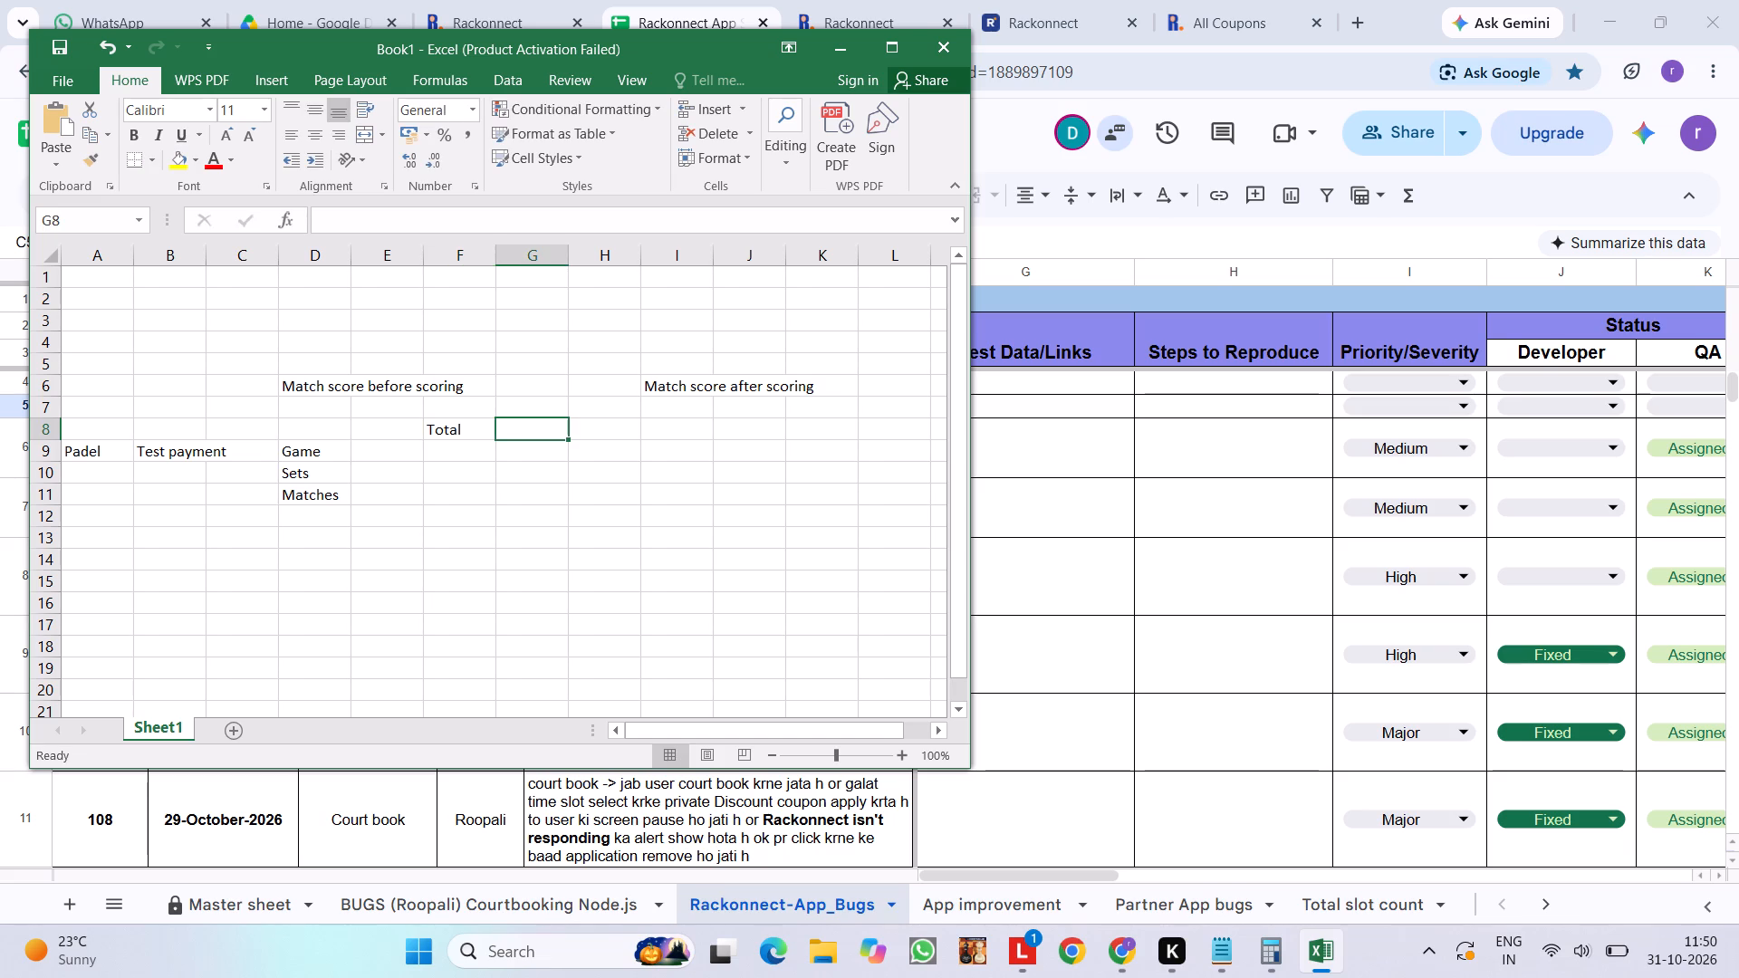
{"action": "type", "text": "Win"}
{"action": "key", "text": "space"}
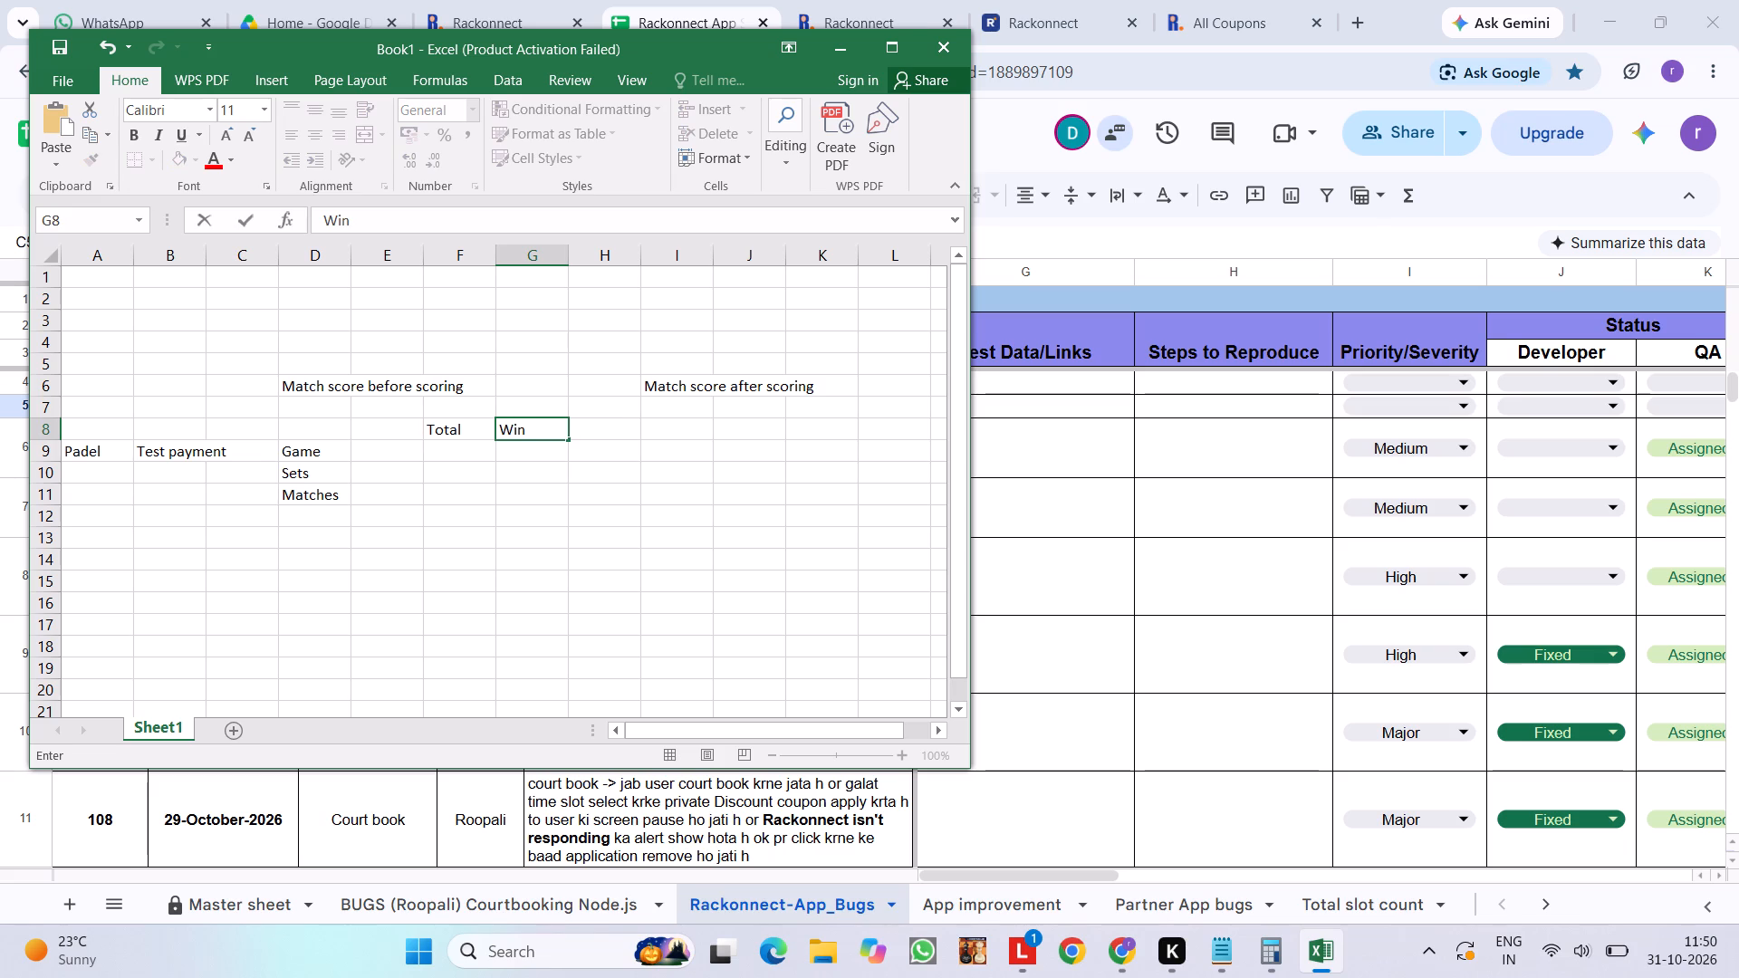
{"action": "left_click", "coordinate": [584, 435]}
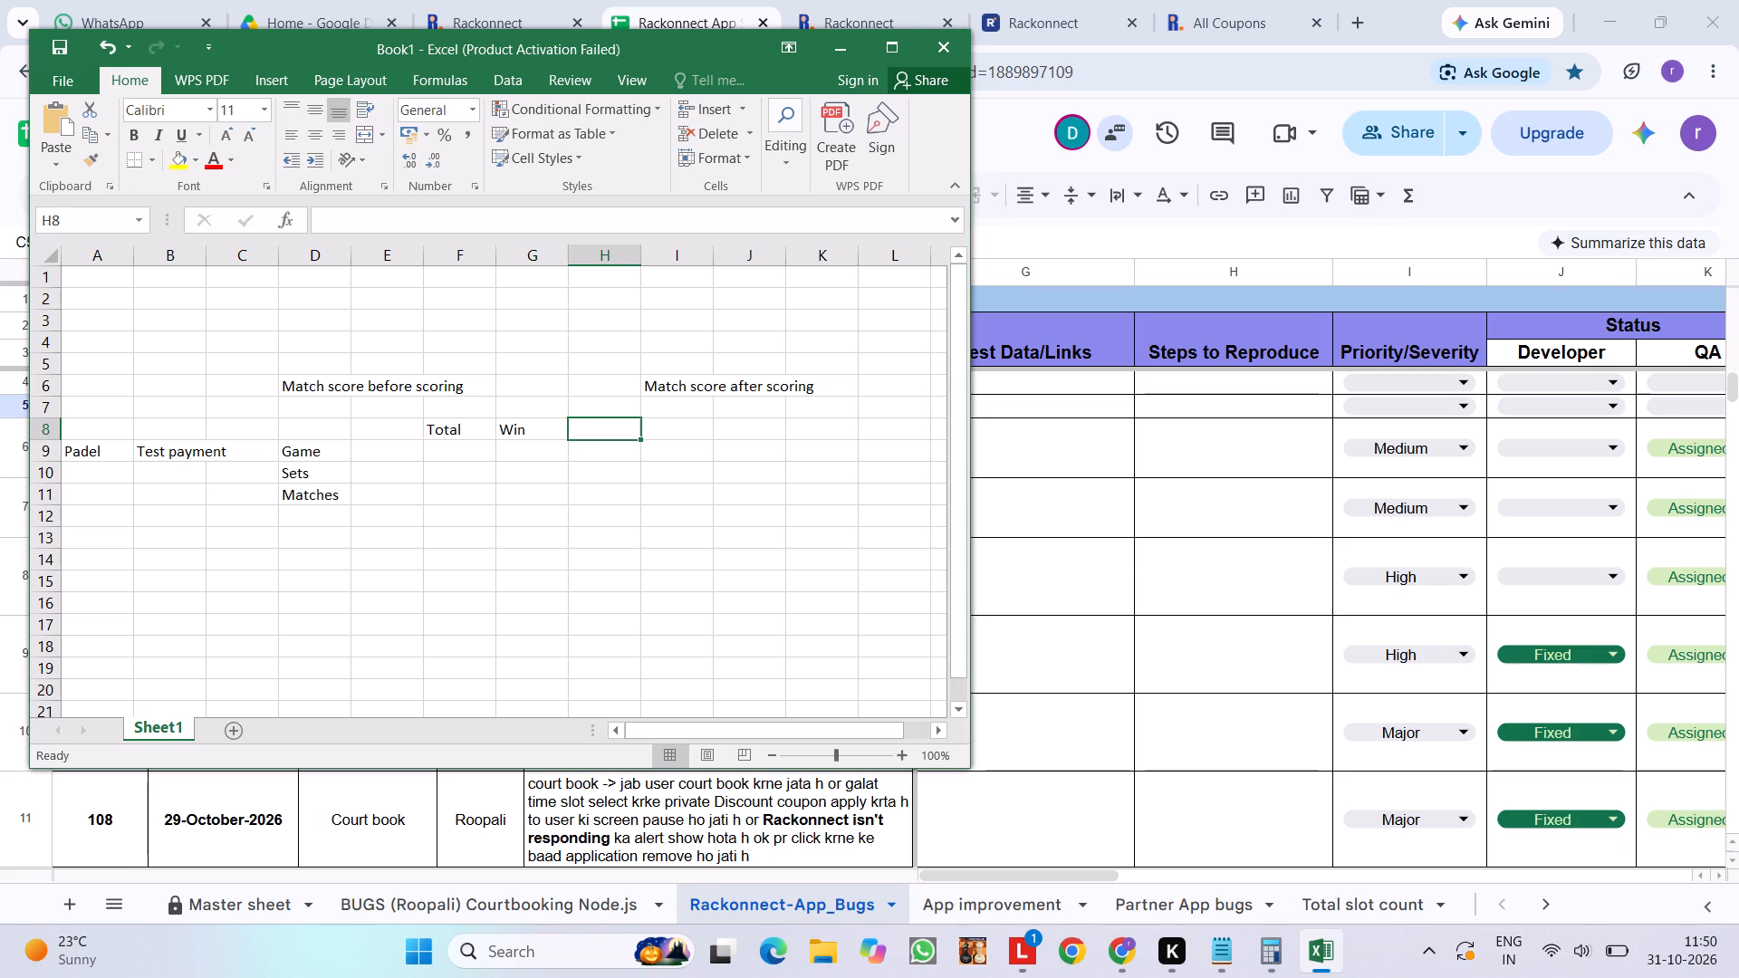
{"action": "type", "text": "Loss"}
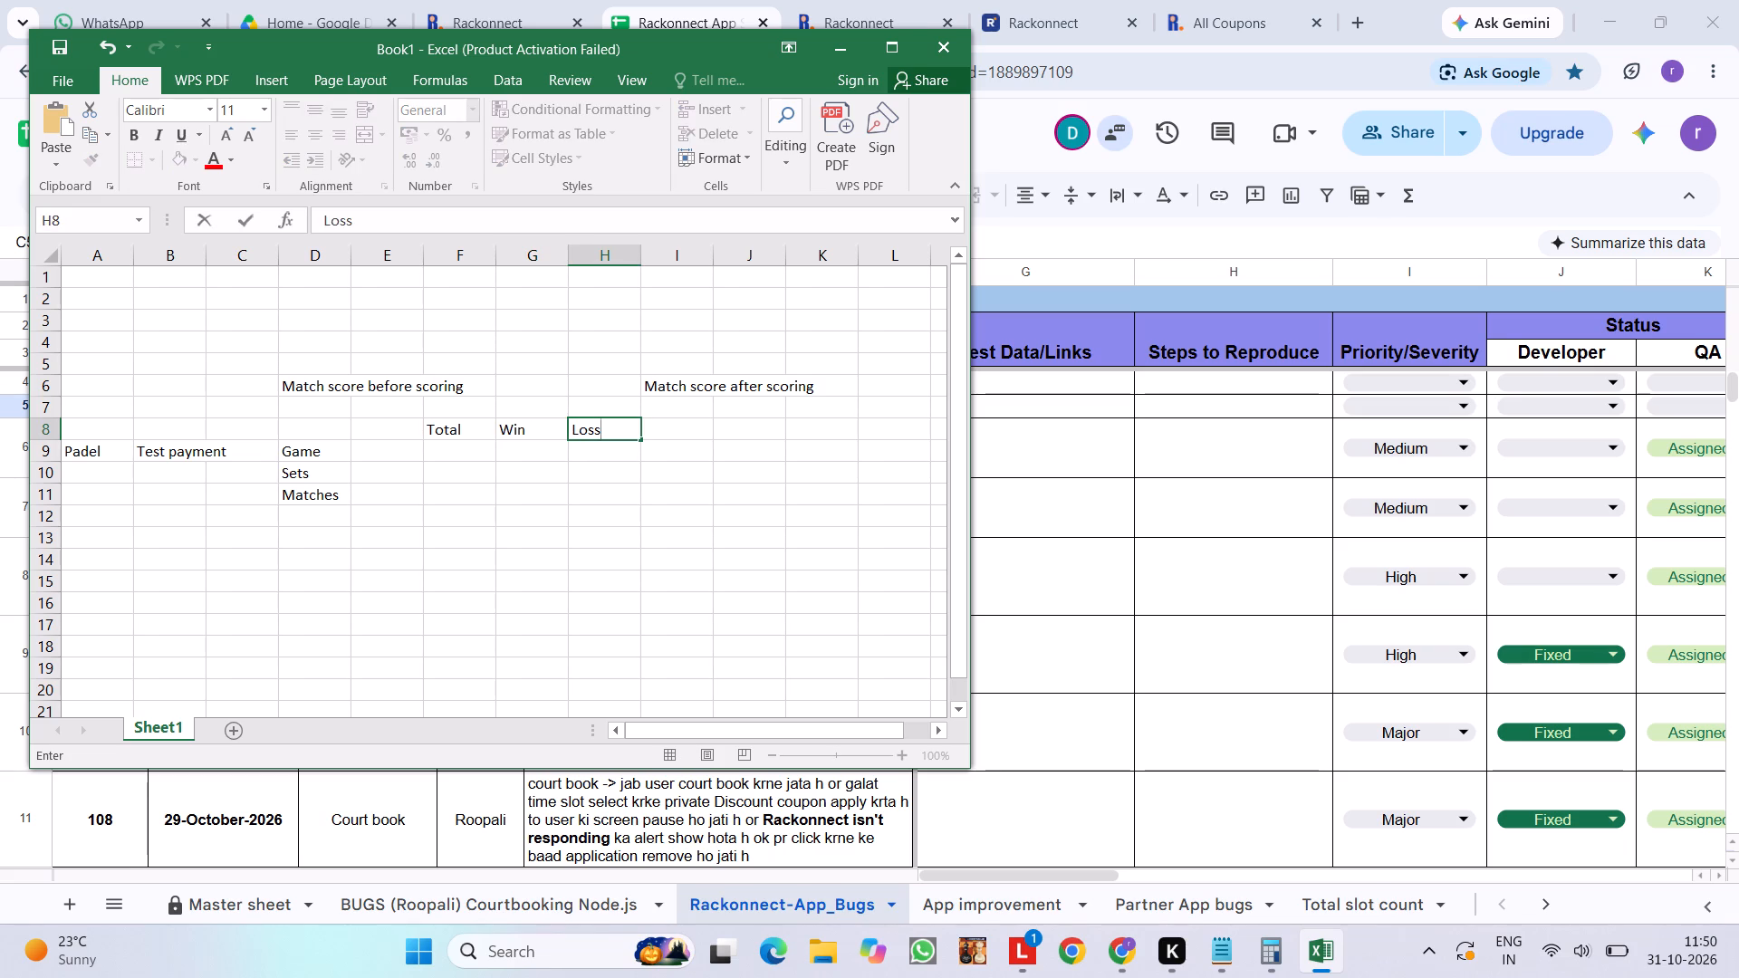
{"action": "left_click", "coordinate": [681, 445]}
{"action": "left_click", "coordinate": [683, 427]}
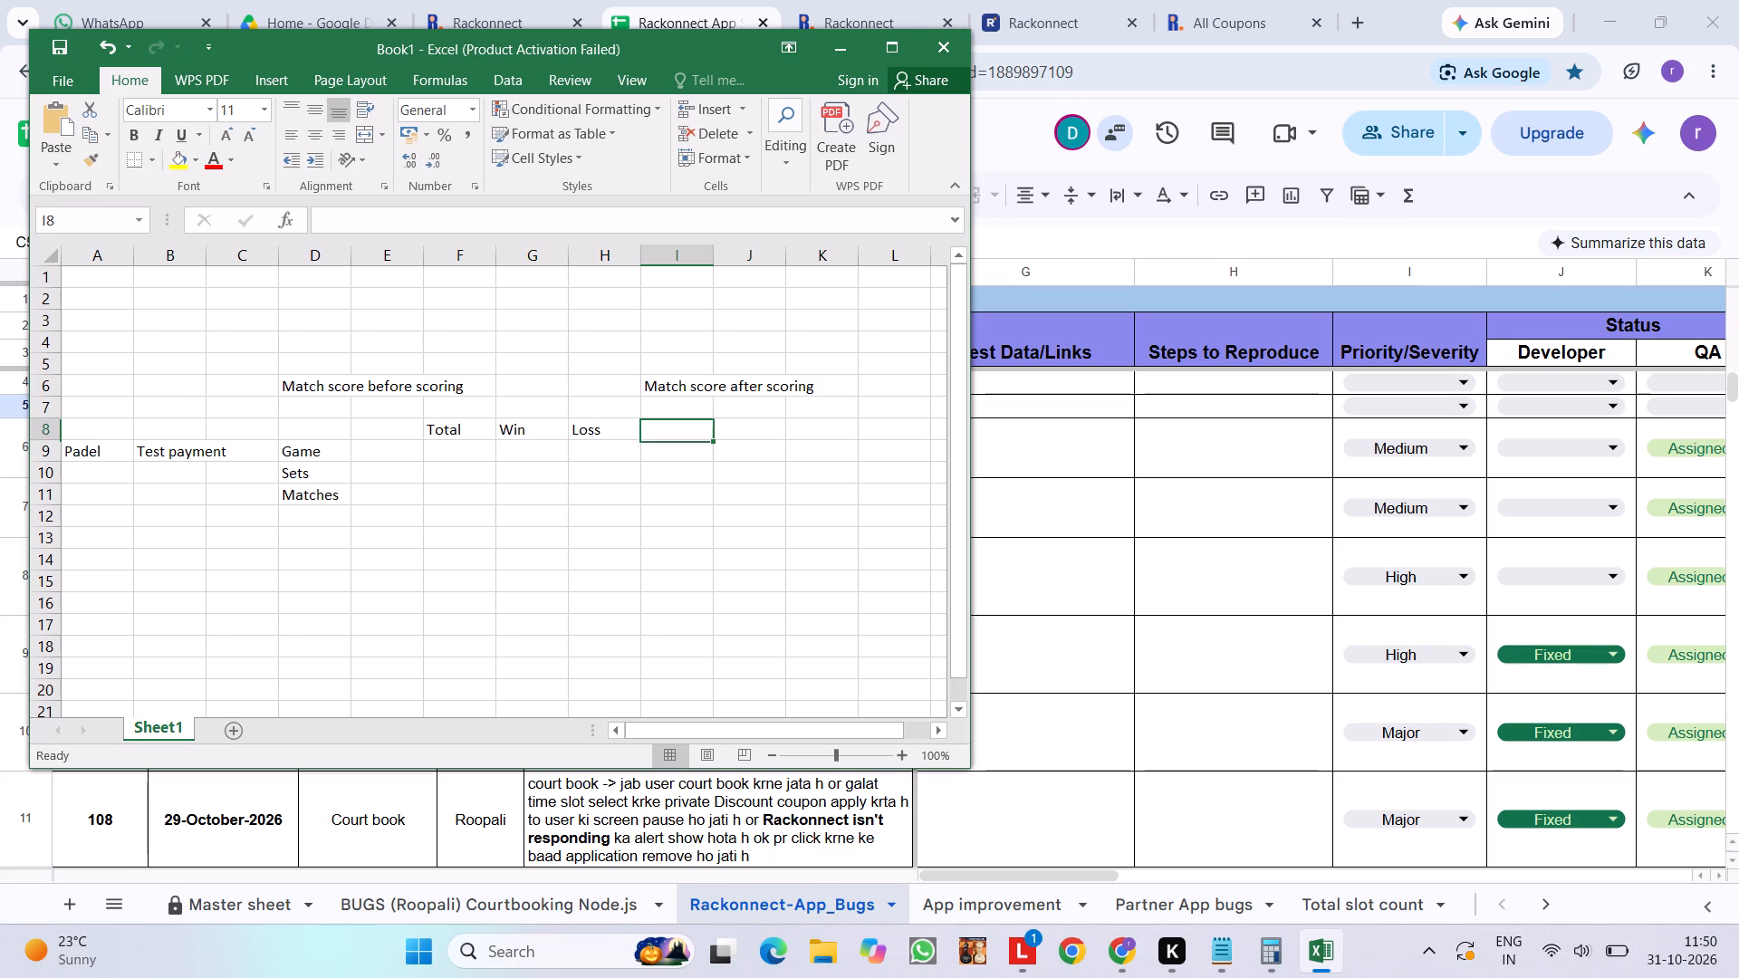
{"action": "type", "text": "Win"}
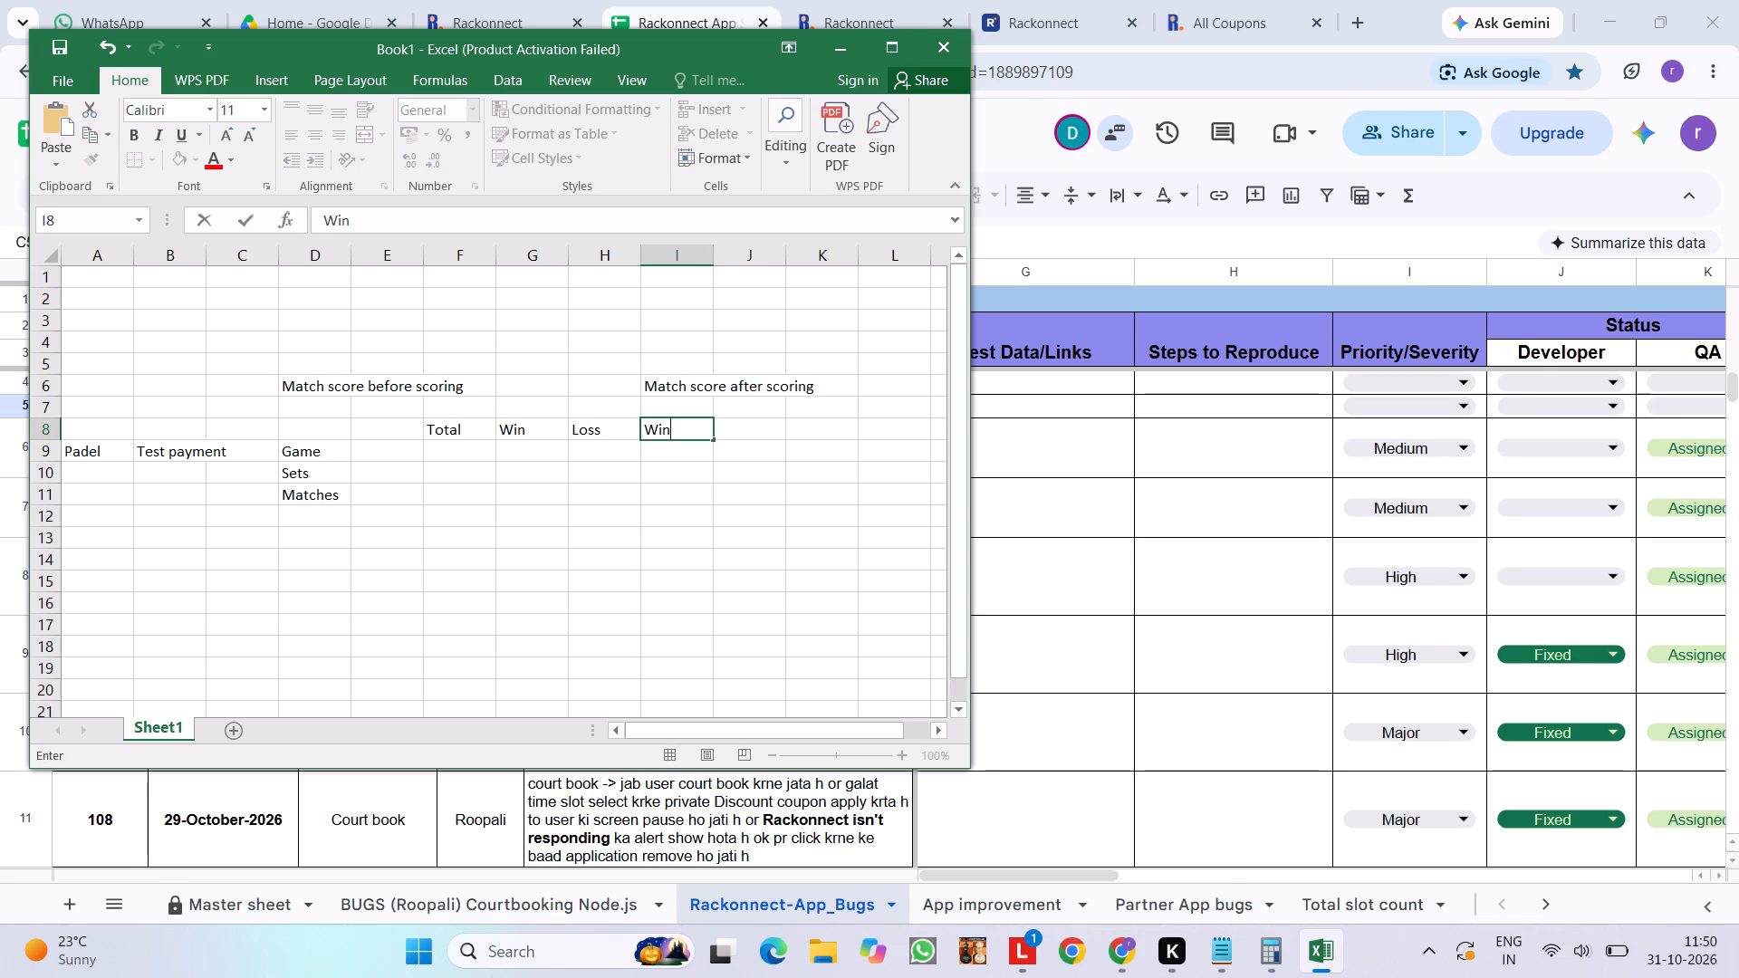
{"action": "key", "text": "shift+percent"}
{"action": "left_click", "coordinate": [816, 434]}
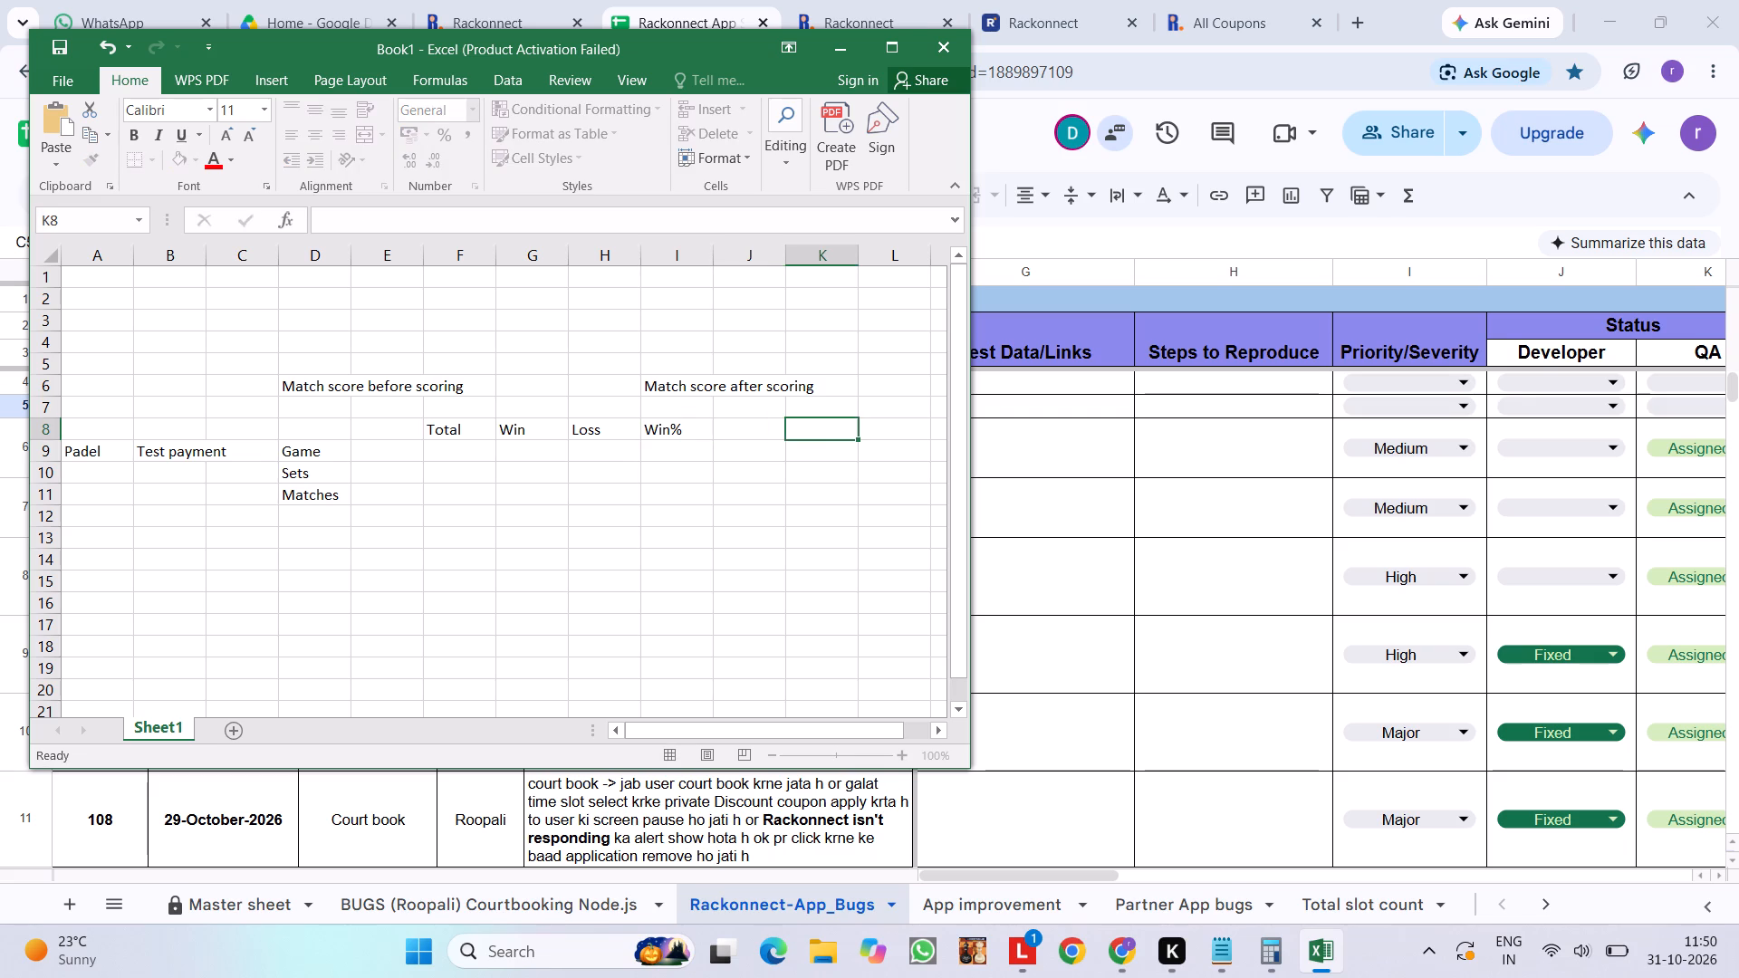
Move the whole of column I, including the after-scoring heading, to column J.
{"action": "left_click", "coordinate": [672, 261]}
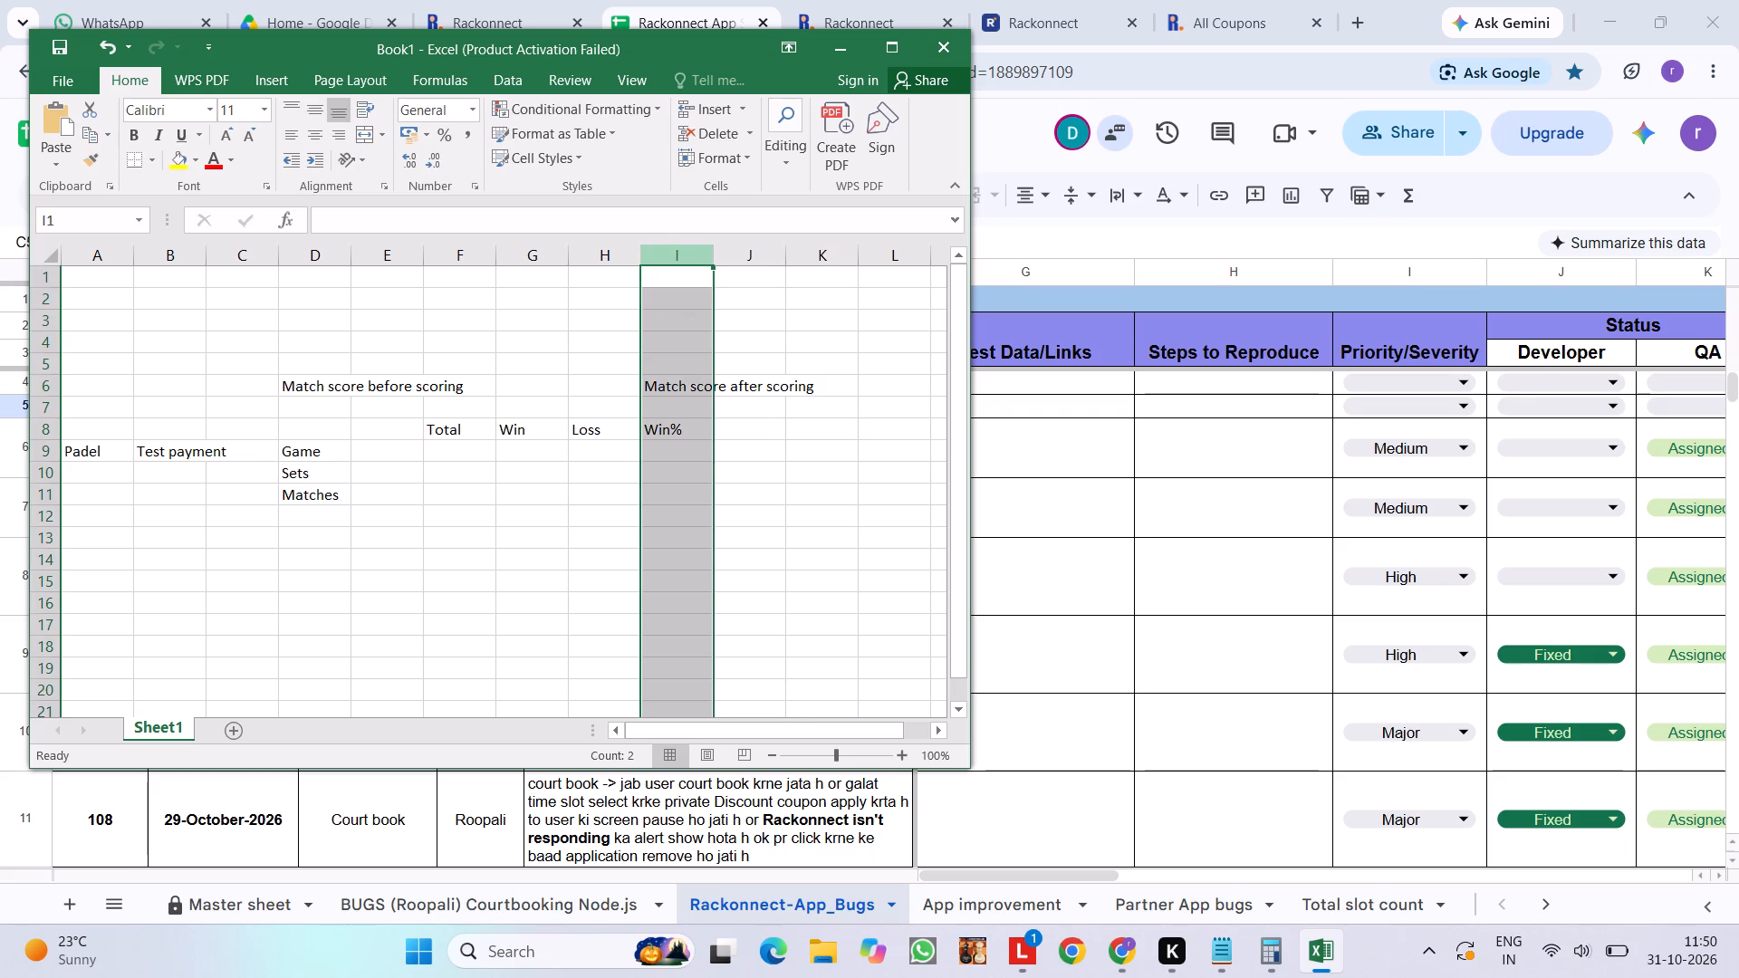
{"action": "left_click_drag", "start_coordinate": [681, 258], "coordinate": [755, 258]}
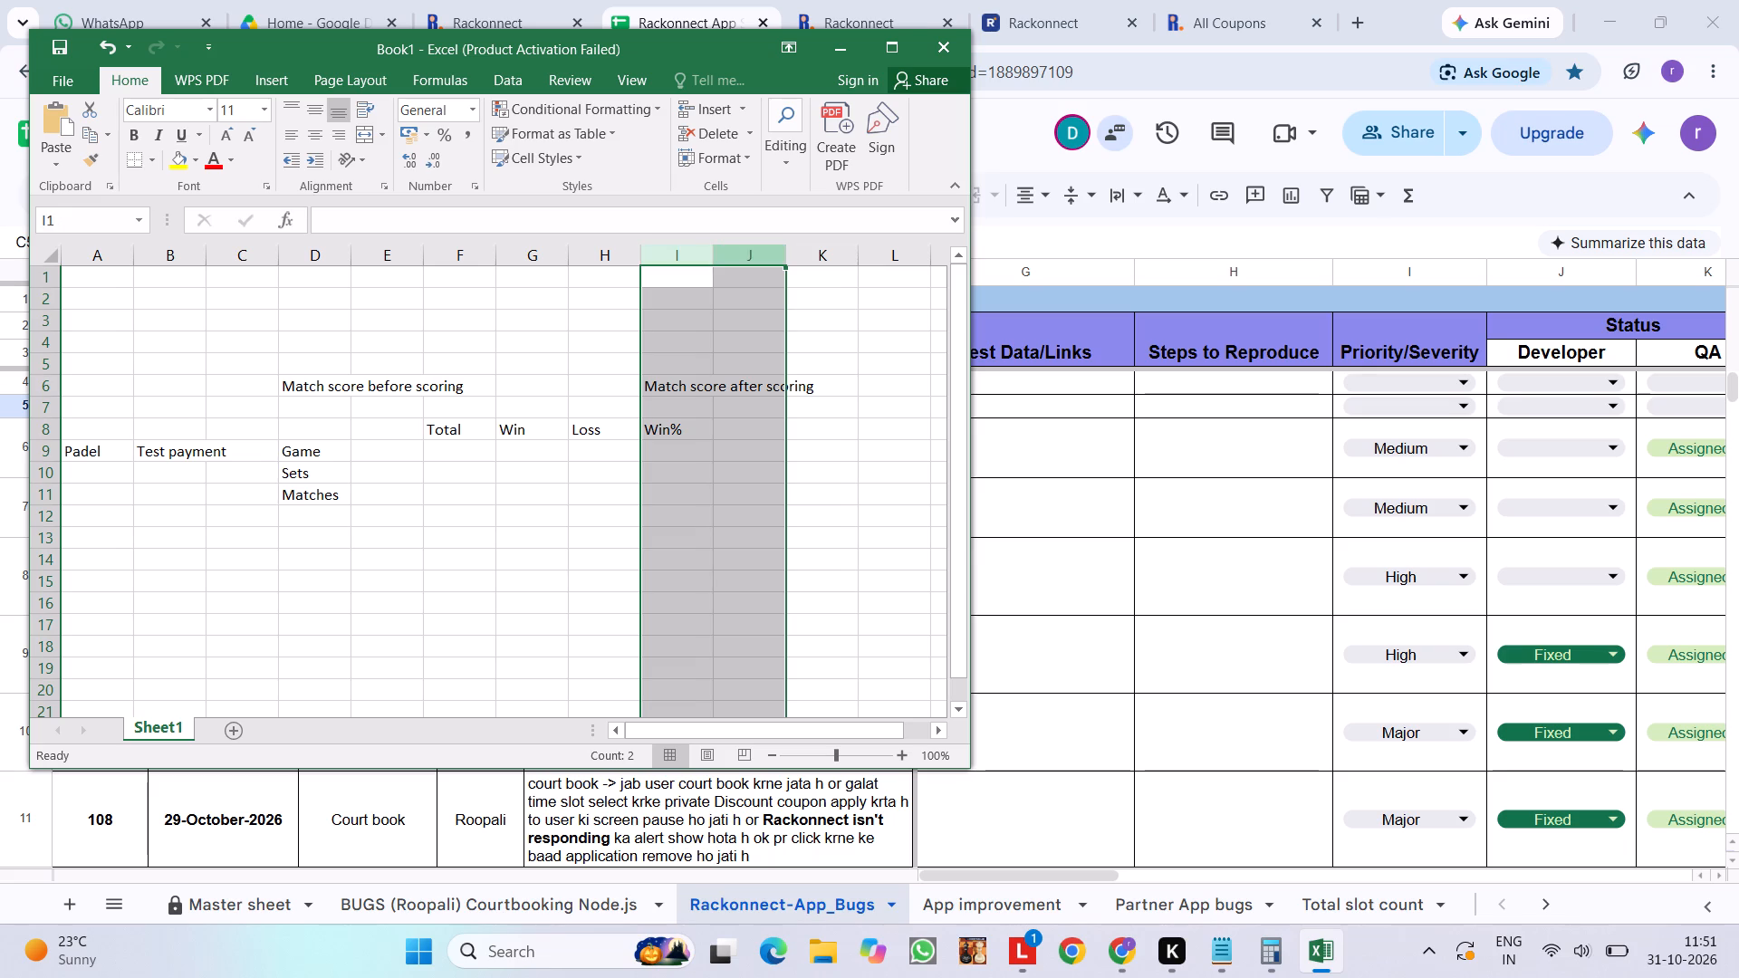
{"action": "left_click", "coordinate": [688, 257]}
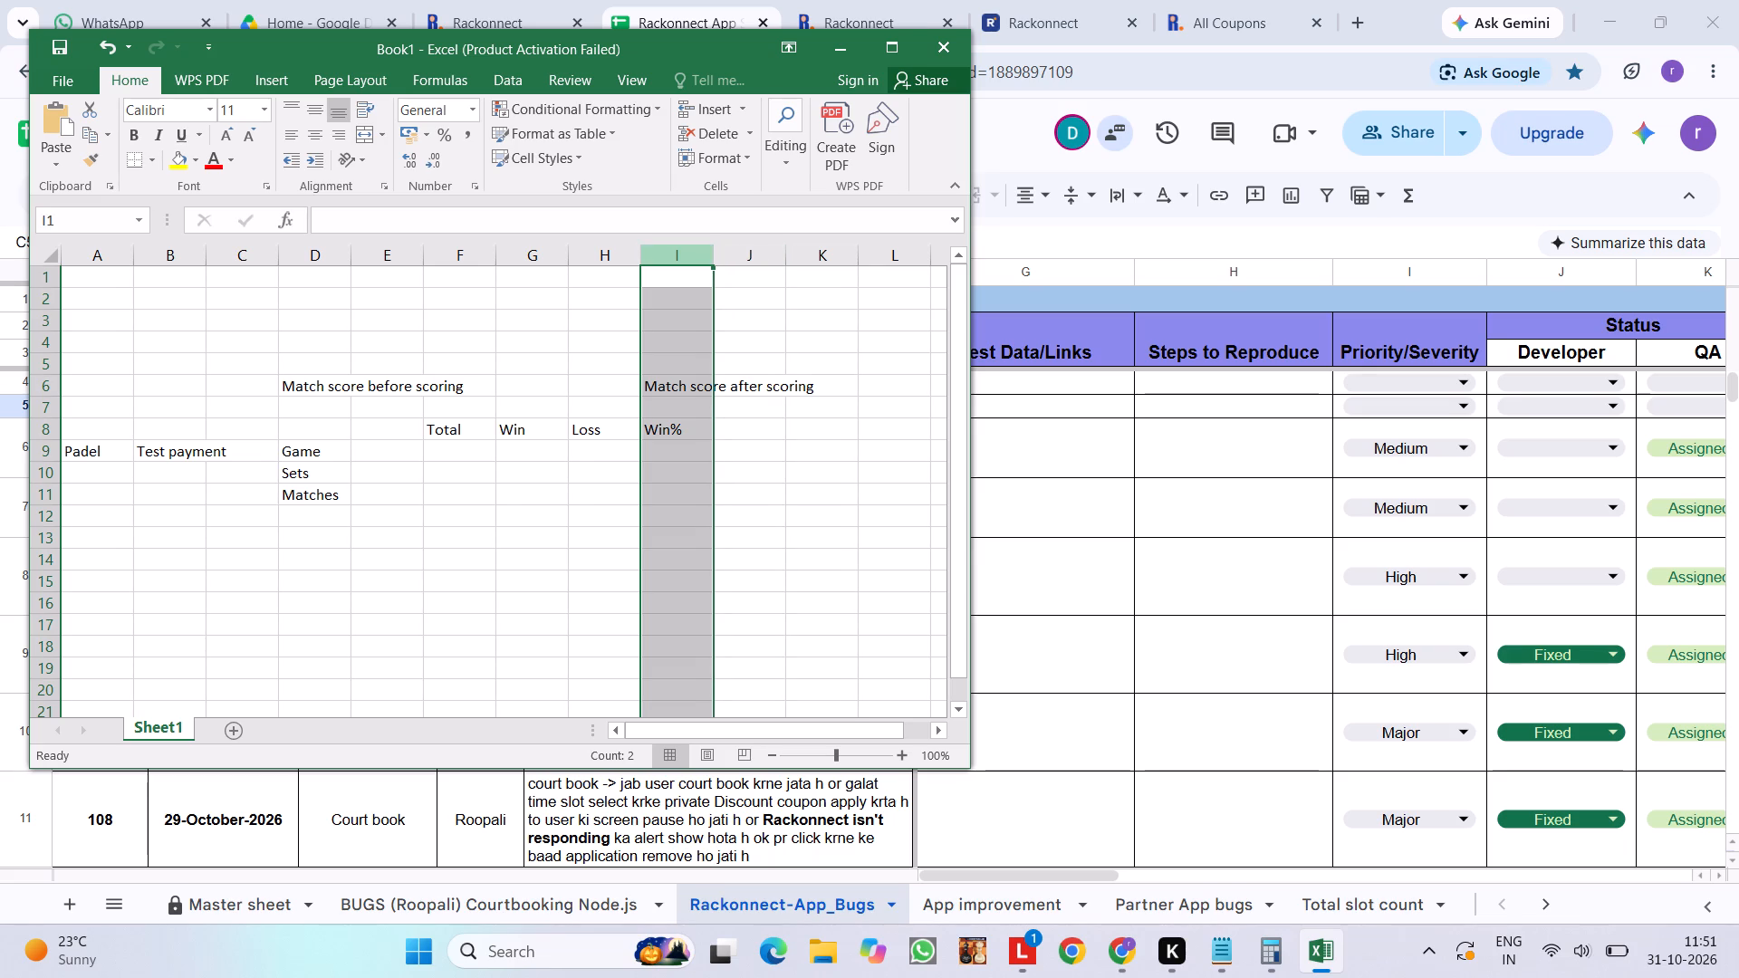
{"action": "left_click_drag", "start_coordinate": [687, 267], "coordinate": [737, 264]}
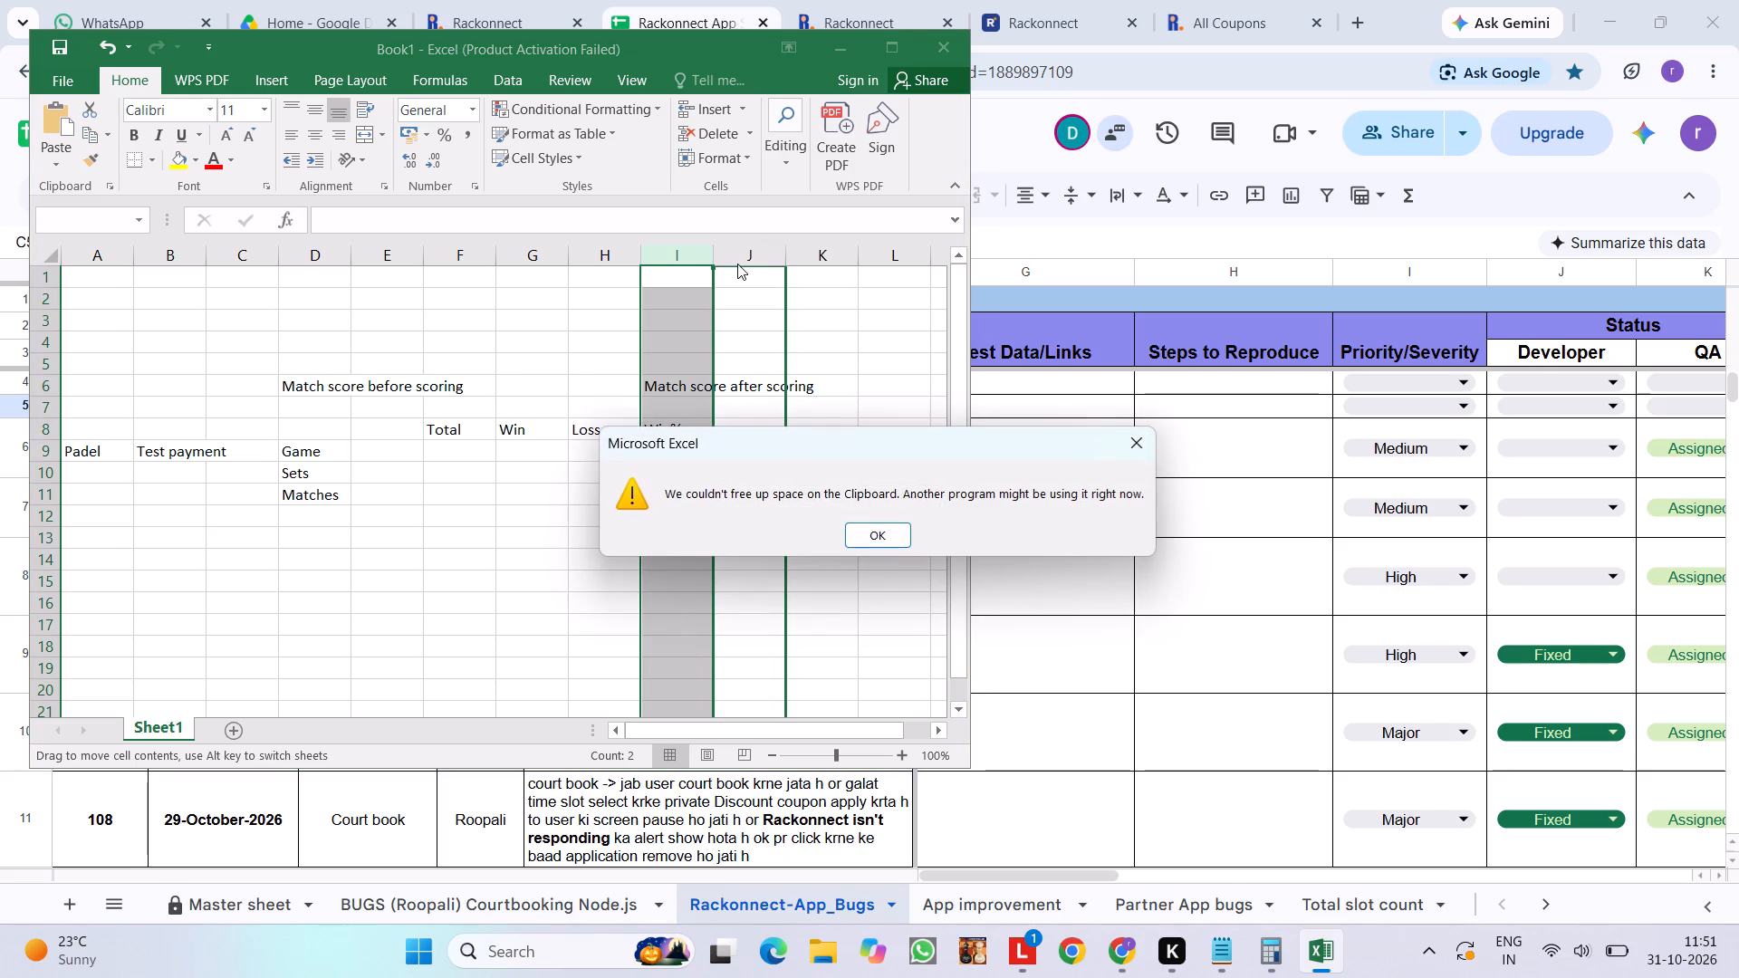
{"action": "left_click", "coordinate": [848, 532]}
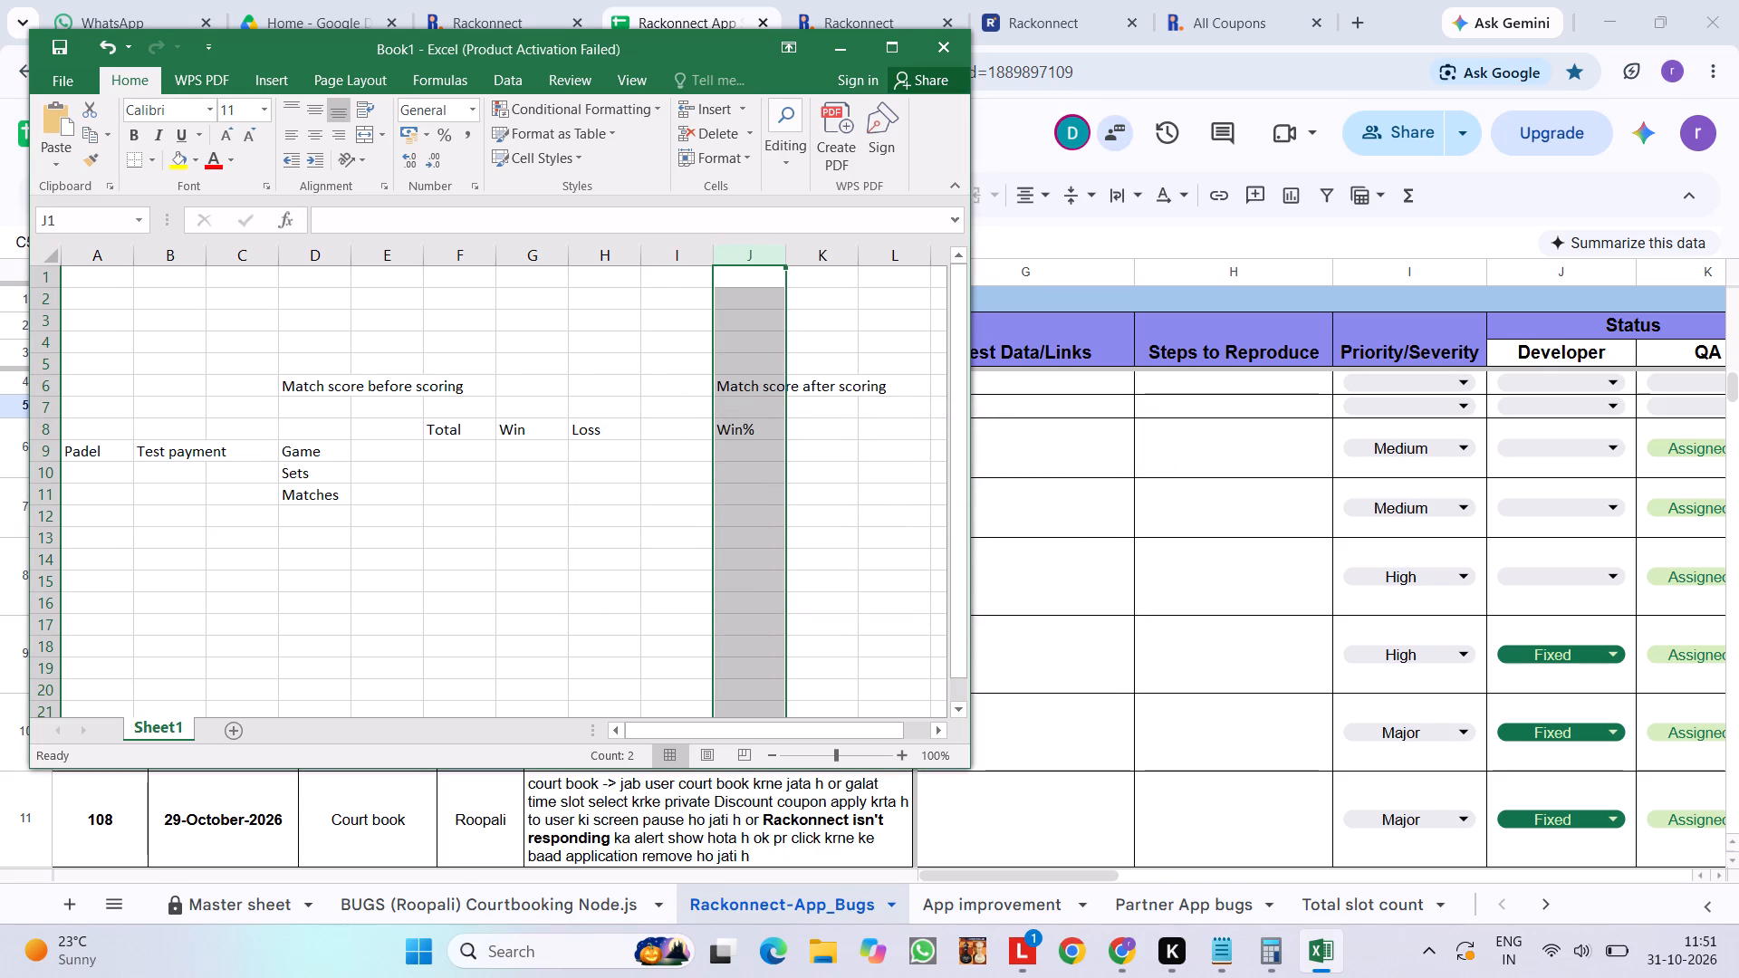
Move the "Win%" heading from cell J8 back to cell I8, beside the Loss heading.
{"action": "left_click", "coordinate": [735, 436]}
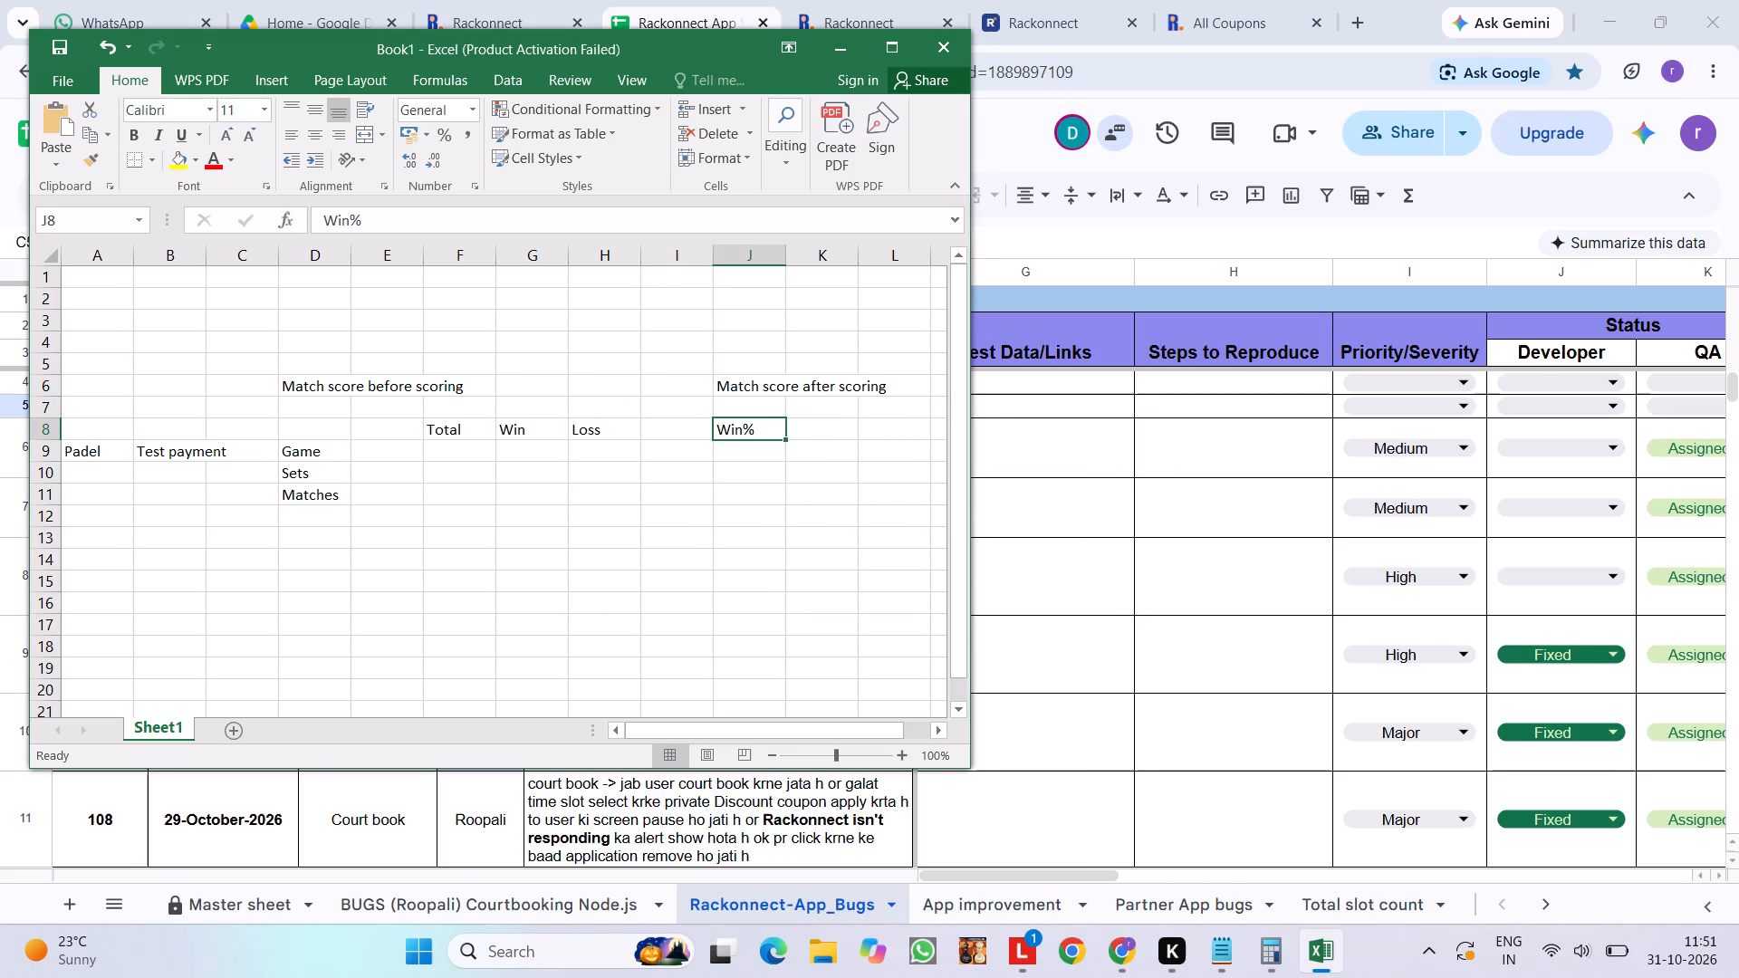
{"action": "key", "text": "ctrl+x"}
{"action": "left_click", "coordinate": [652, 430]}
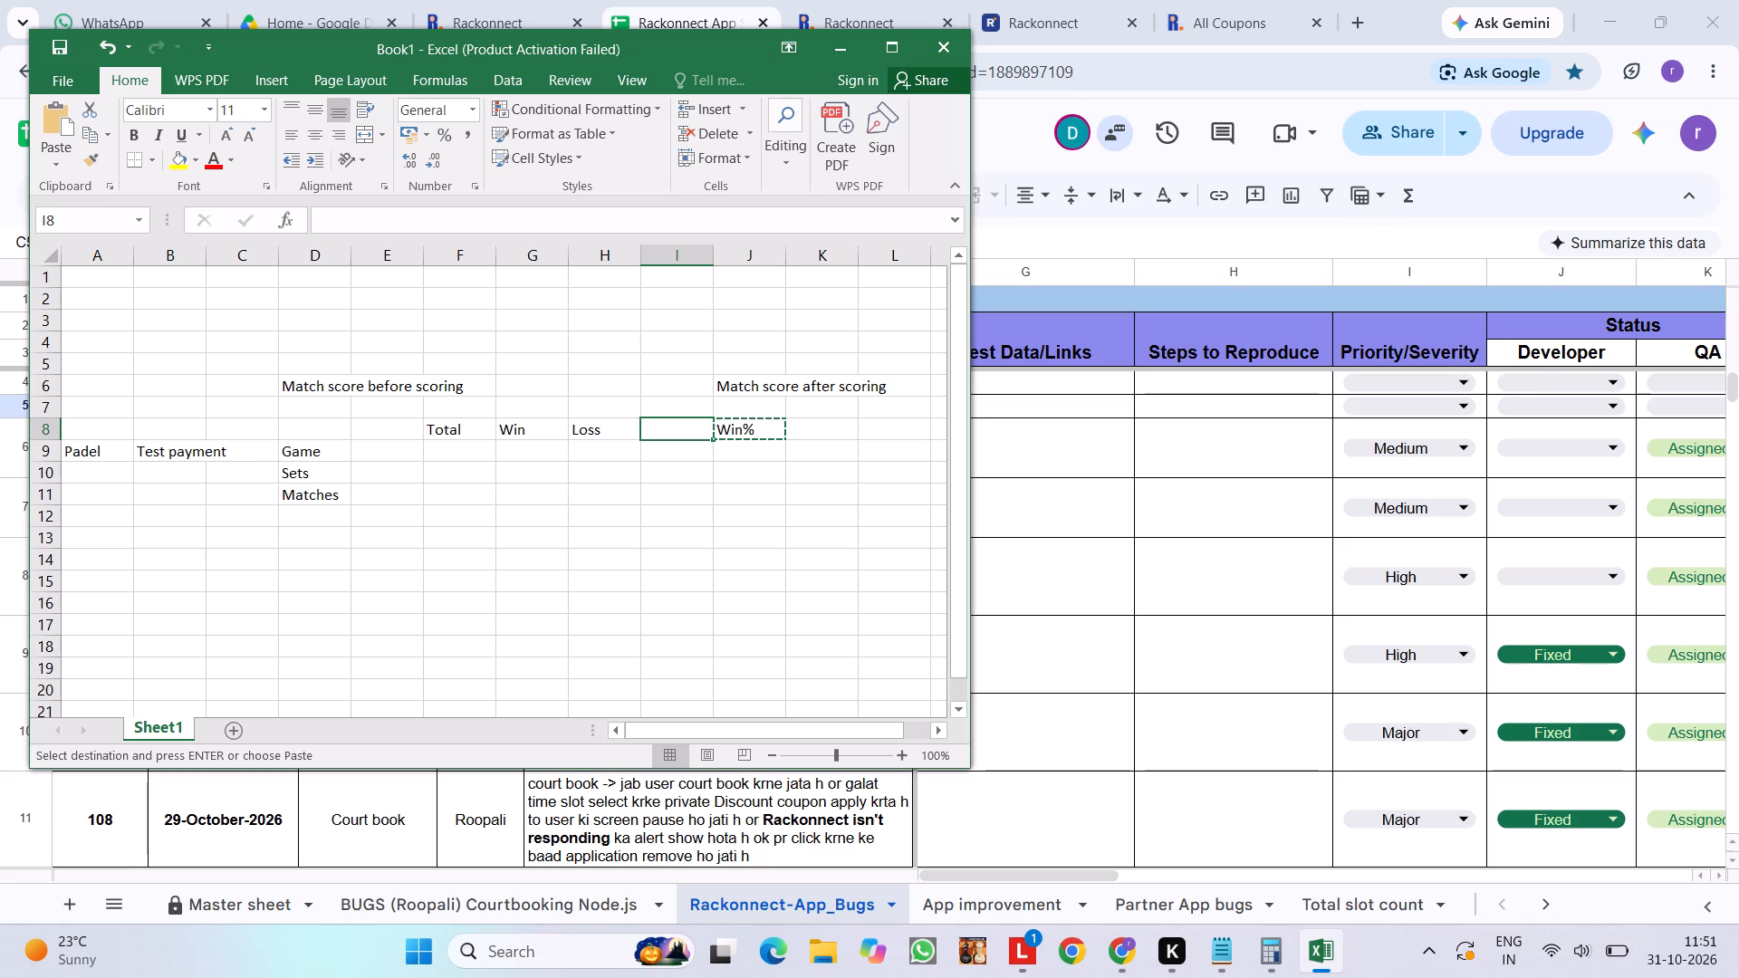
{"action": "key", "text": "ctrl+v"}
{"action": "left_click", "coordinate": [804, 445]}
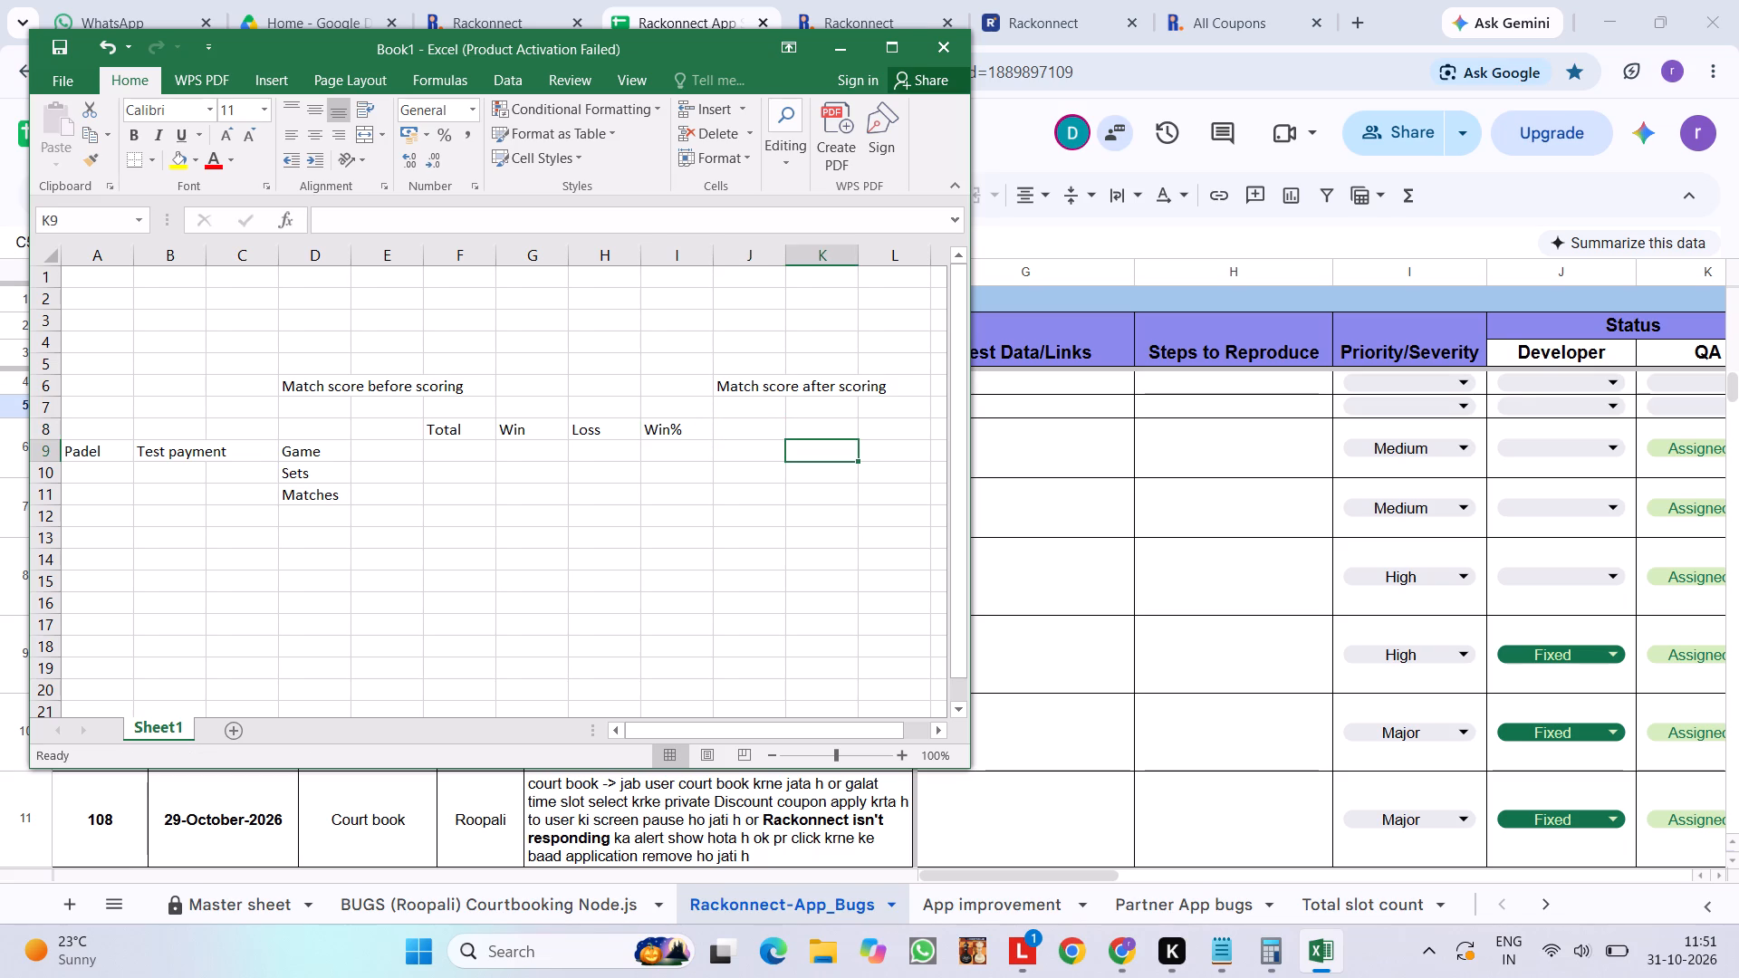
Insert a blank column at column J, before the "Match score after scoring" heading.
{"action": "right_click", "coordinate": [755, 257]}
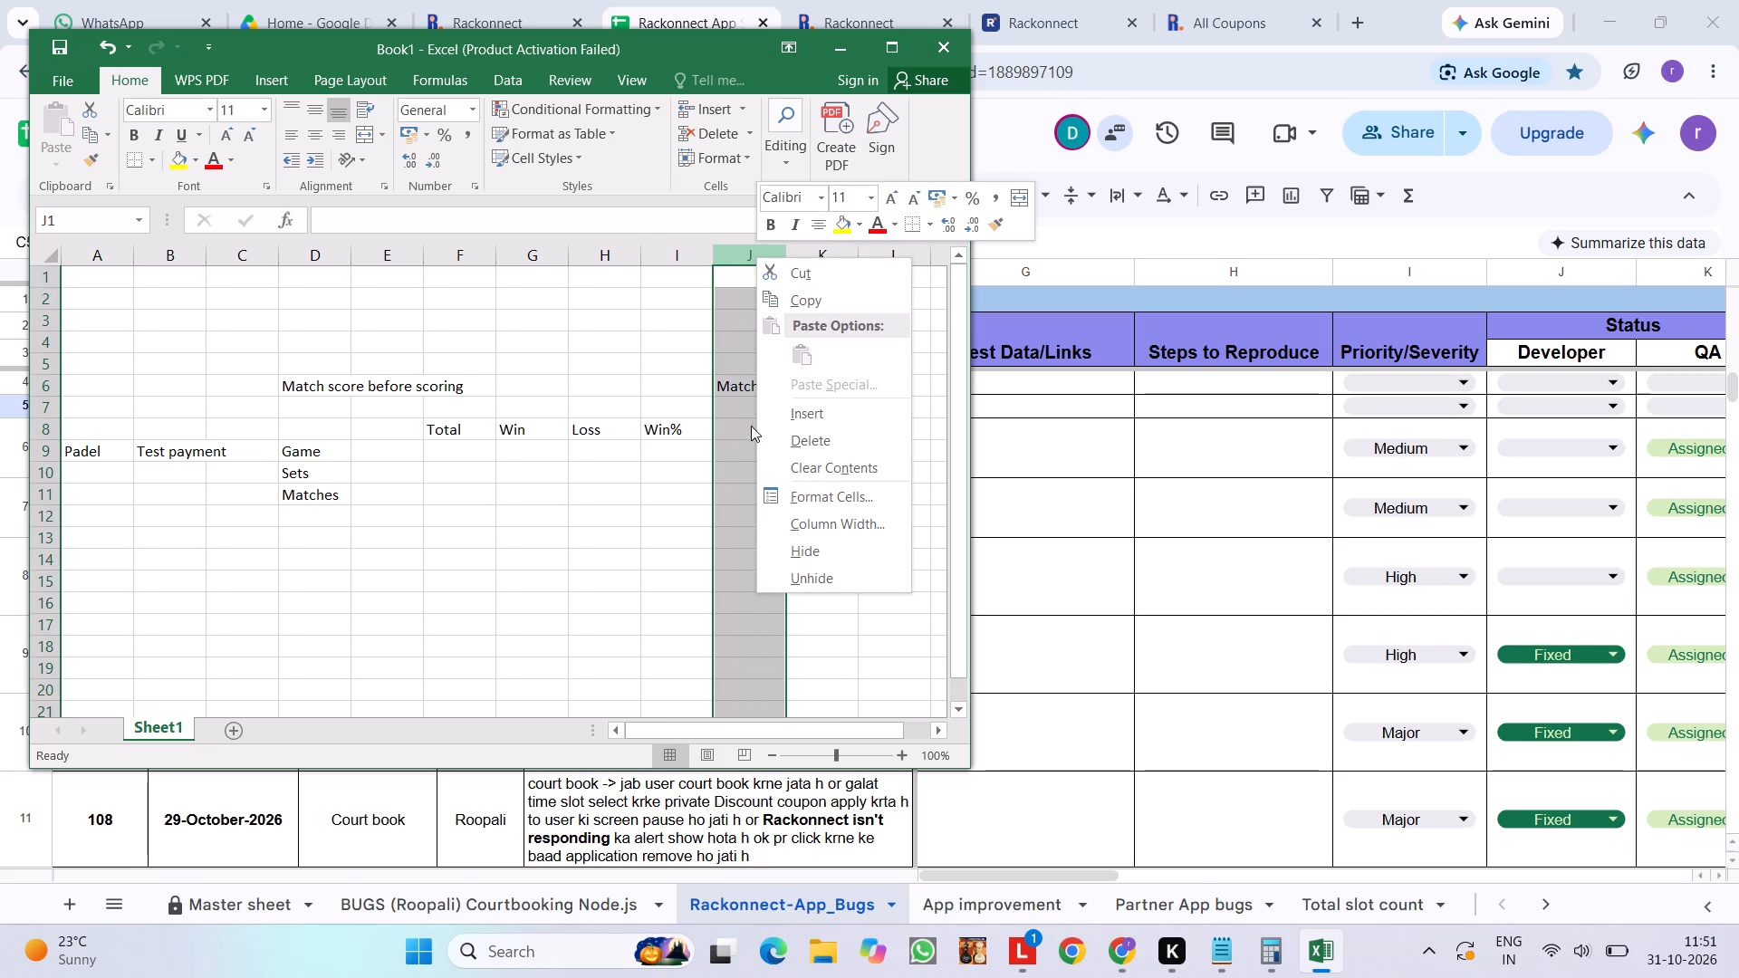
{"action": "left_click", "coordinate": [811, 402]}
{"action": "left_click", "coordinate": [820, 414]}
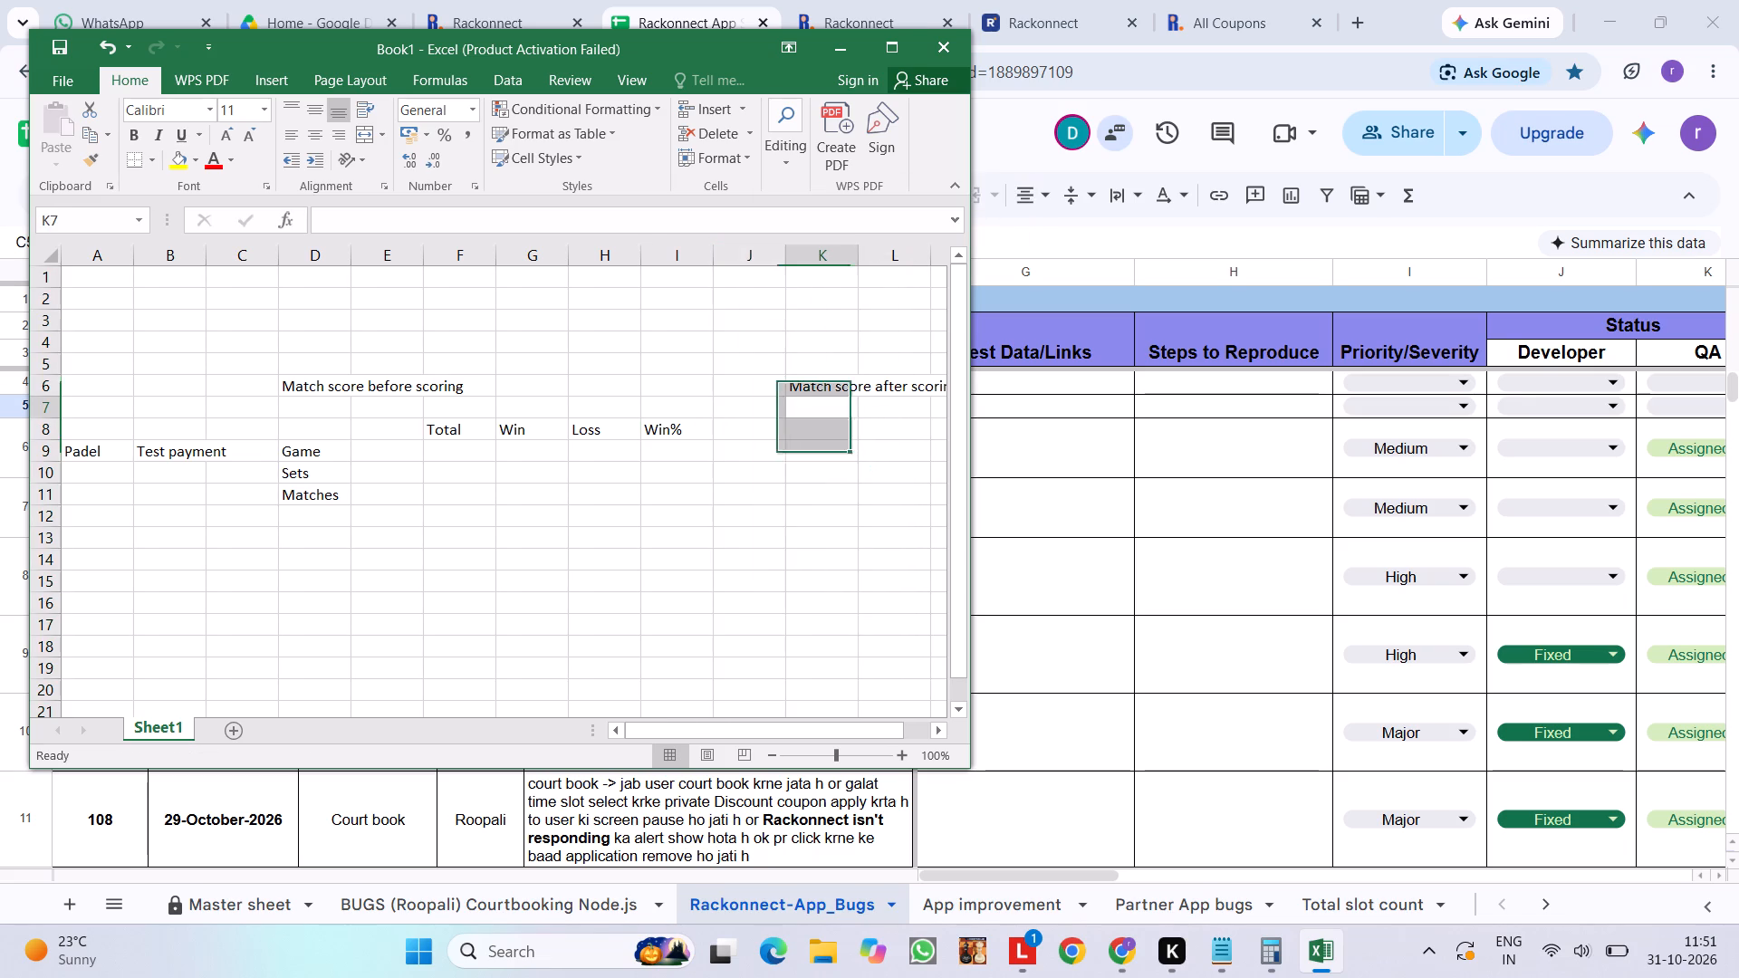
Maximize the workbook window to fill the screen.
{"action": "scroll", "coordinate": [821, 283], "scroll_direction": "right", "scroll_amount": 1}
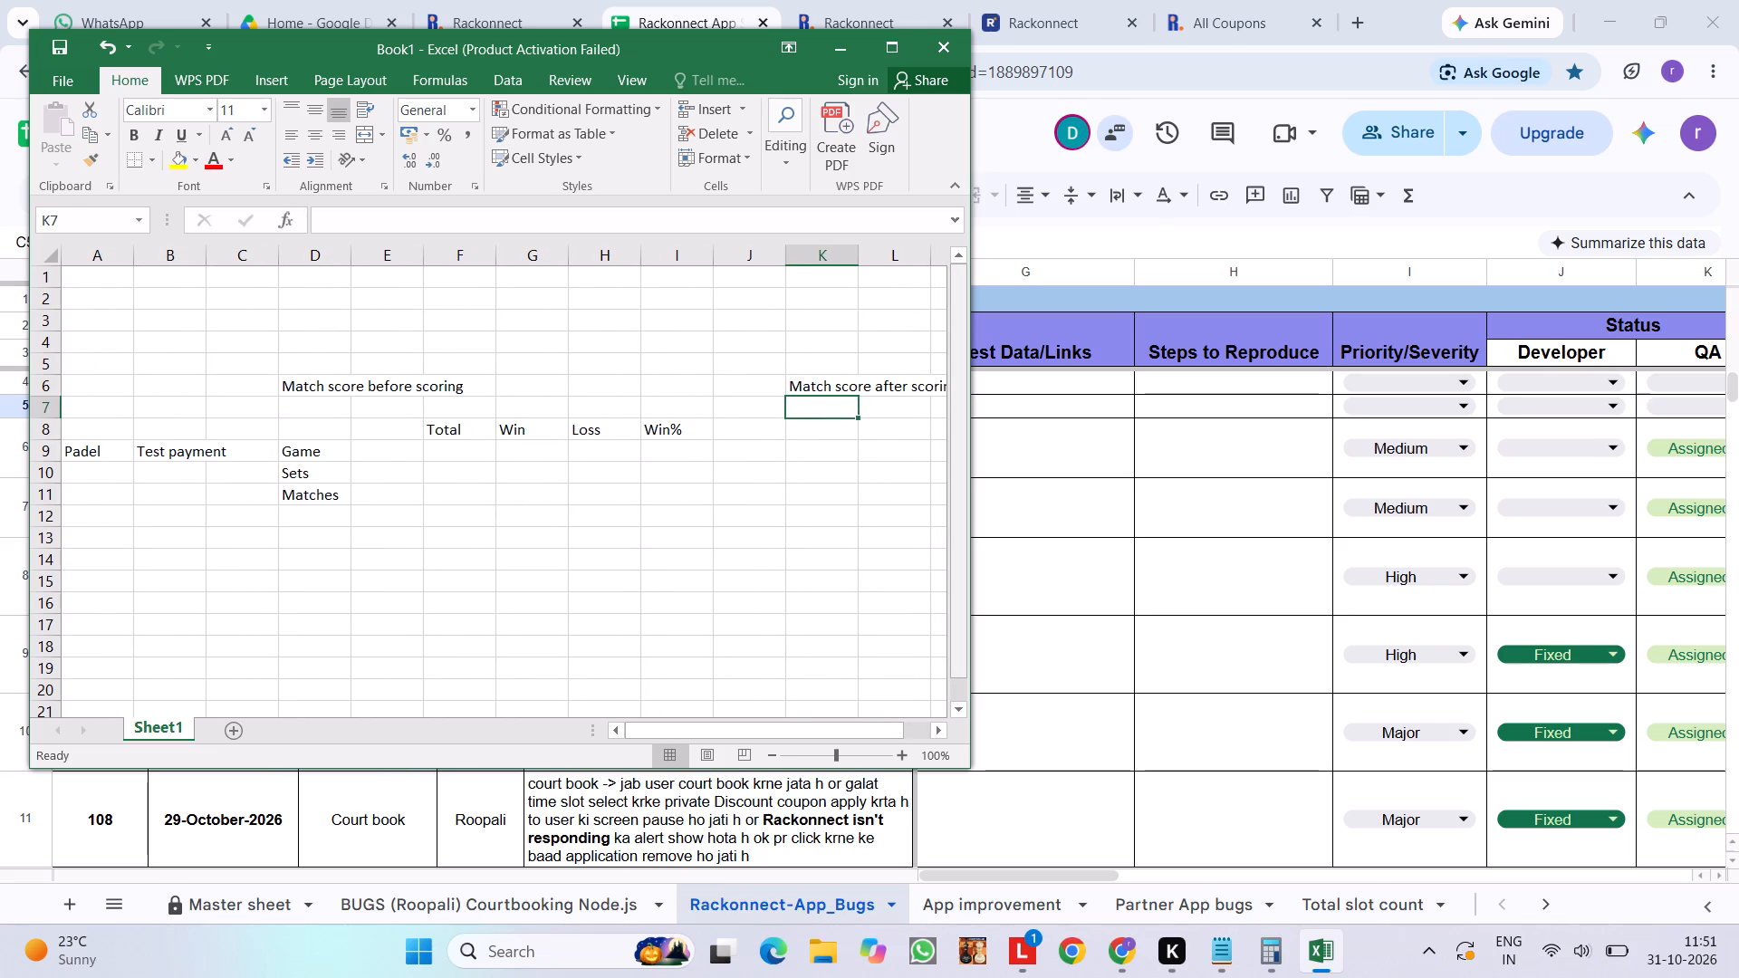
{"action": "left_click", "coordinate": [889, 55]}
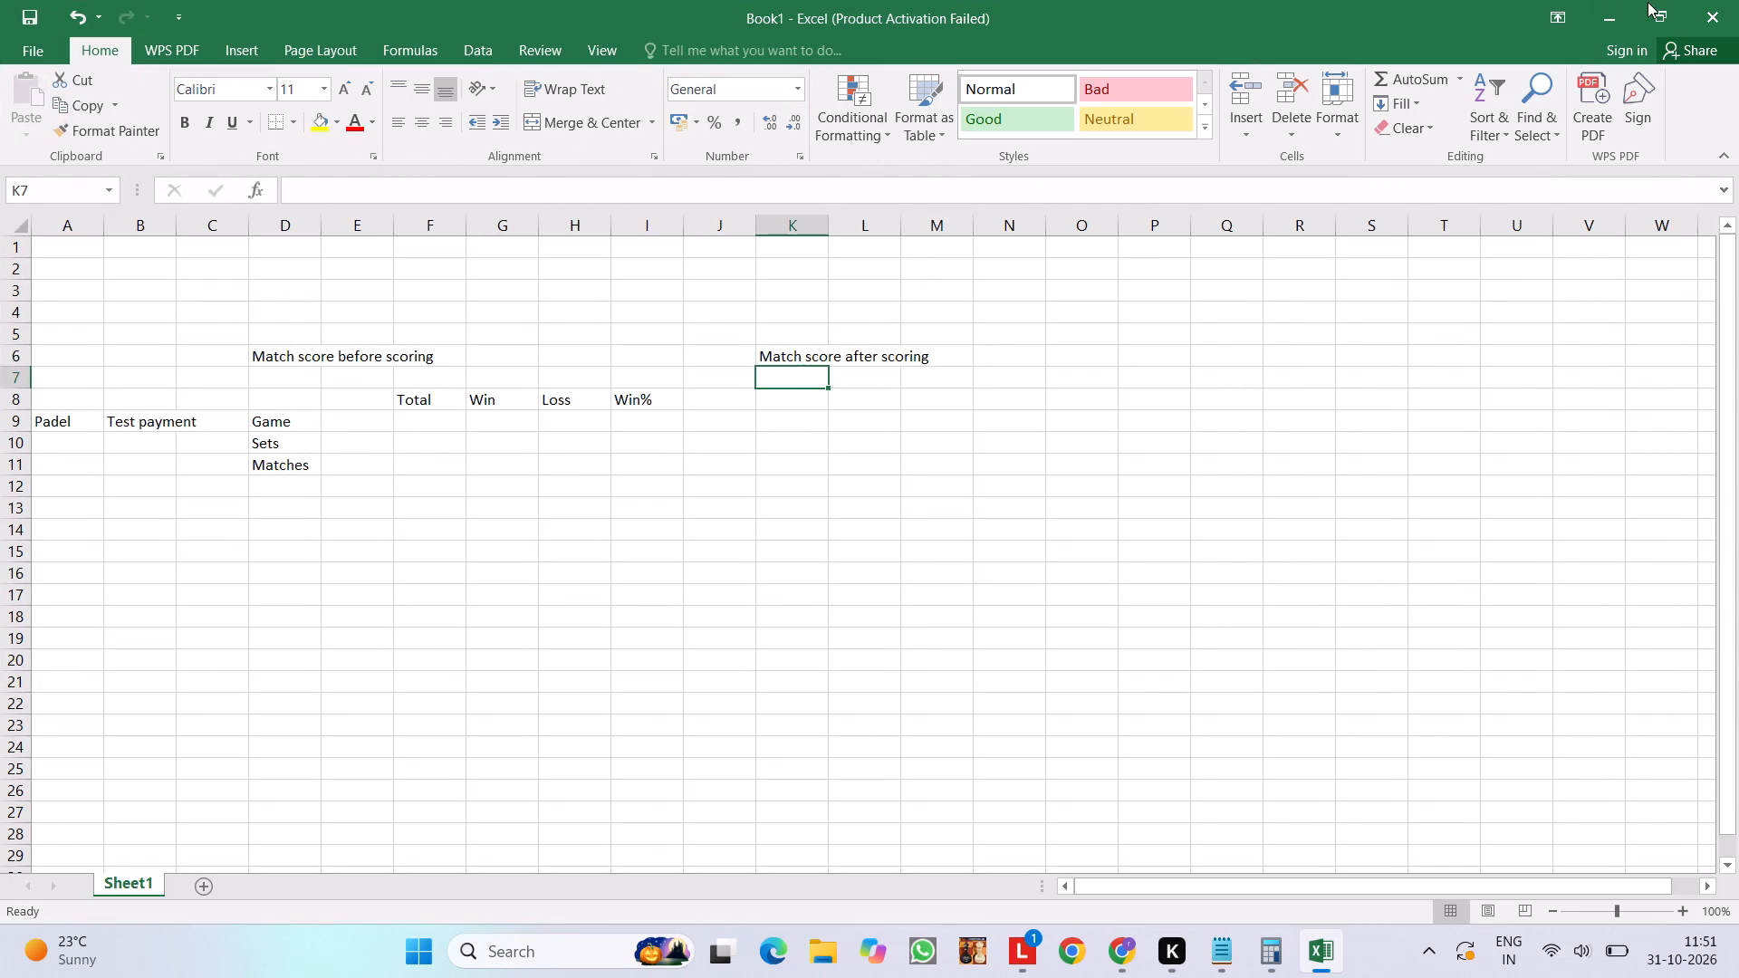
Restore the workbook window from full screen and widen it to show columns A to O.
{"action": "left_click", "coordinate": [1659, 11]}
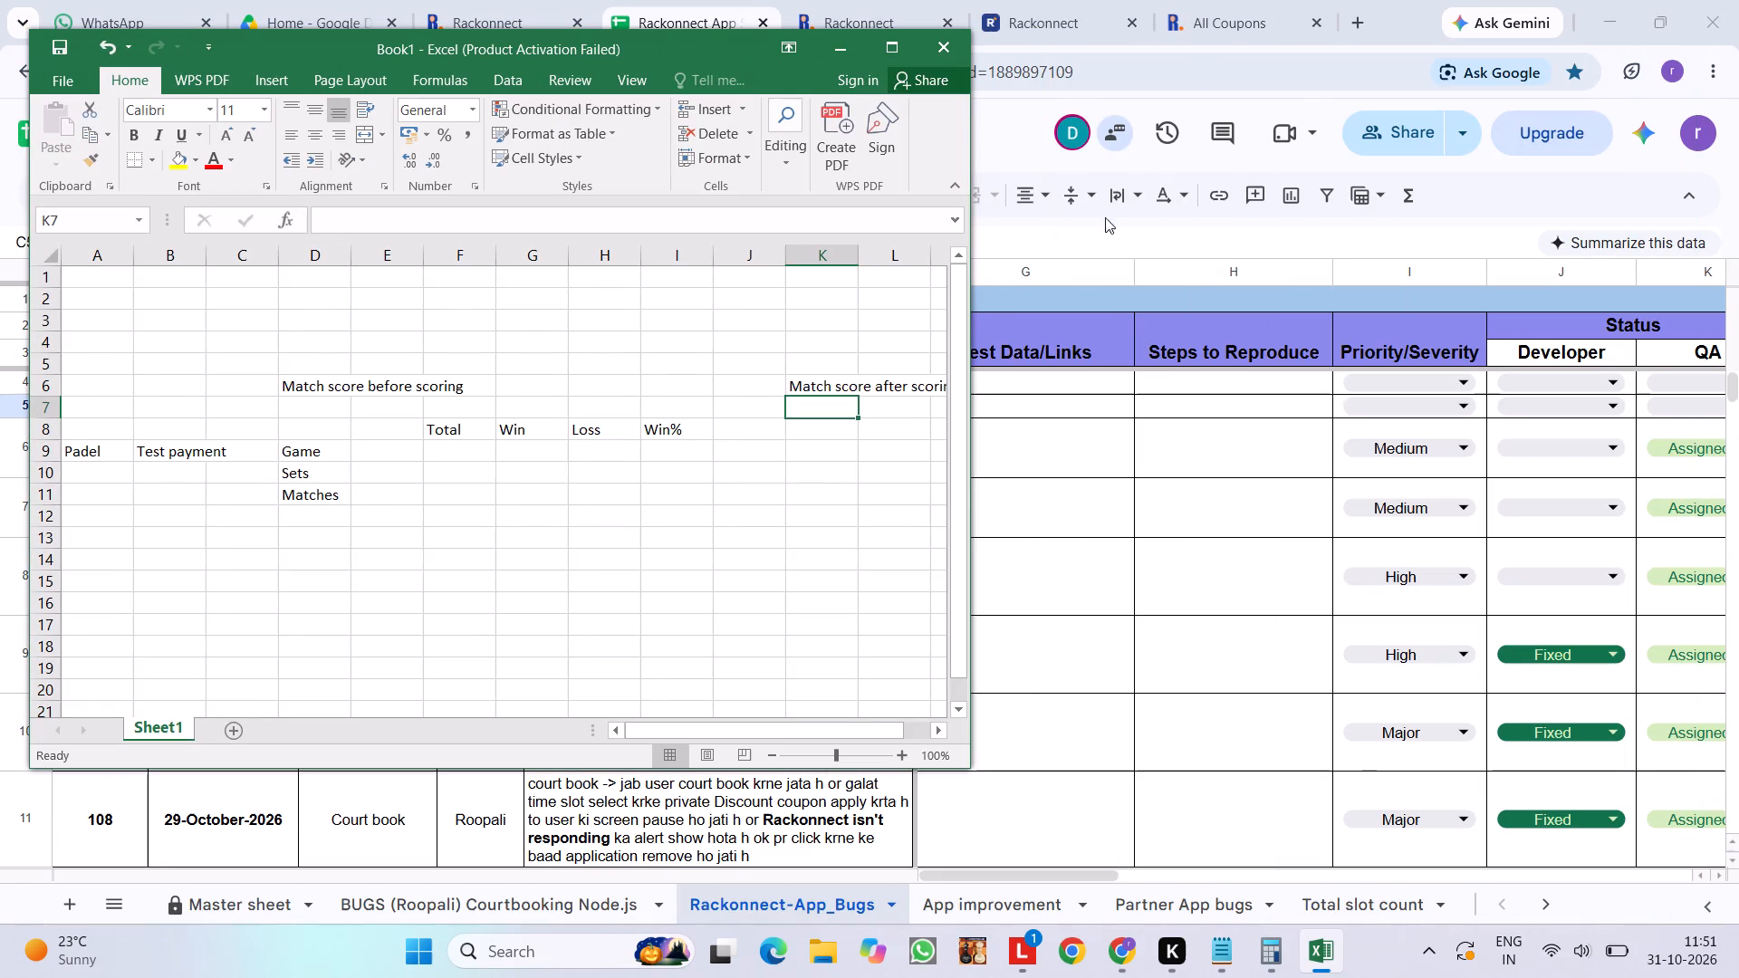
{"action": "left_click_drag", "start_coordinate": [972, 473], "coordinate": [1152, 450]}
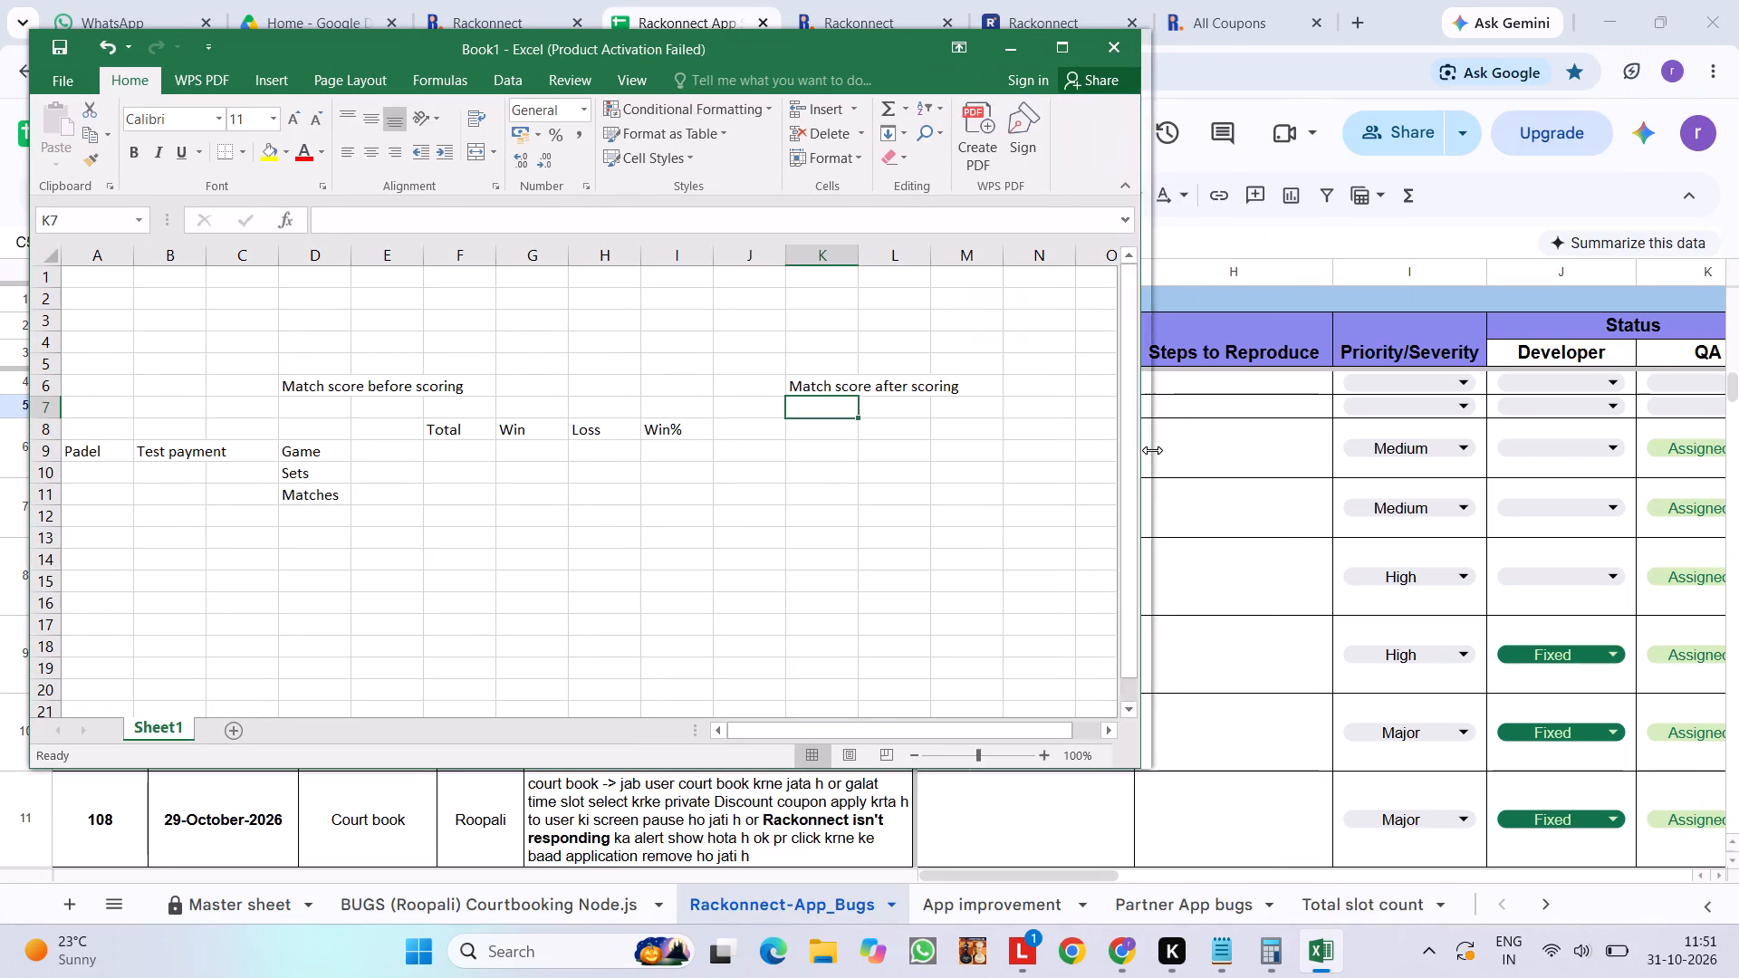
{"action": "left_click_drag", "start_coordinate": [1152, 450], "coordinate": [1153, 450]}
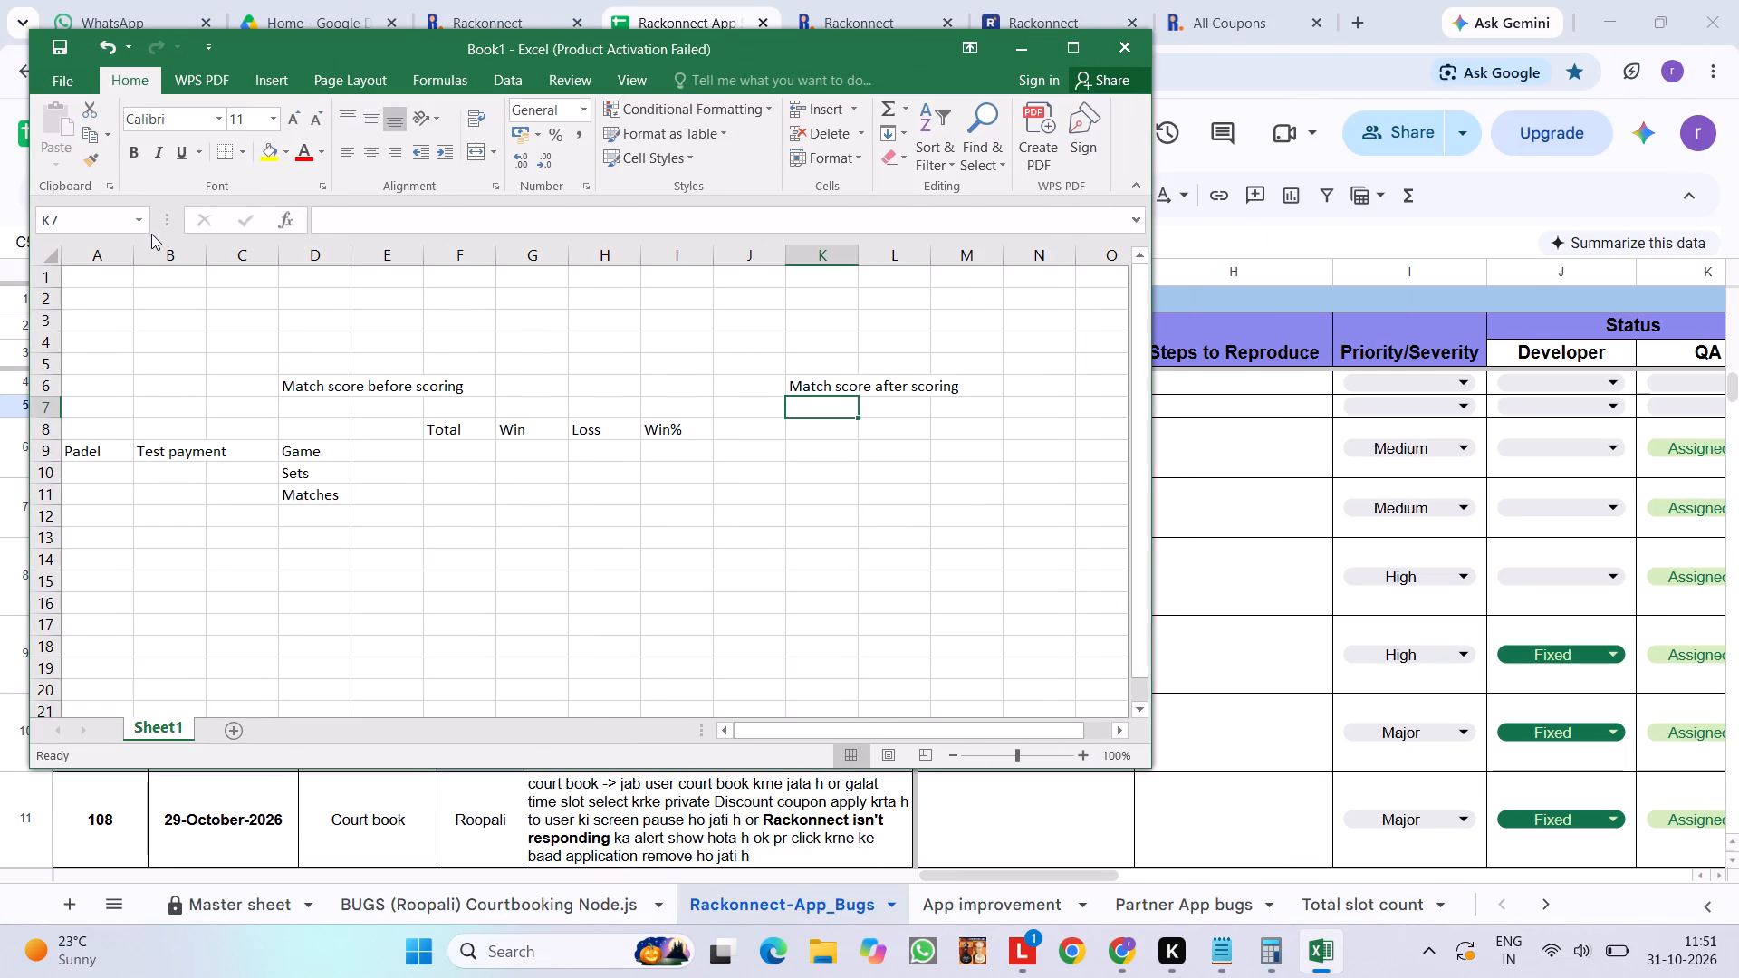
Auto-fit the widths of columns A and B and slightly narrow the blank spacer column J.
{"action": "double_click", "coordinate": [127, 256]}
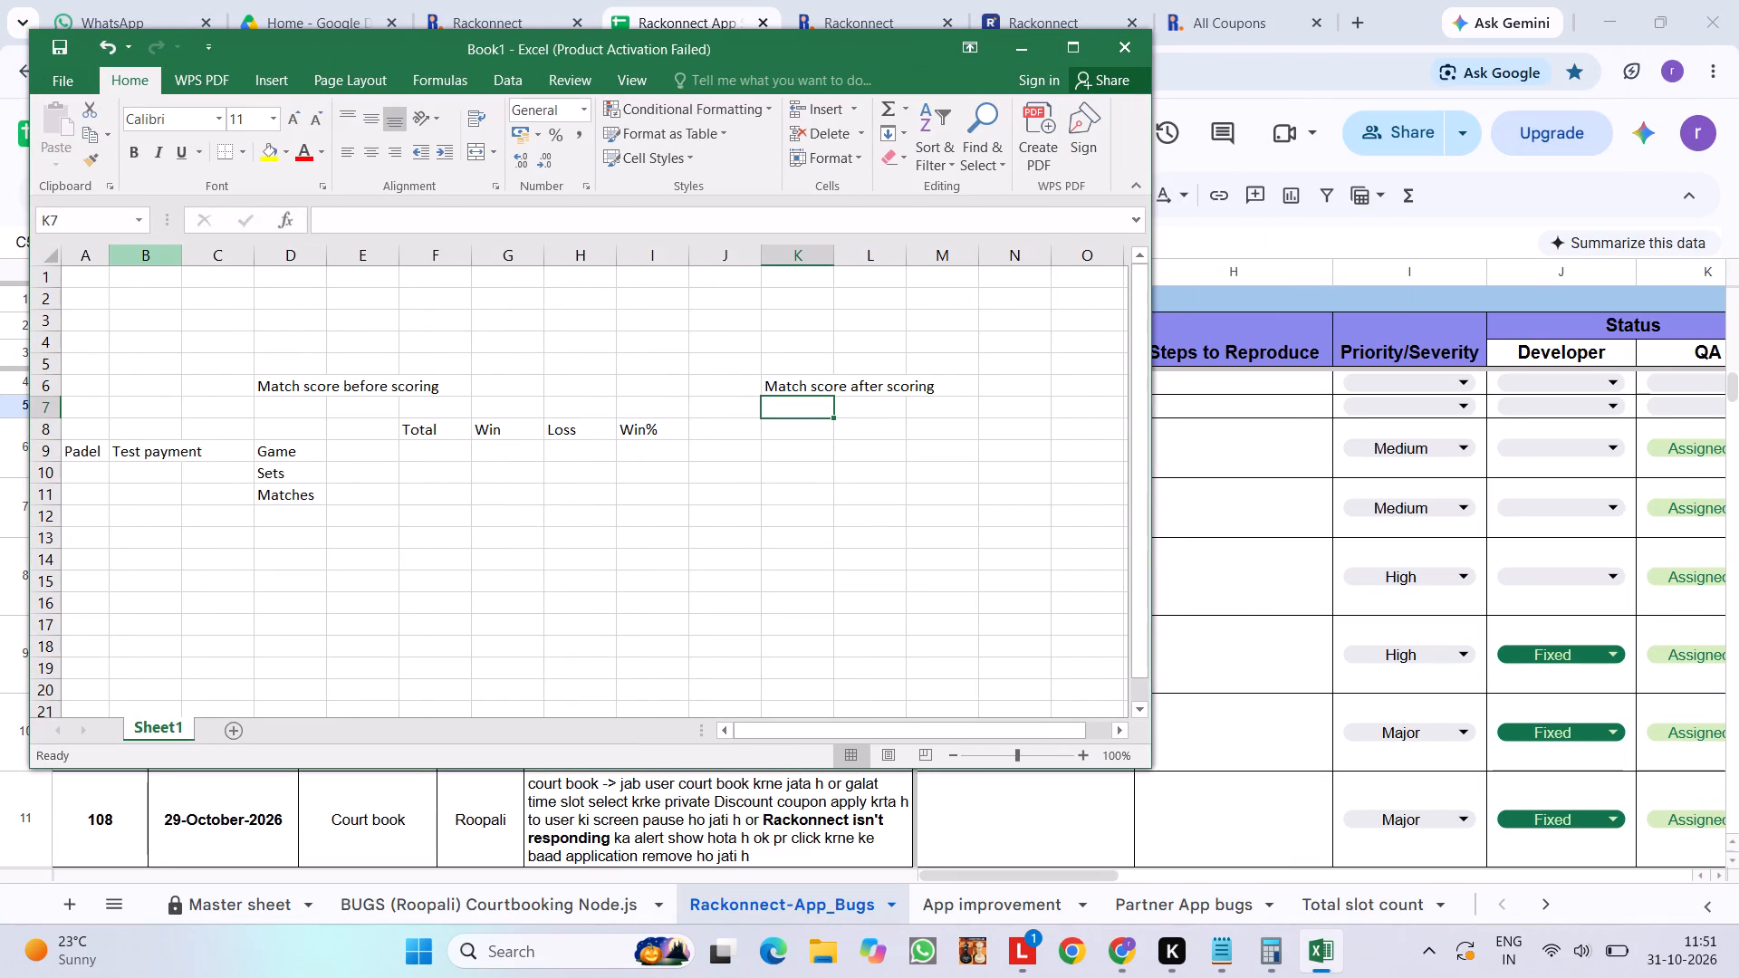
{"action": "double_click", "coordinate": [186, 254]}
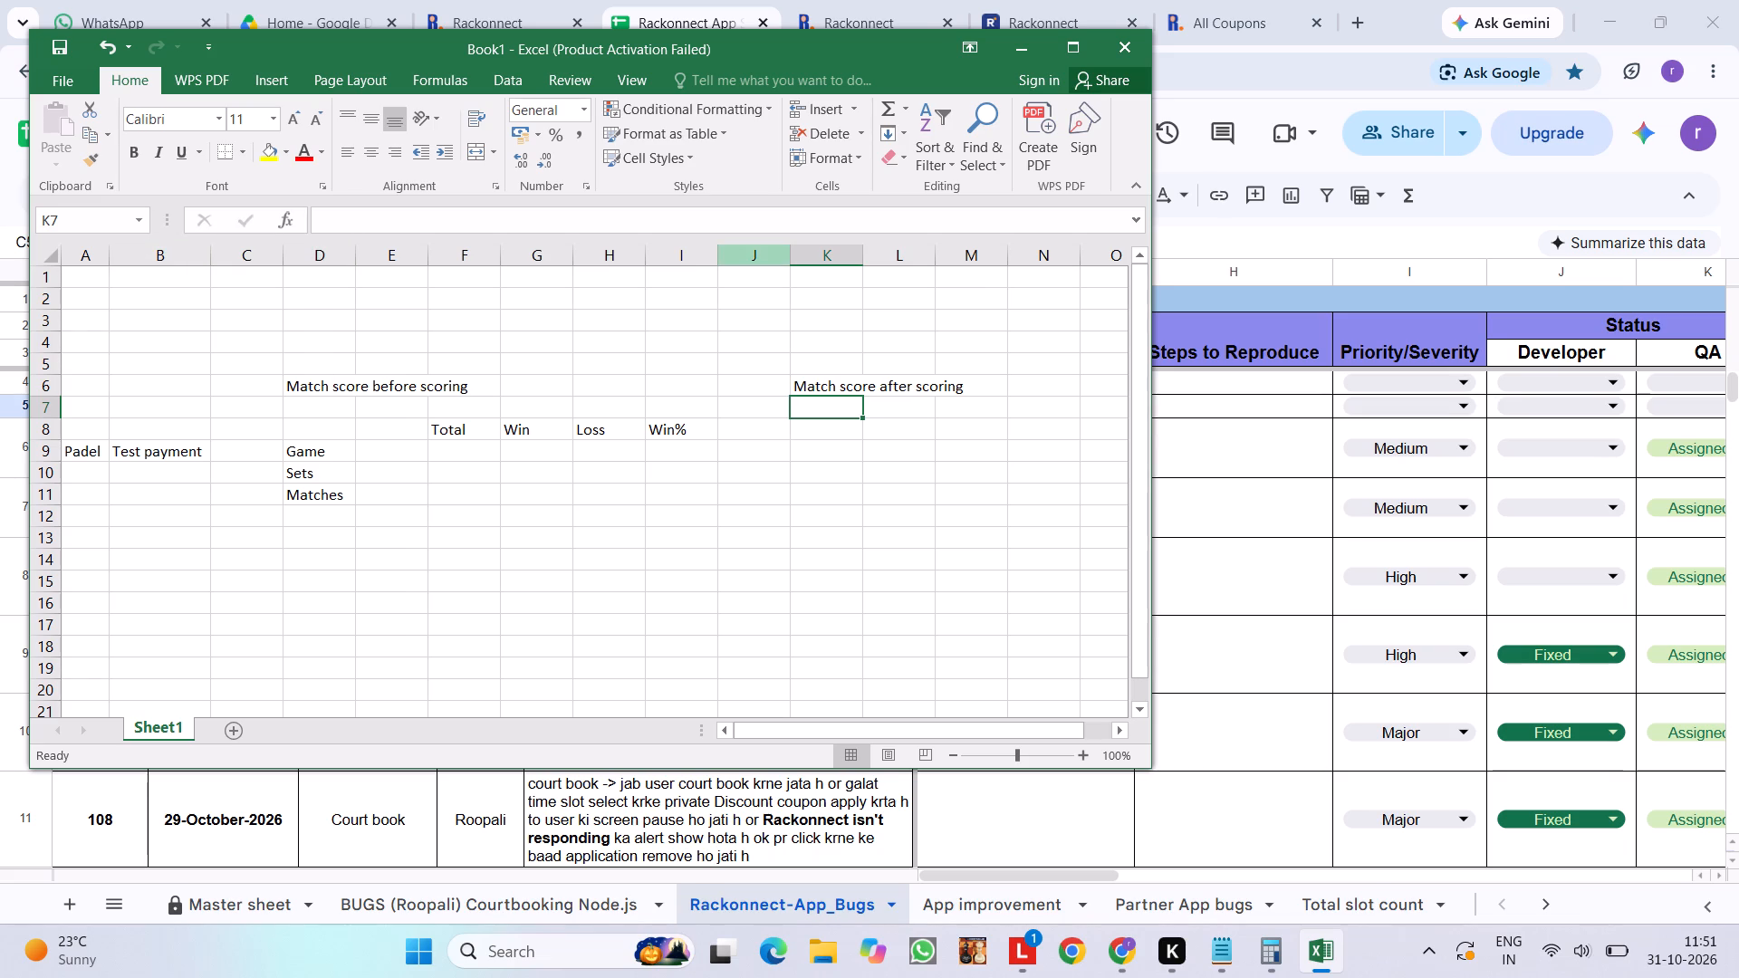
{"action": "left_click_drag", "start_coordinate": [797, 255], "coordinate": [777, 255]}
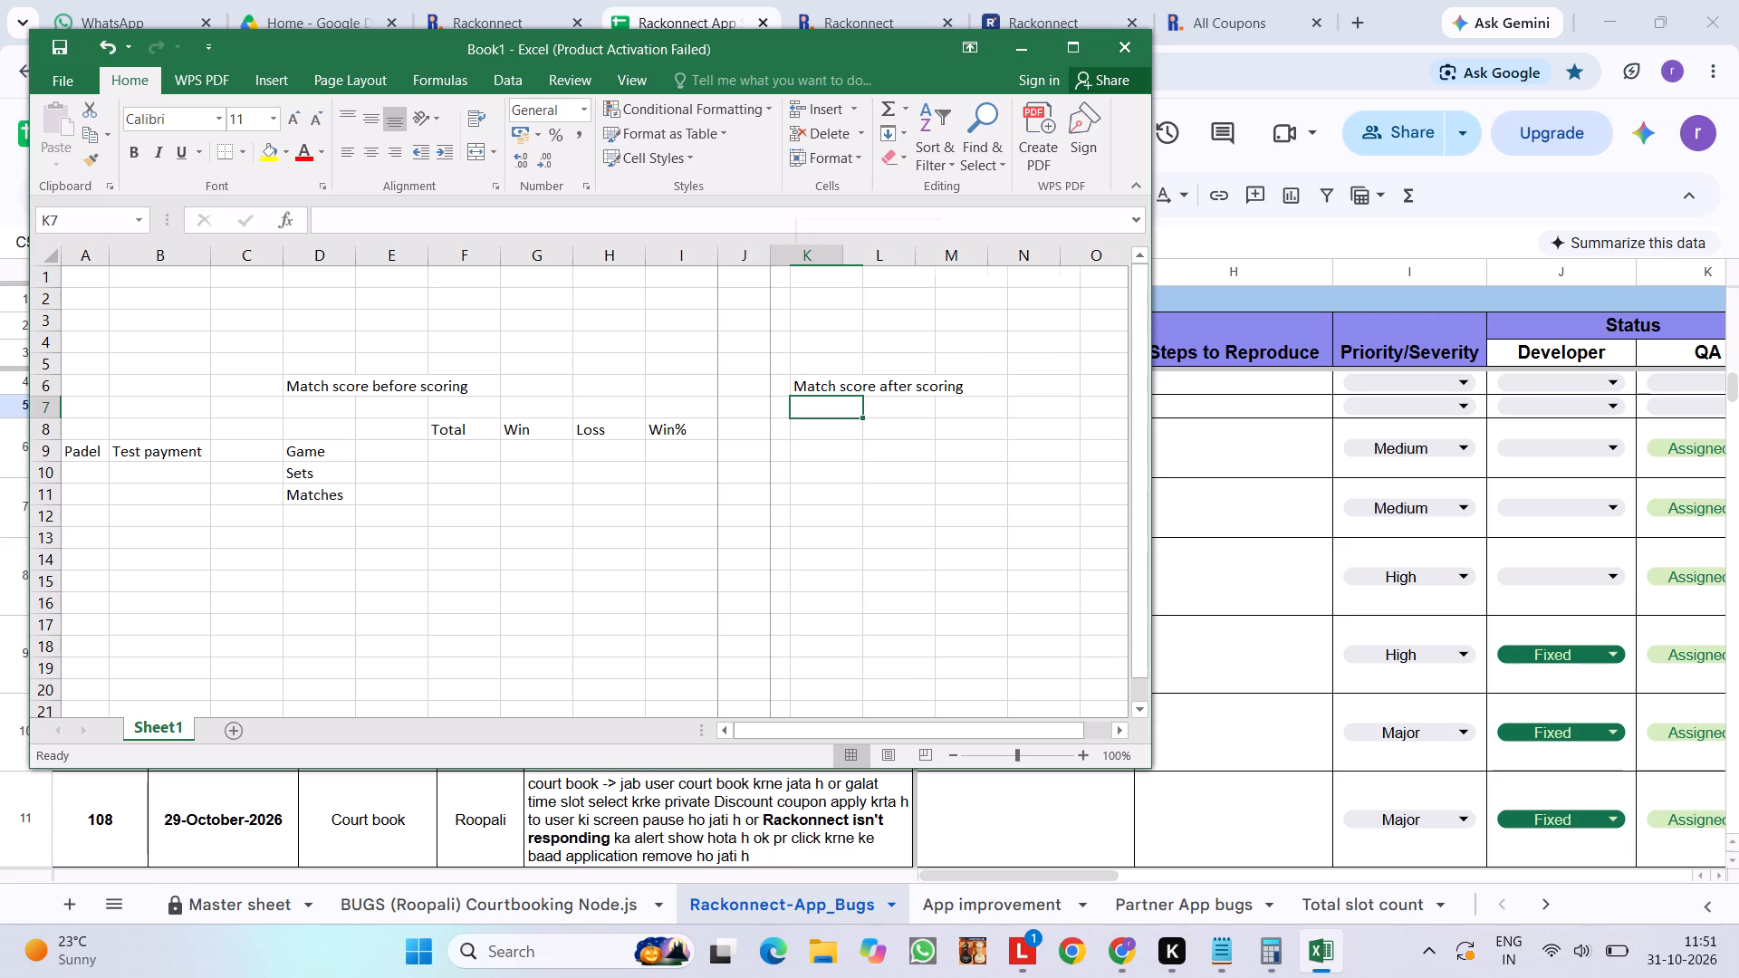
Fill K9:K11 under the after-scoring heading with the Game, Sets and Matches labels from D9:D11.
{"action": "left_click", "coordinate": [818, 432]}
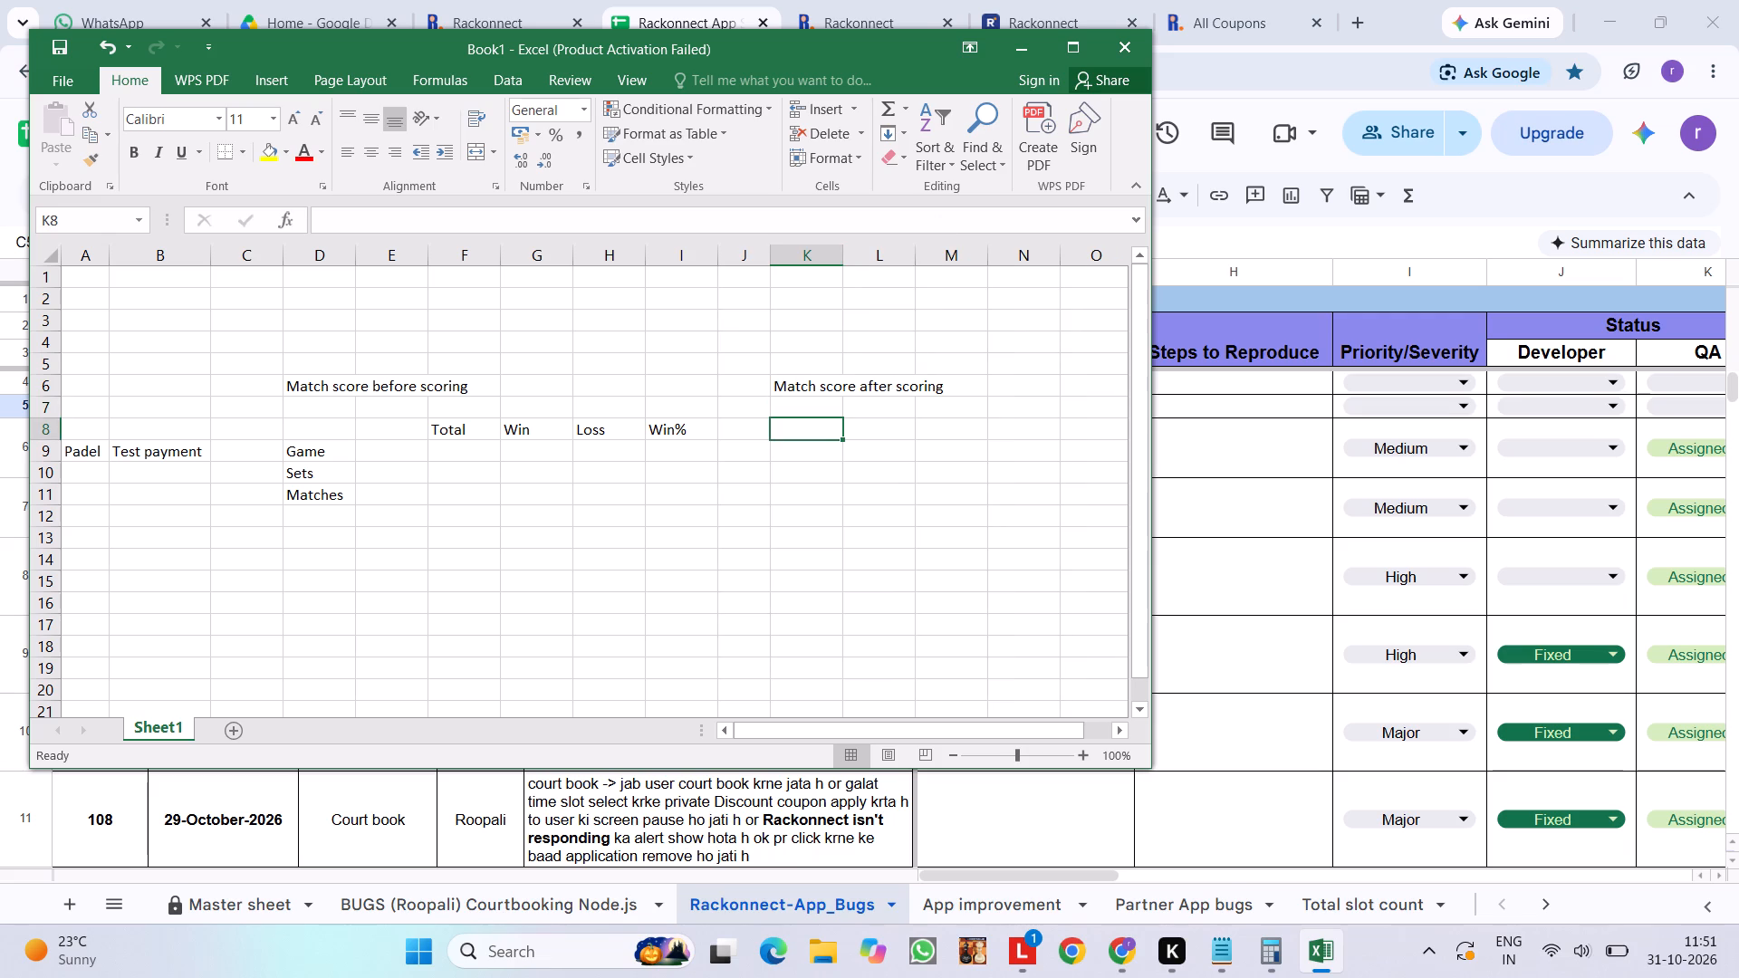
{"action": "left_click", "coordinate": [810, 461]}
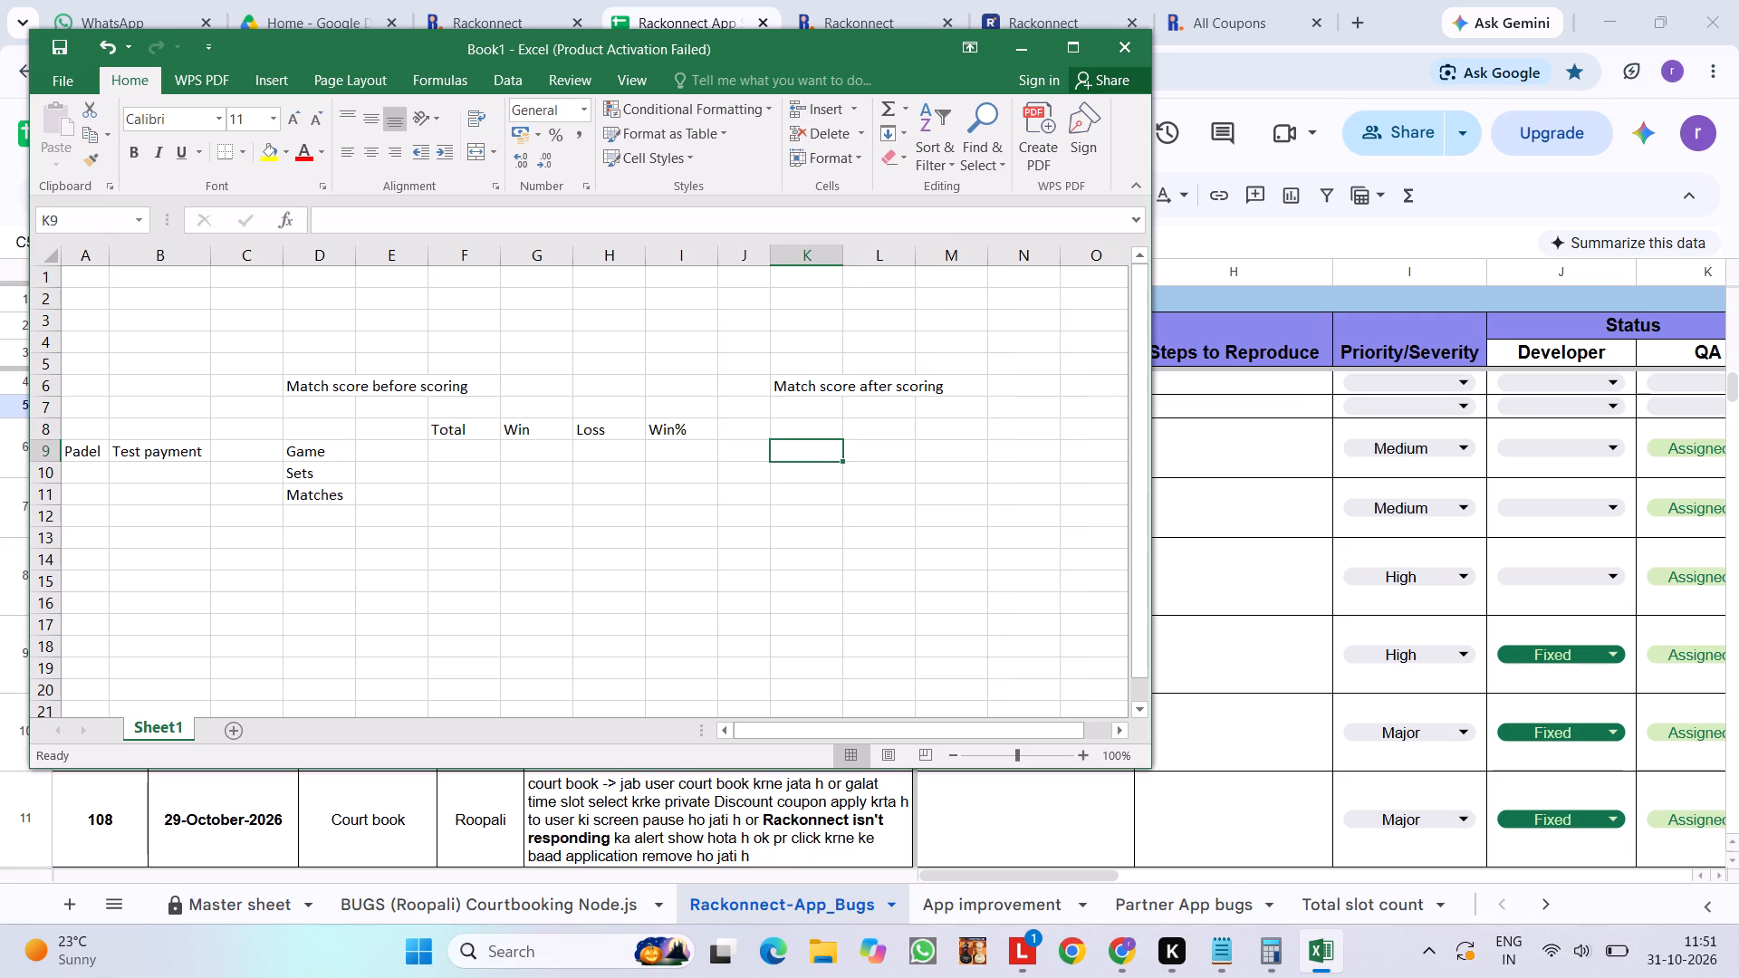
{"action": "type", "text": "Game"}
{"action": "key", "text": "space"}
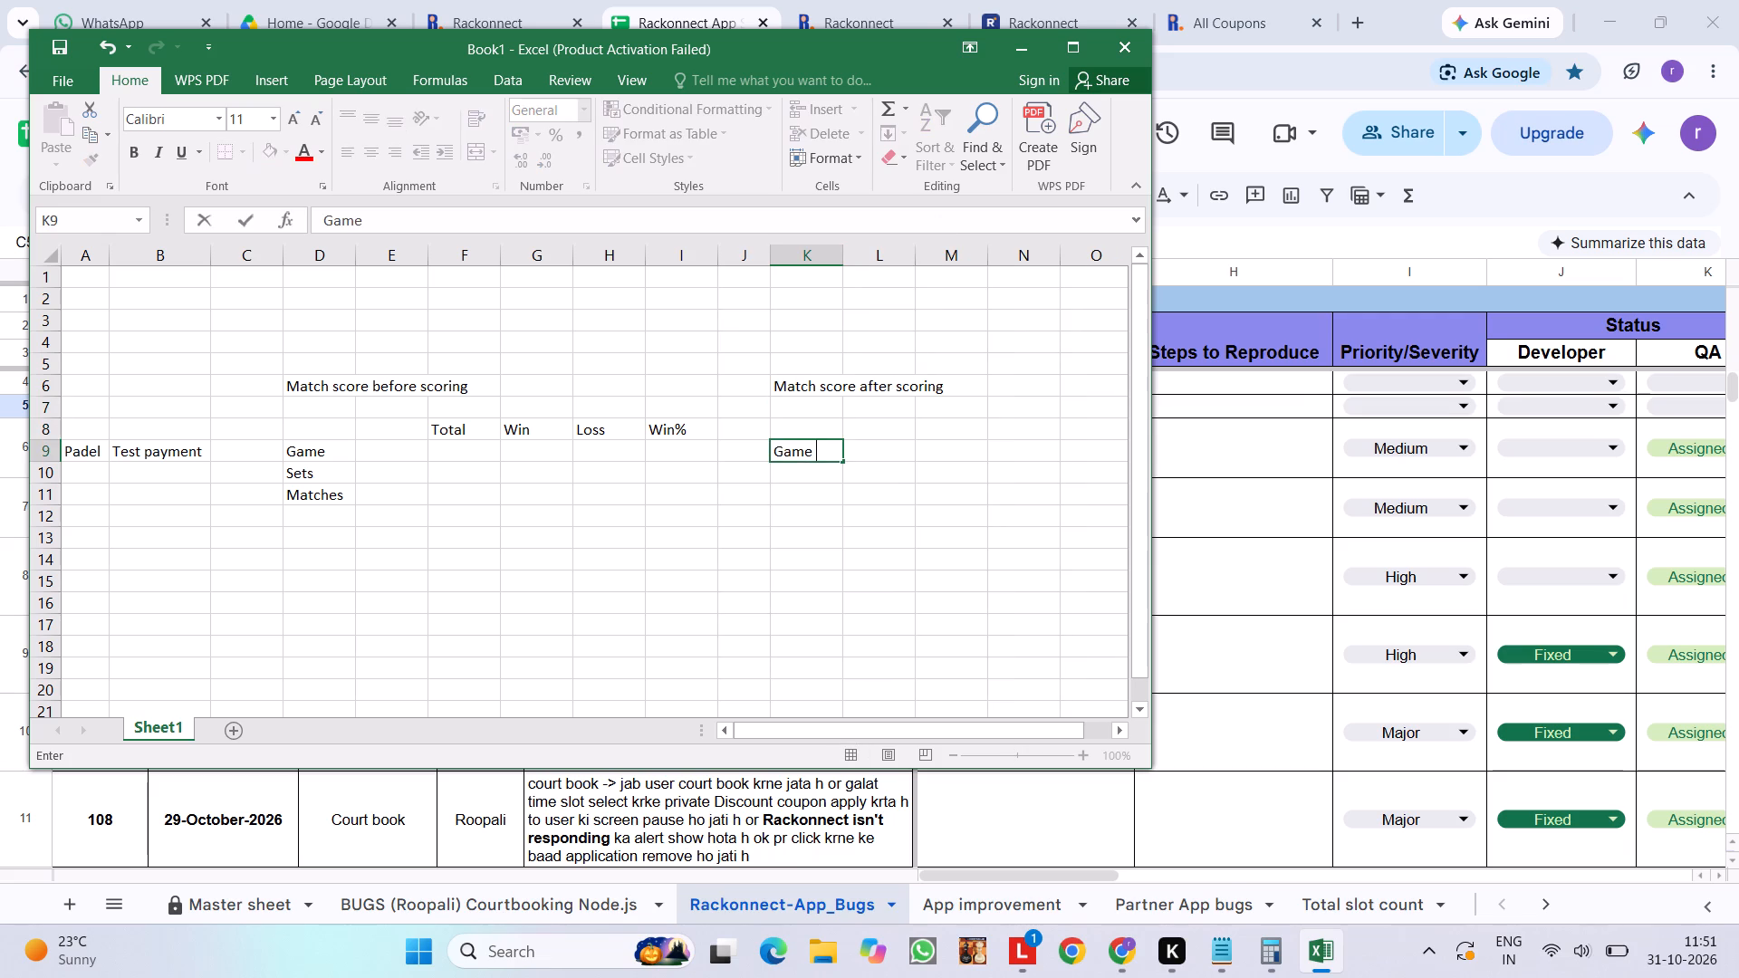
{"action": "left_click", "coordinate": [809, 483]}
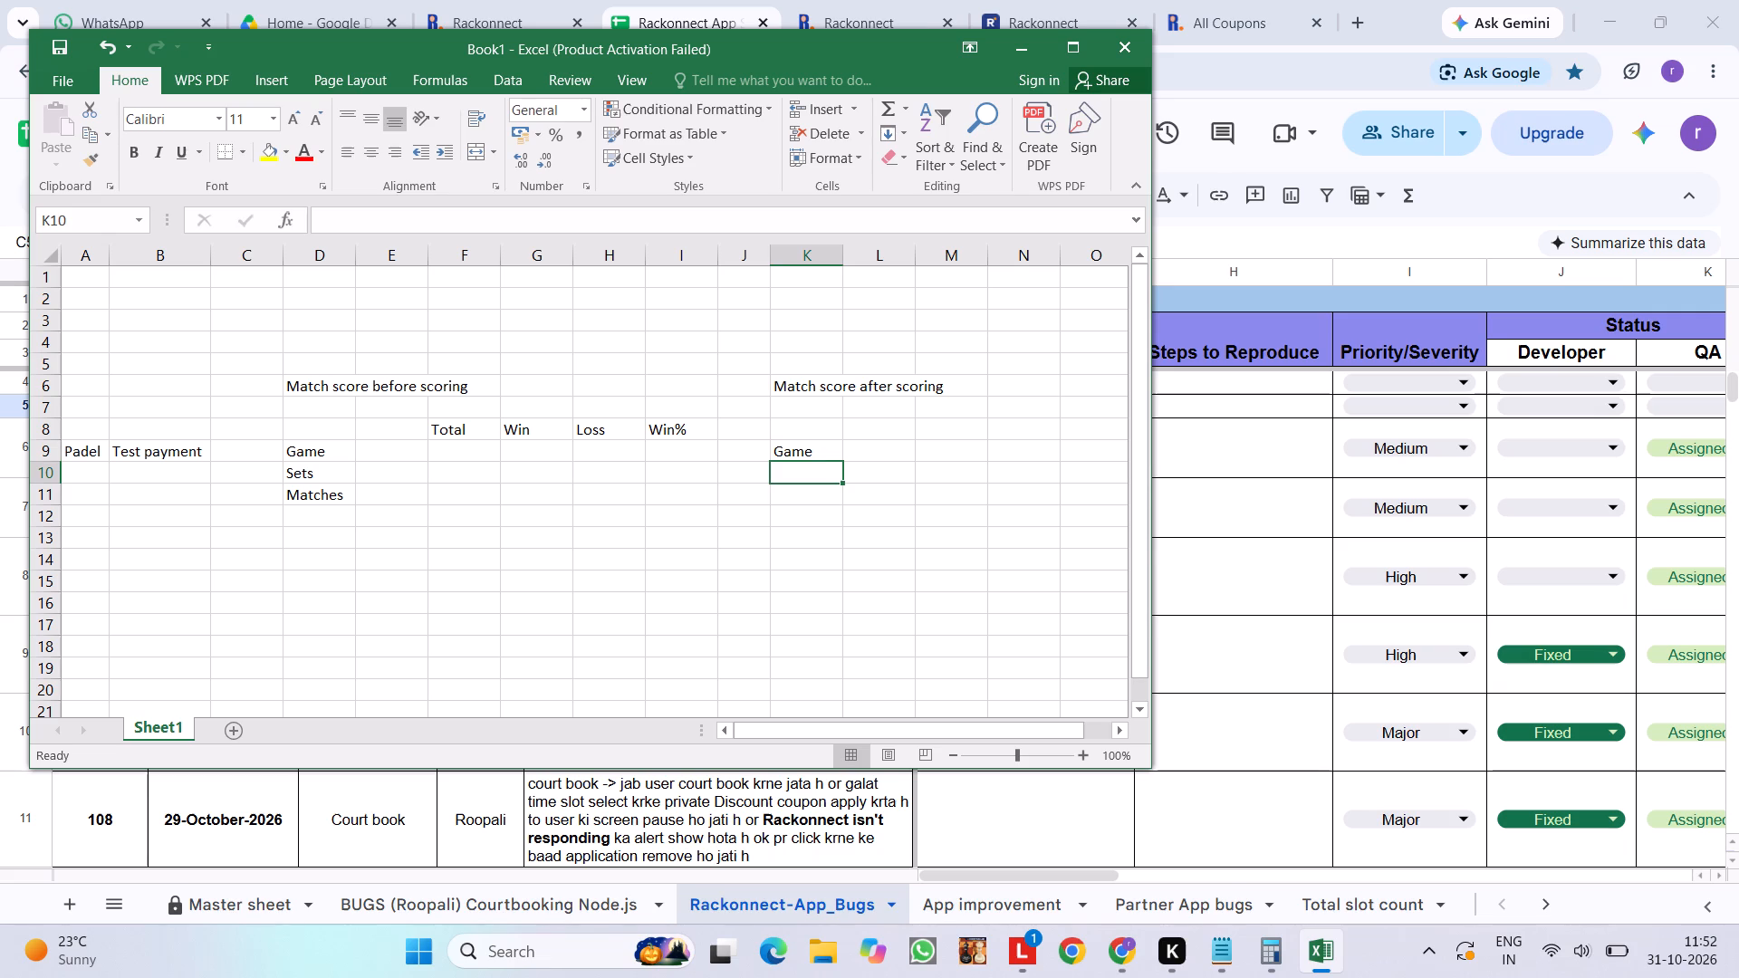
{"action": "left_click_drag", "start_coordinate": [302, 455], "coordinate": [312, 501]}
{"action": "key", "text": "ctrl+c"}
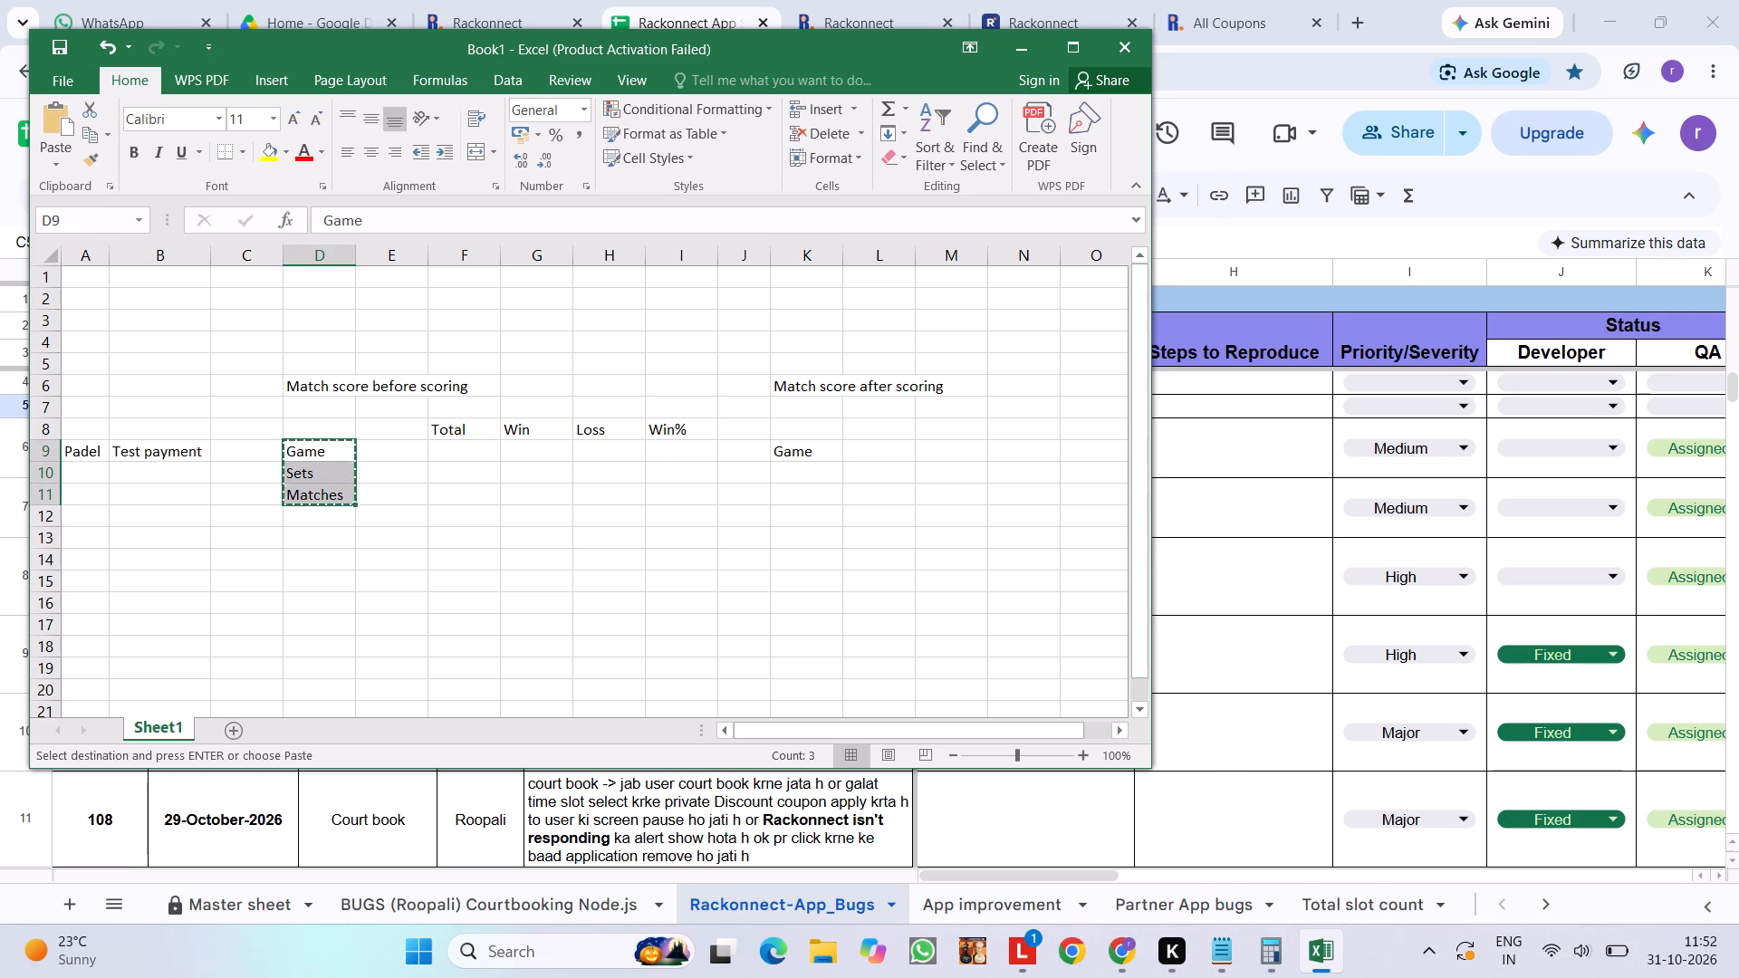
{"action": "left_click_drag", "start_coordinate": [787, 450], "coordinate": [802, 497]}
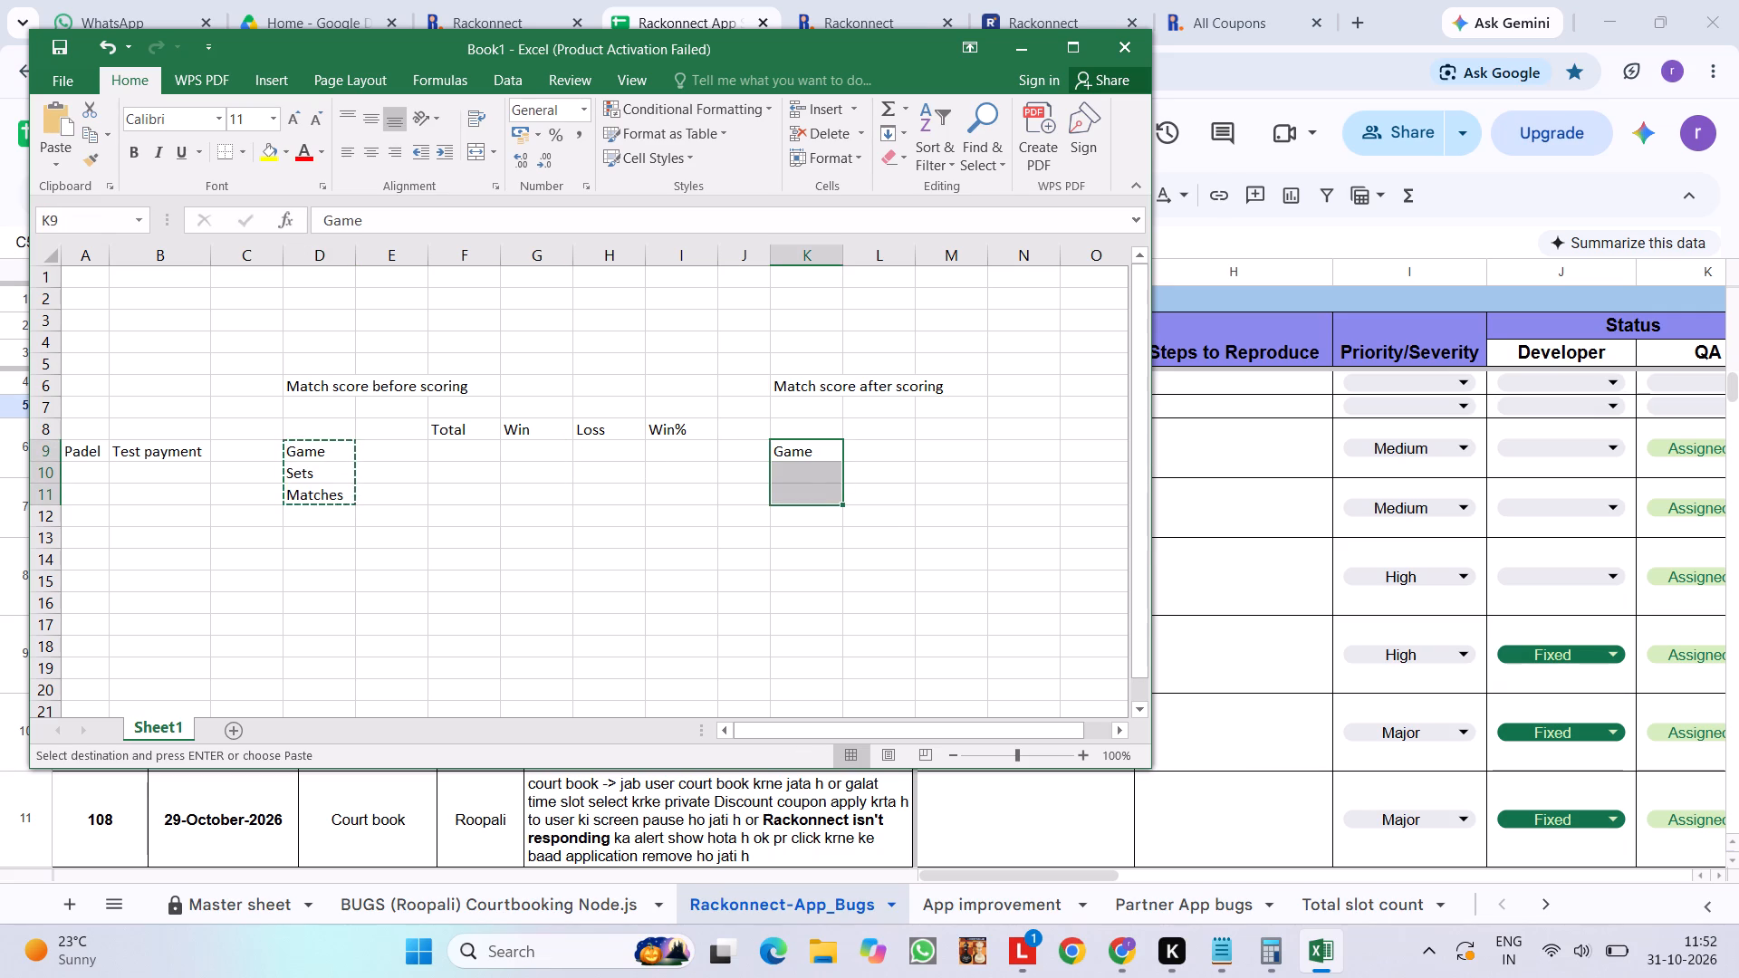
{"action": "key", "text": "ctrl+v"}
Copy the Total, Win, Loss and Win% headings from F8:I8 to M8:P8 in the after-scoring block.
{"action": "left_click", "coordinate": [843, 420]}
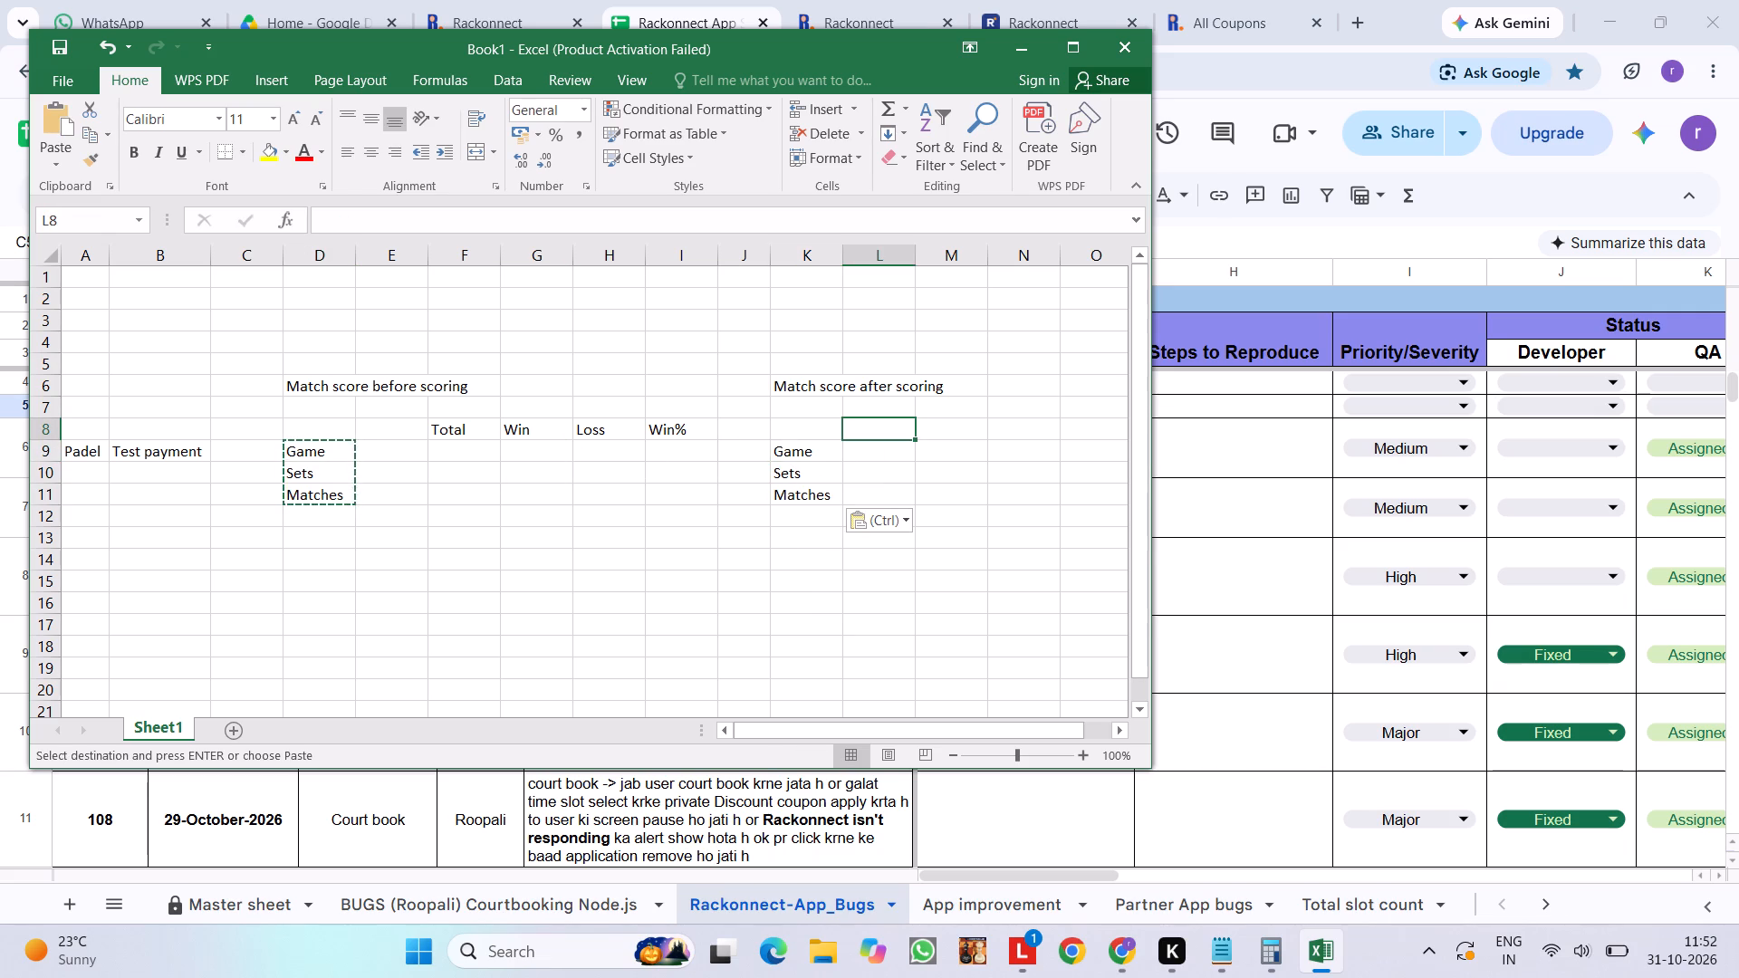
{"action": "left_click_drag", "start_coordinate": [443, 431], "coordinate": [678, 429]}
{"action": "key", "text": "ctrl+c"}
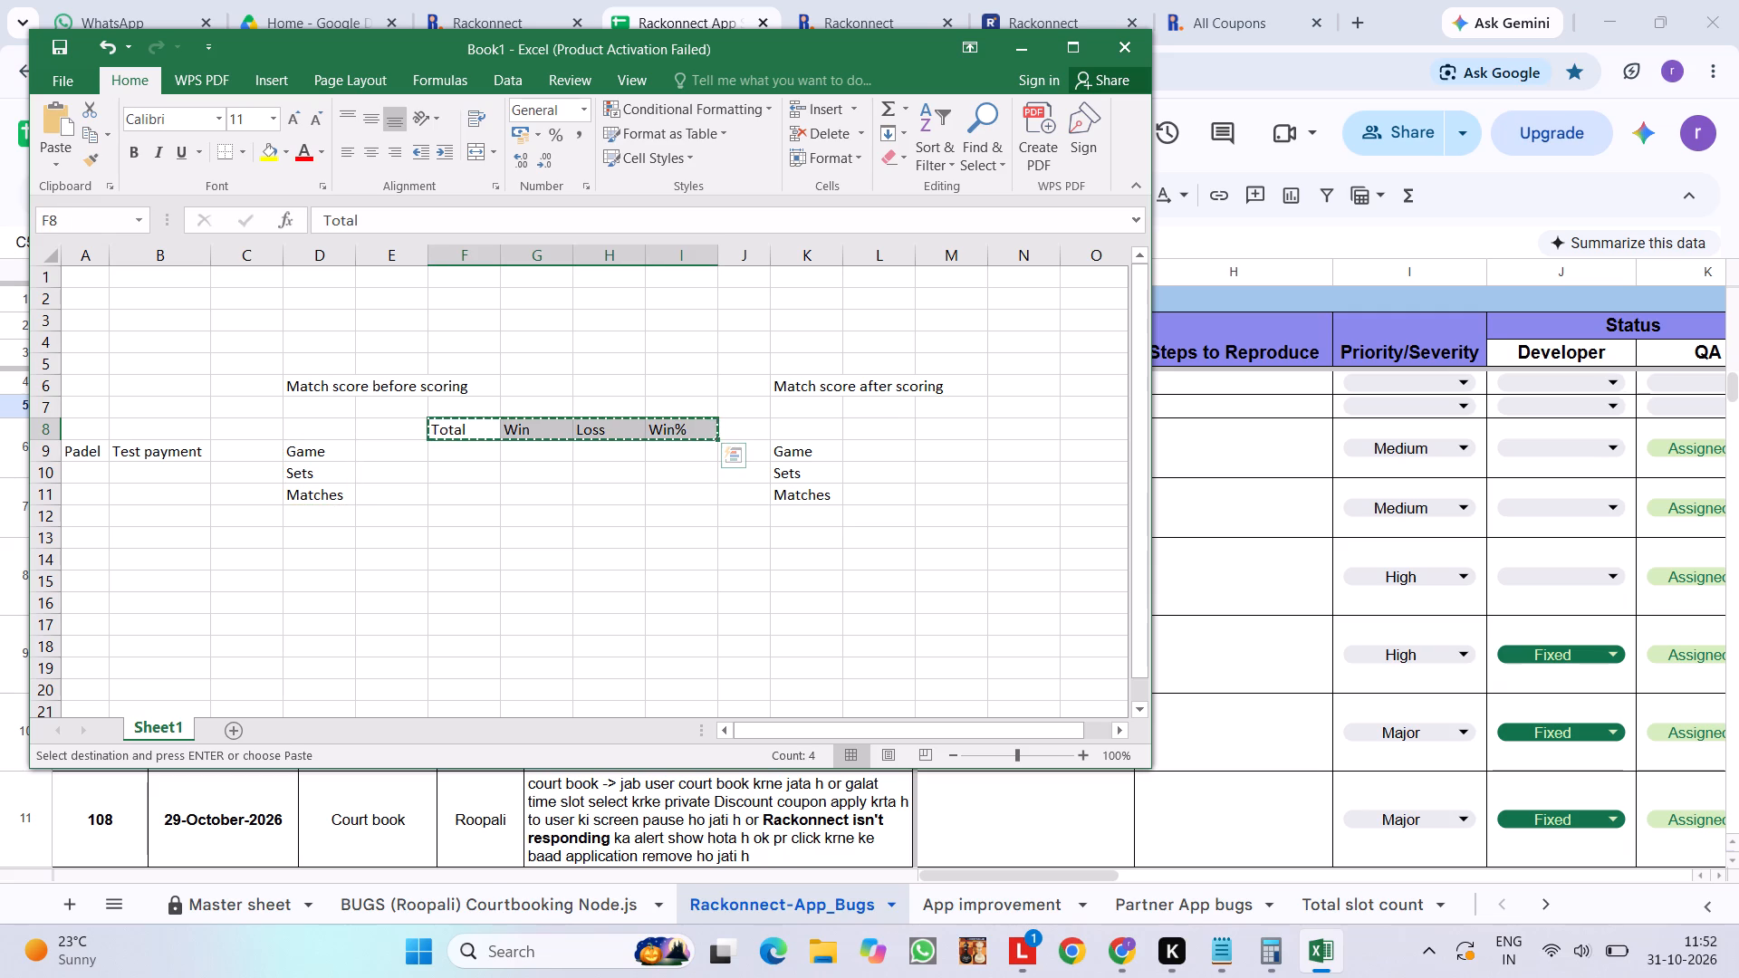
{"action": "left_click_drag", "start_coordinate": [931, 426], "coordinate": [1129, 430]}
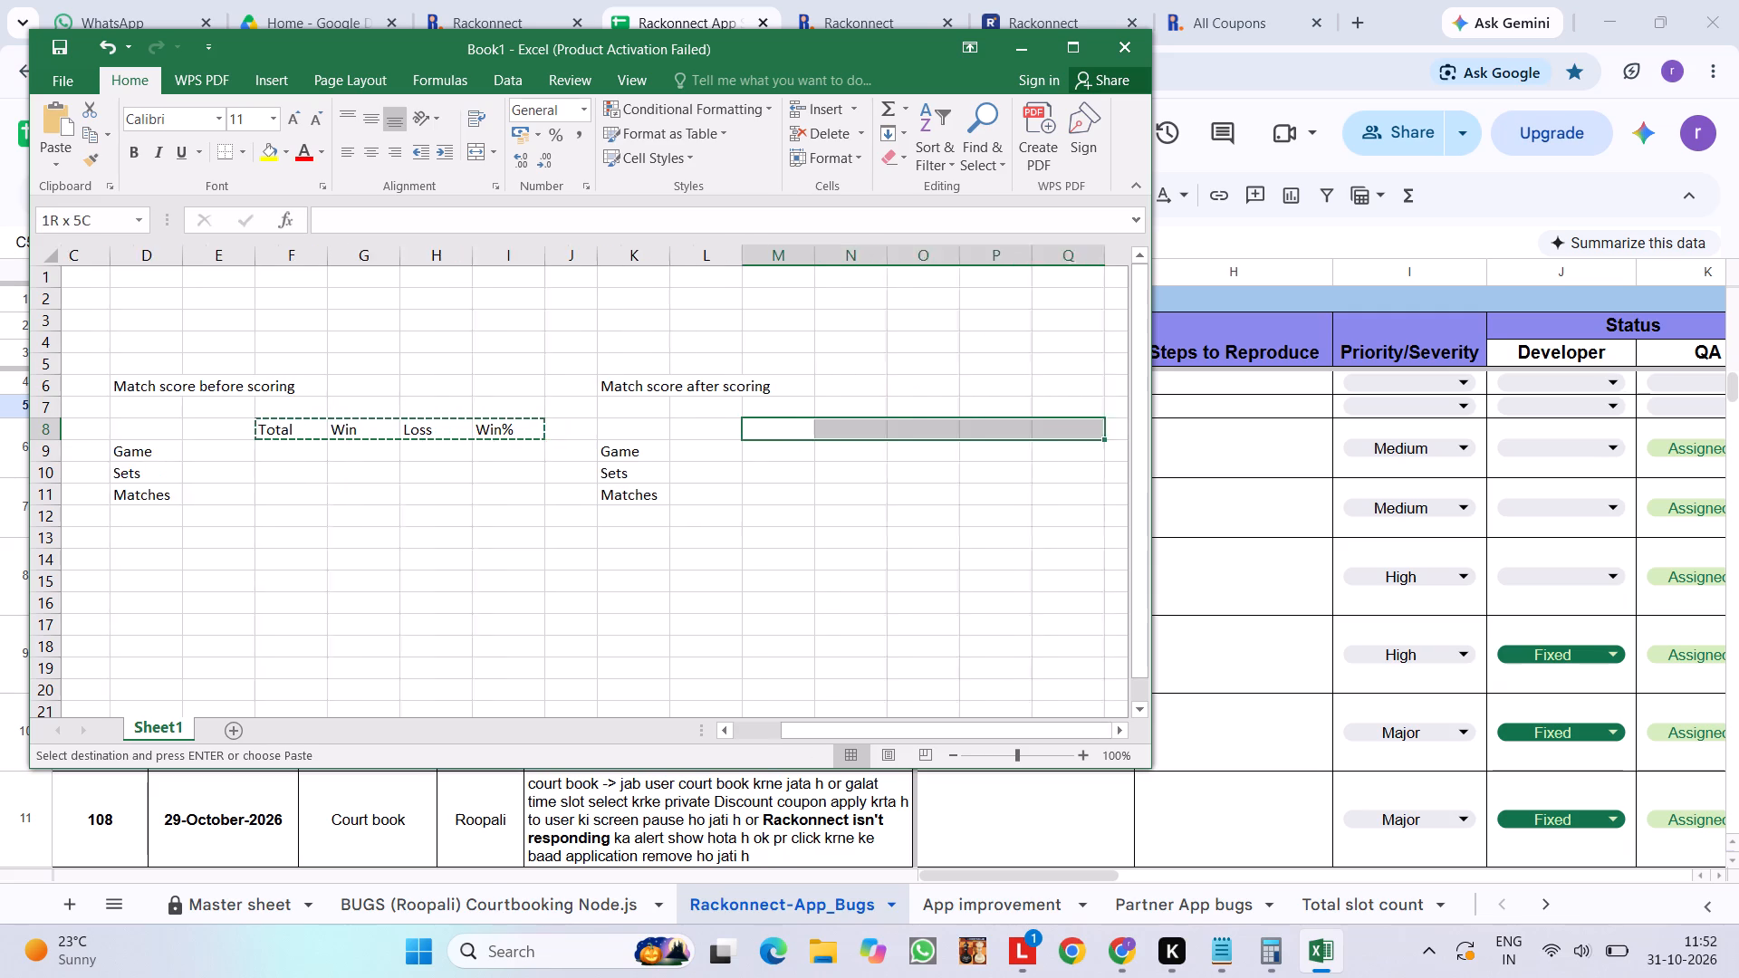
{"action": "key", "text": "ctrl+v"}
{"action": "left_click", "coordinate": [679, 509]}
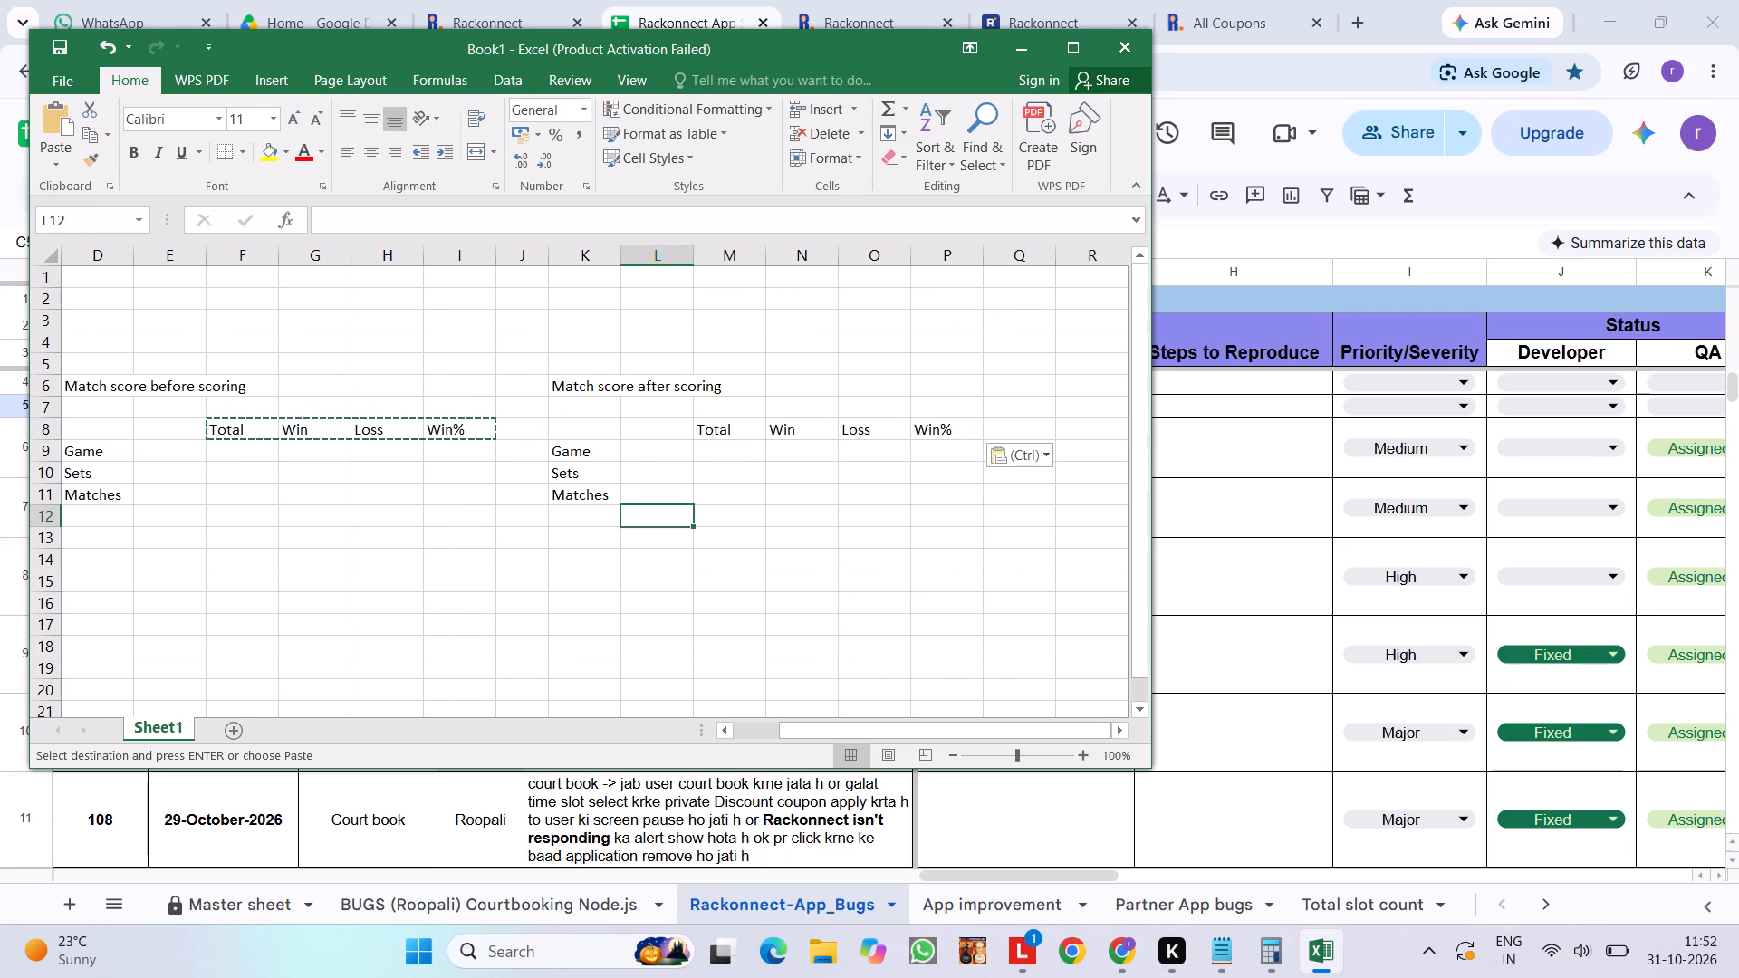
Widen the workbook window further so columns A to Q fit, and leave copy mode.
{"action": "scroll", "coordinate": [465, 431], "scroll_direction": "right", "scroll_amount": 4}
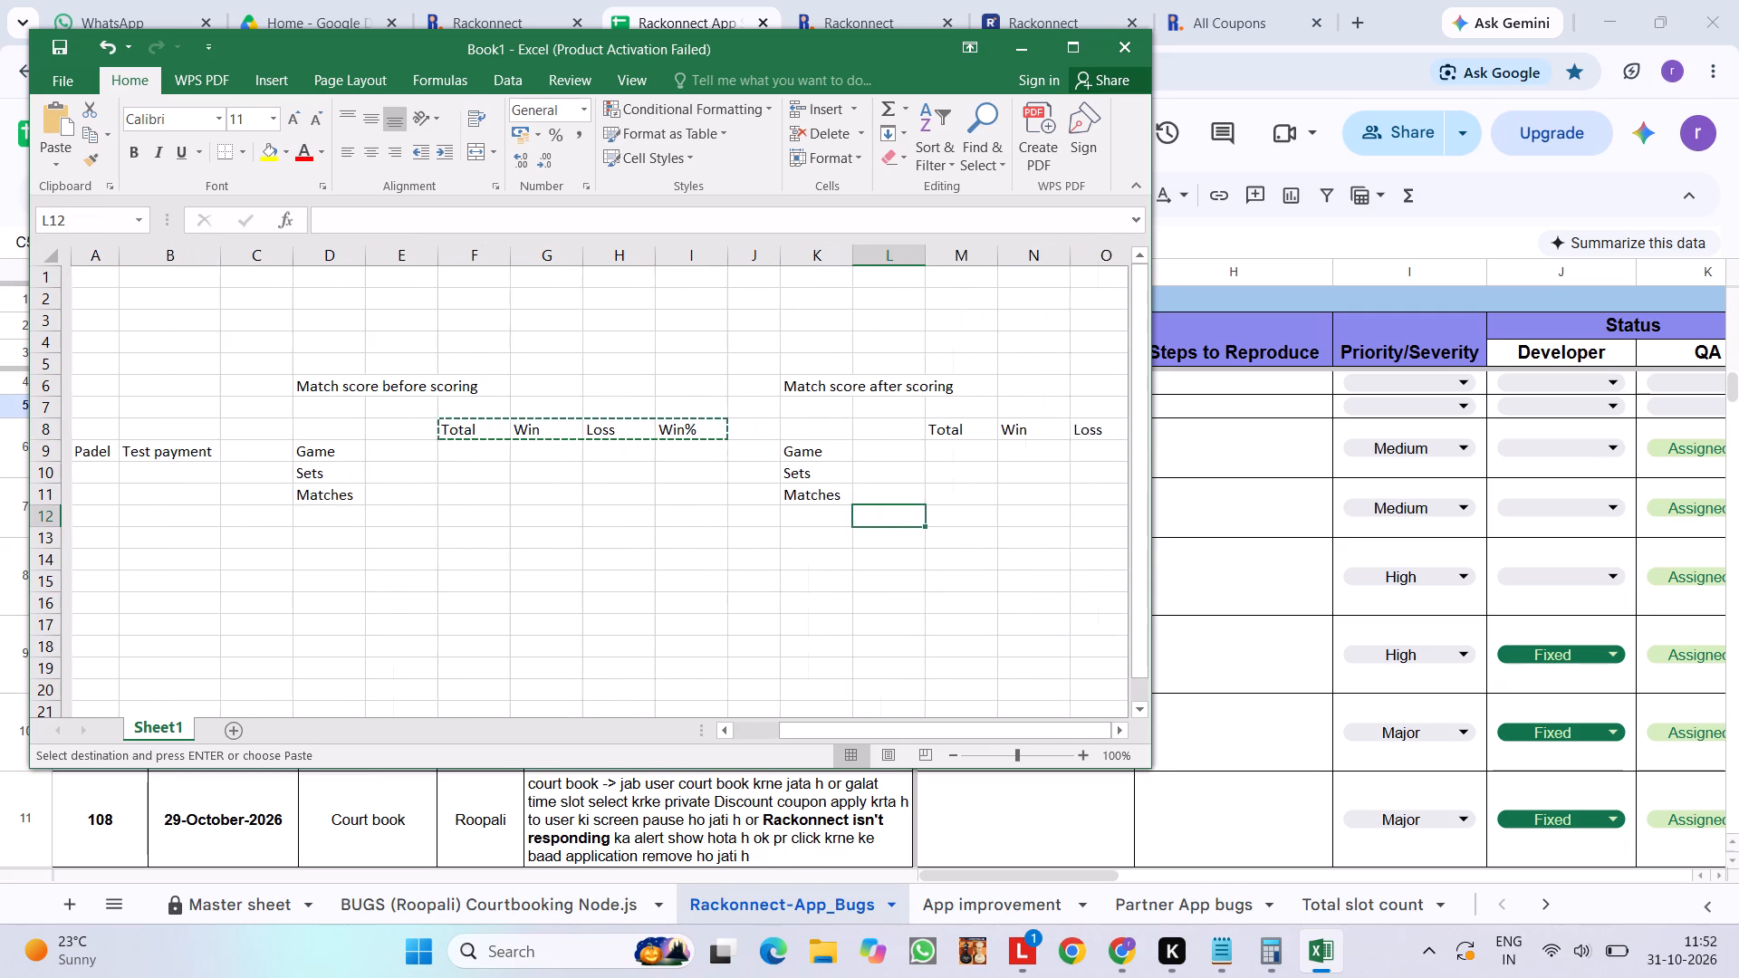
{"action": "left_click_drag", "start_coordinate": [1158, 416], "coordinate": [1223, 418]}
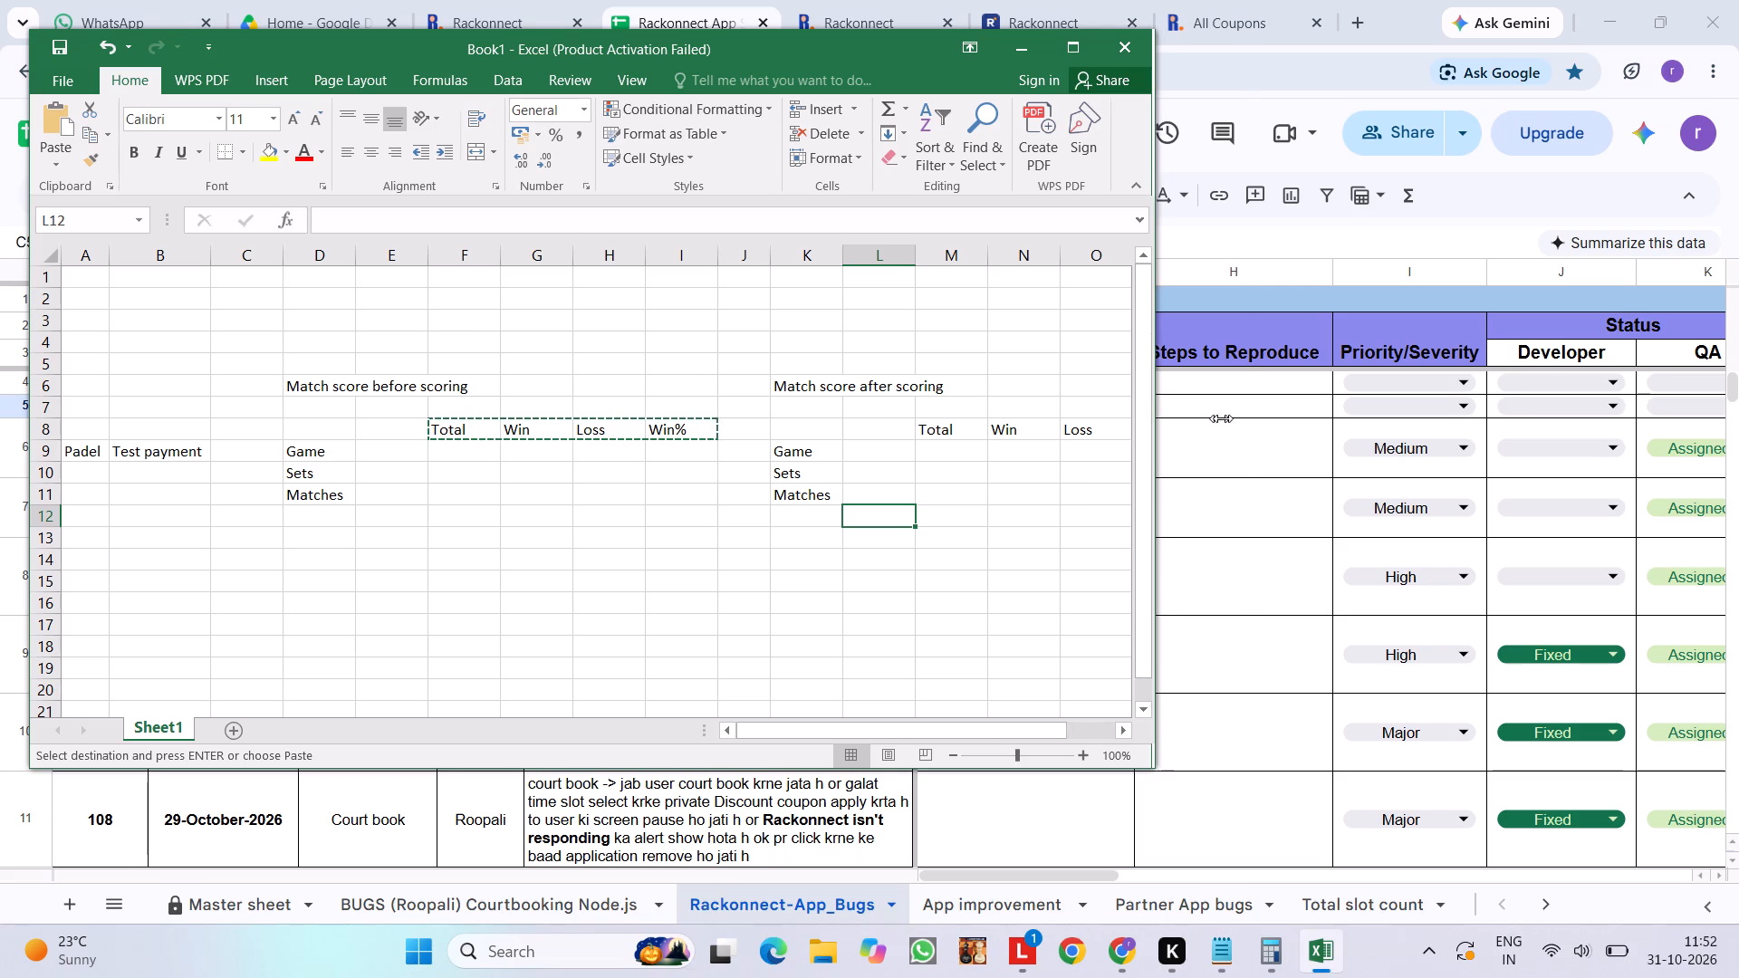
{"action": "left_click_drag", "start_coordinate": [1223, 418], "coordinate": [1292, 418]}
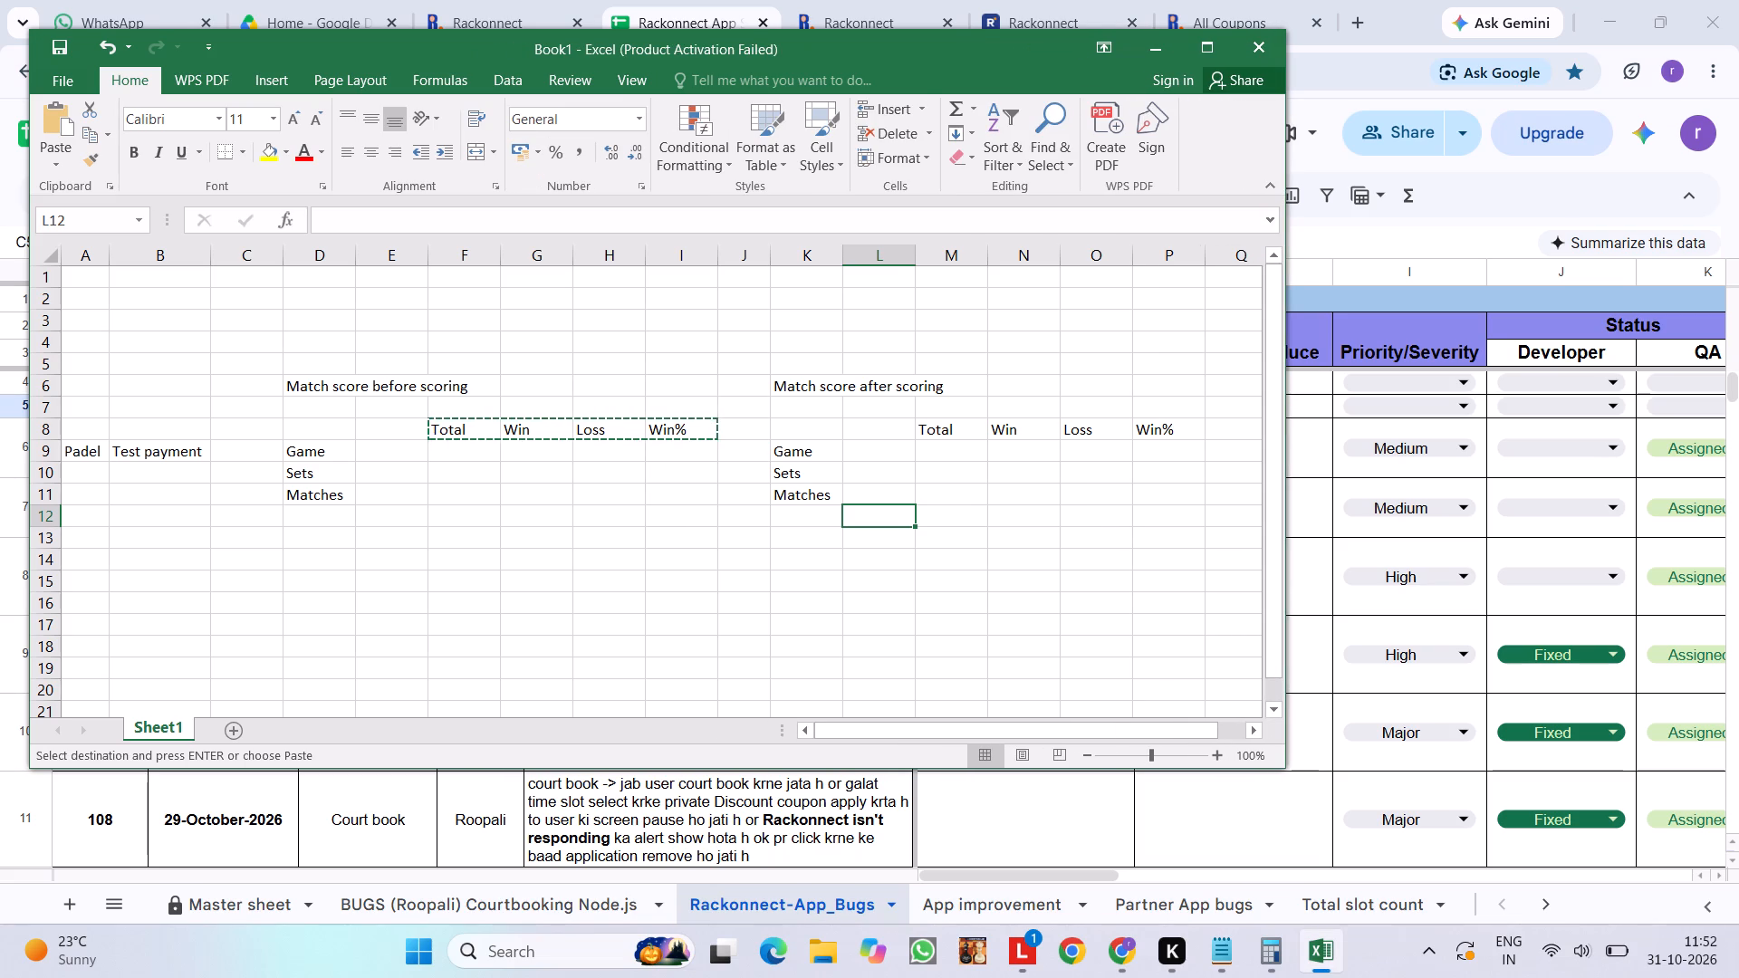
{"action": "left_click", "coordinate": [667, 381]}
{"action": "double_click", "coordinate": [619, 326]}
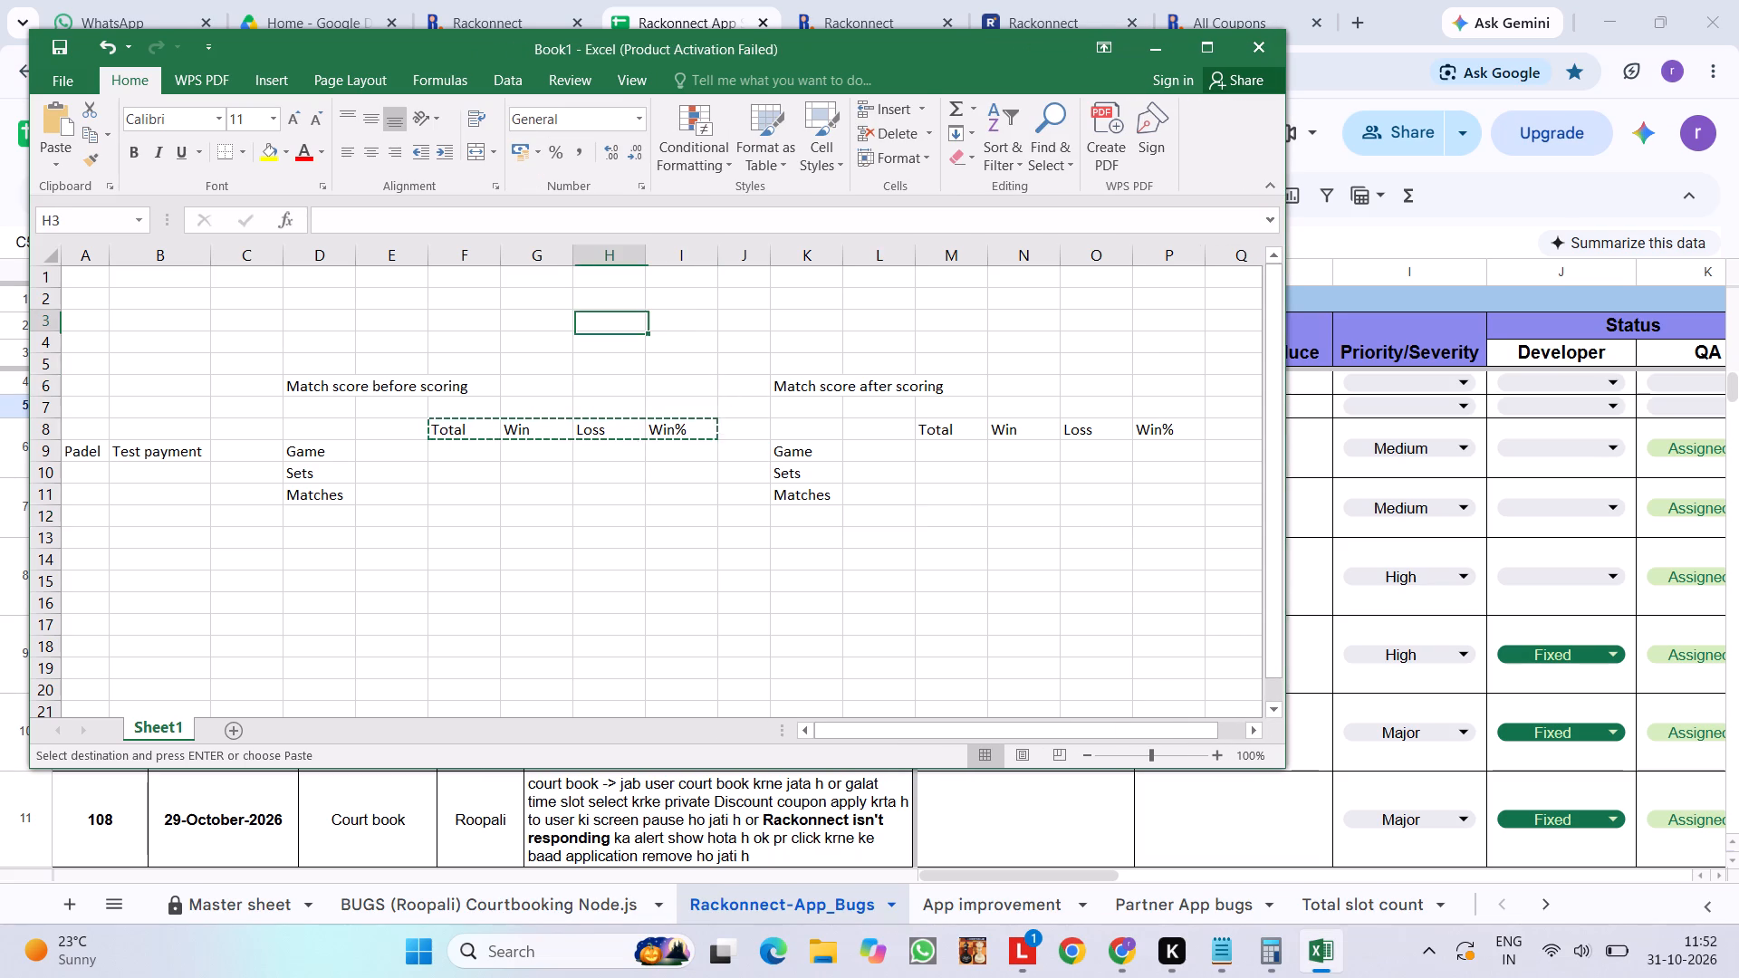
{"action": "left_click", "coordinate": [691, 384]}
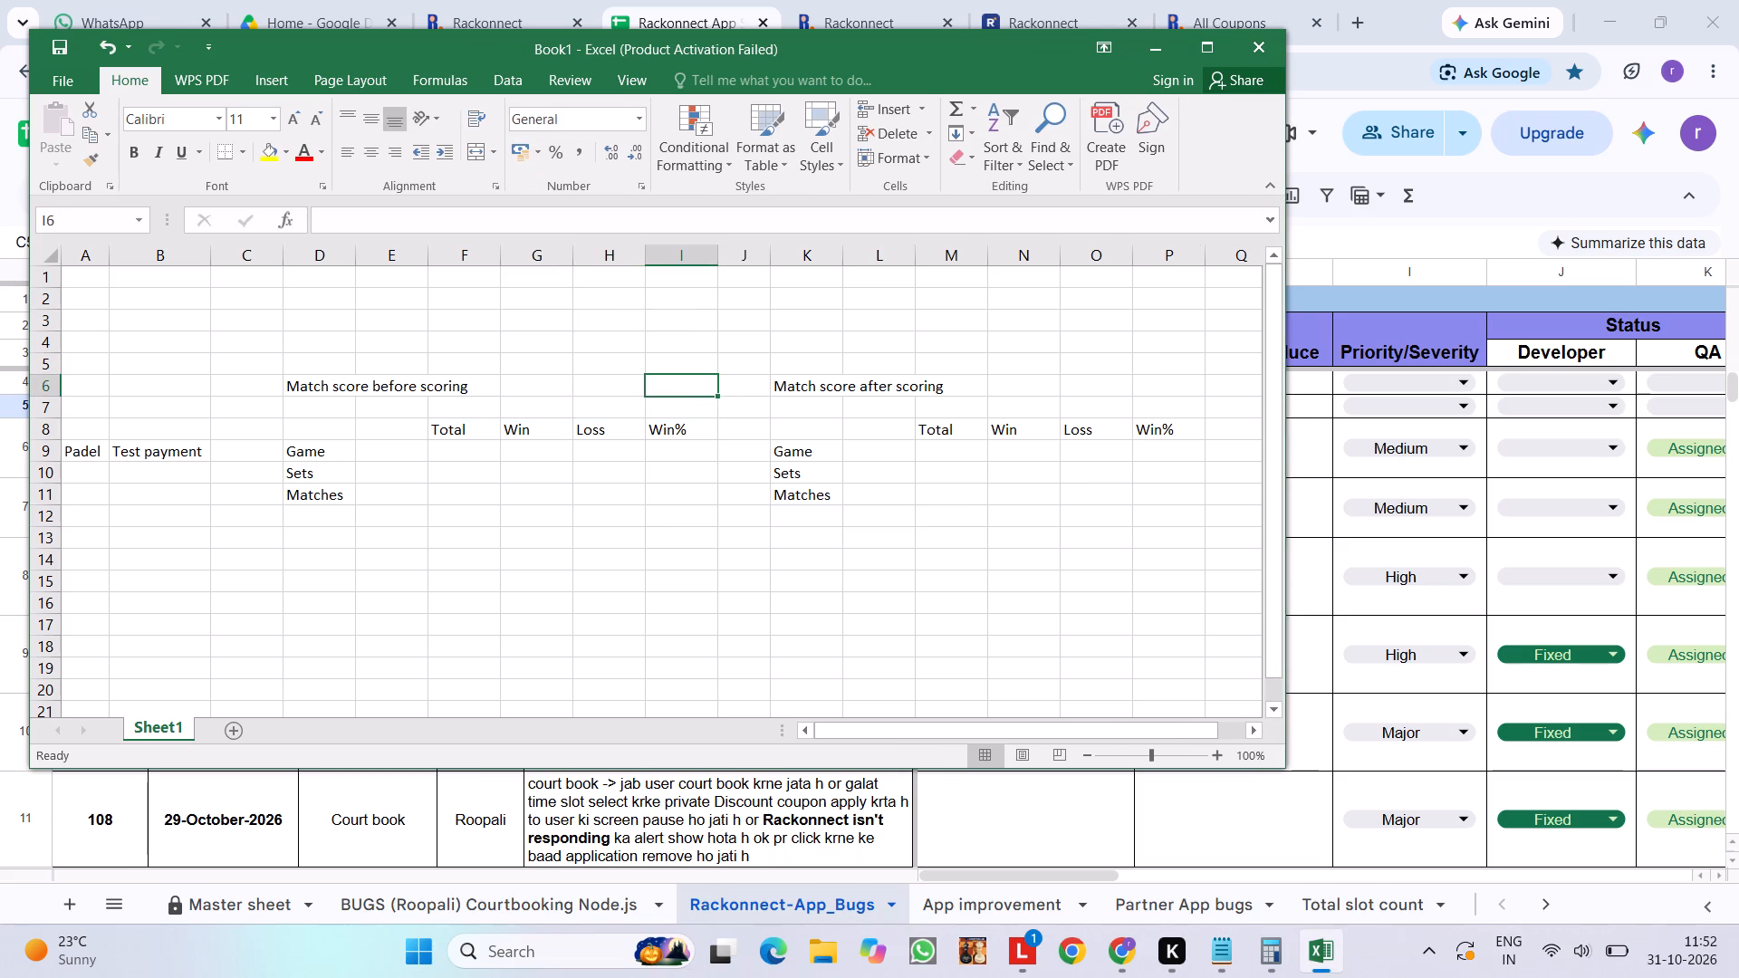
{"action": "left_click", "coordinate": [966, 472]}
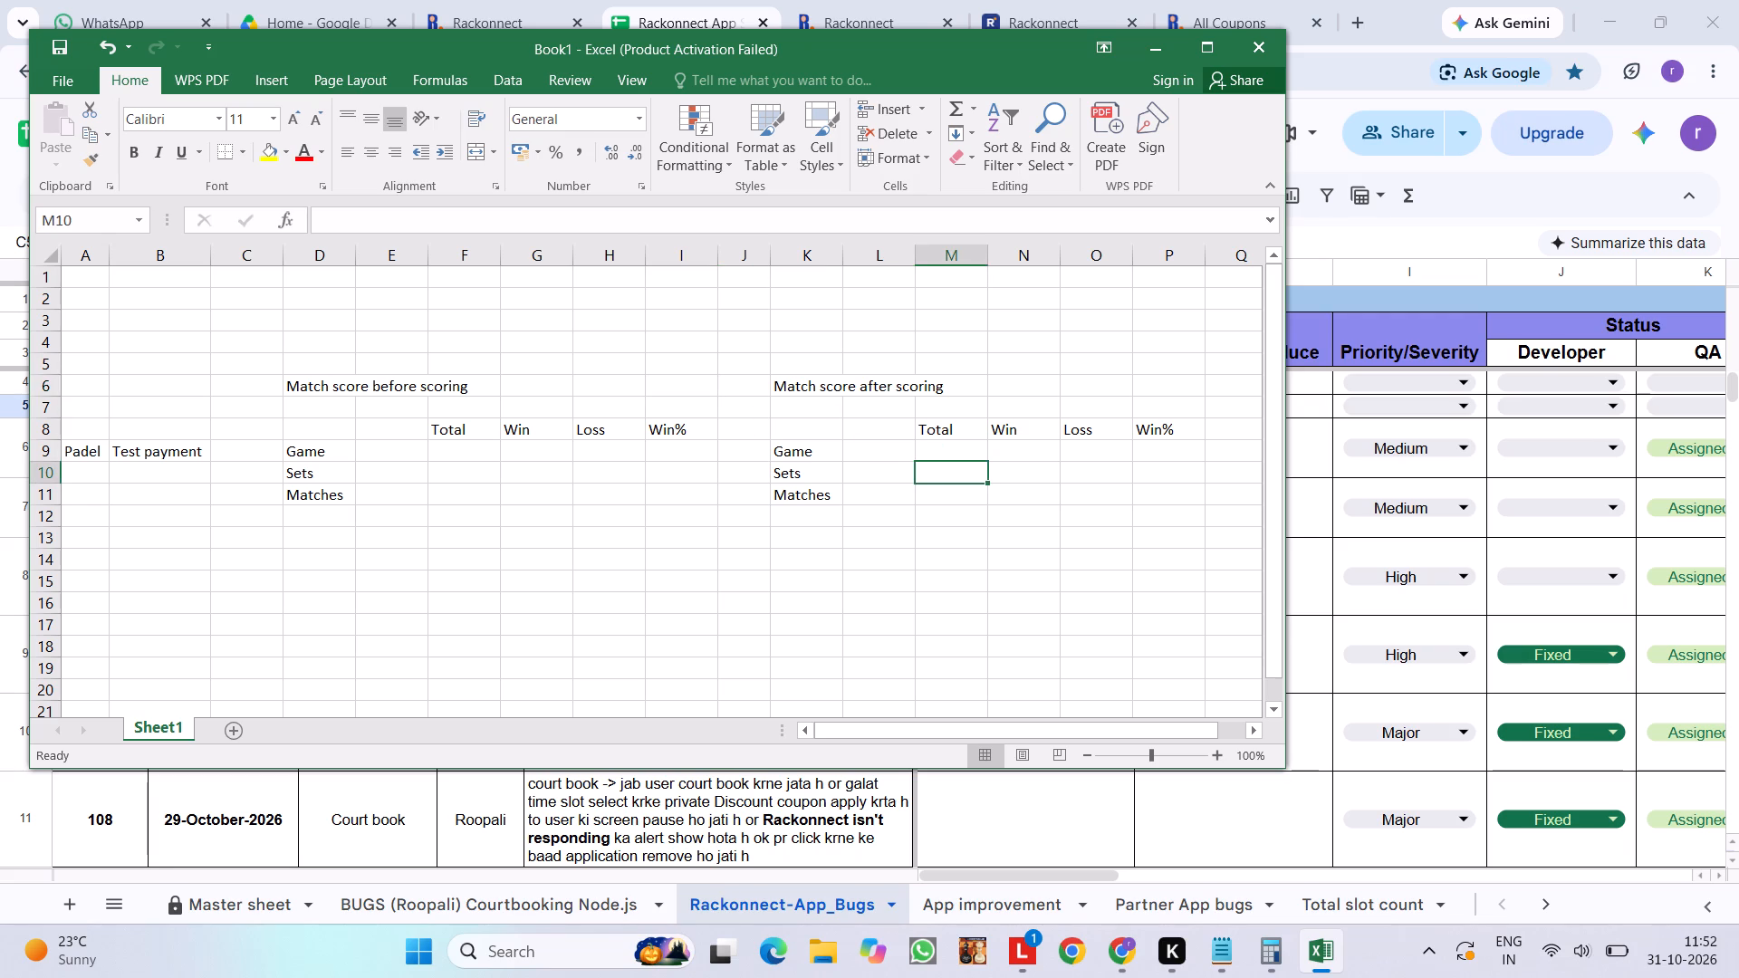
Enter the name Roopali in cell B15 as the label for a second player.
{"action": "left_click", "coordinate": [150, 565]}
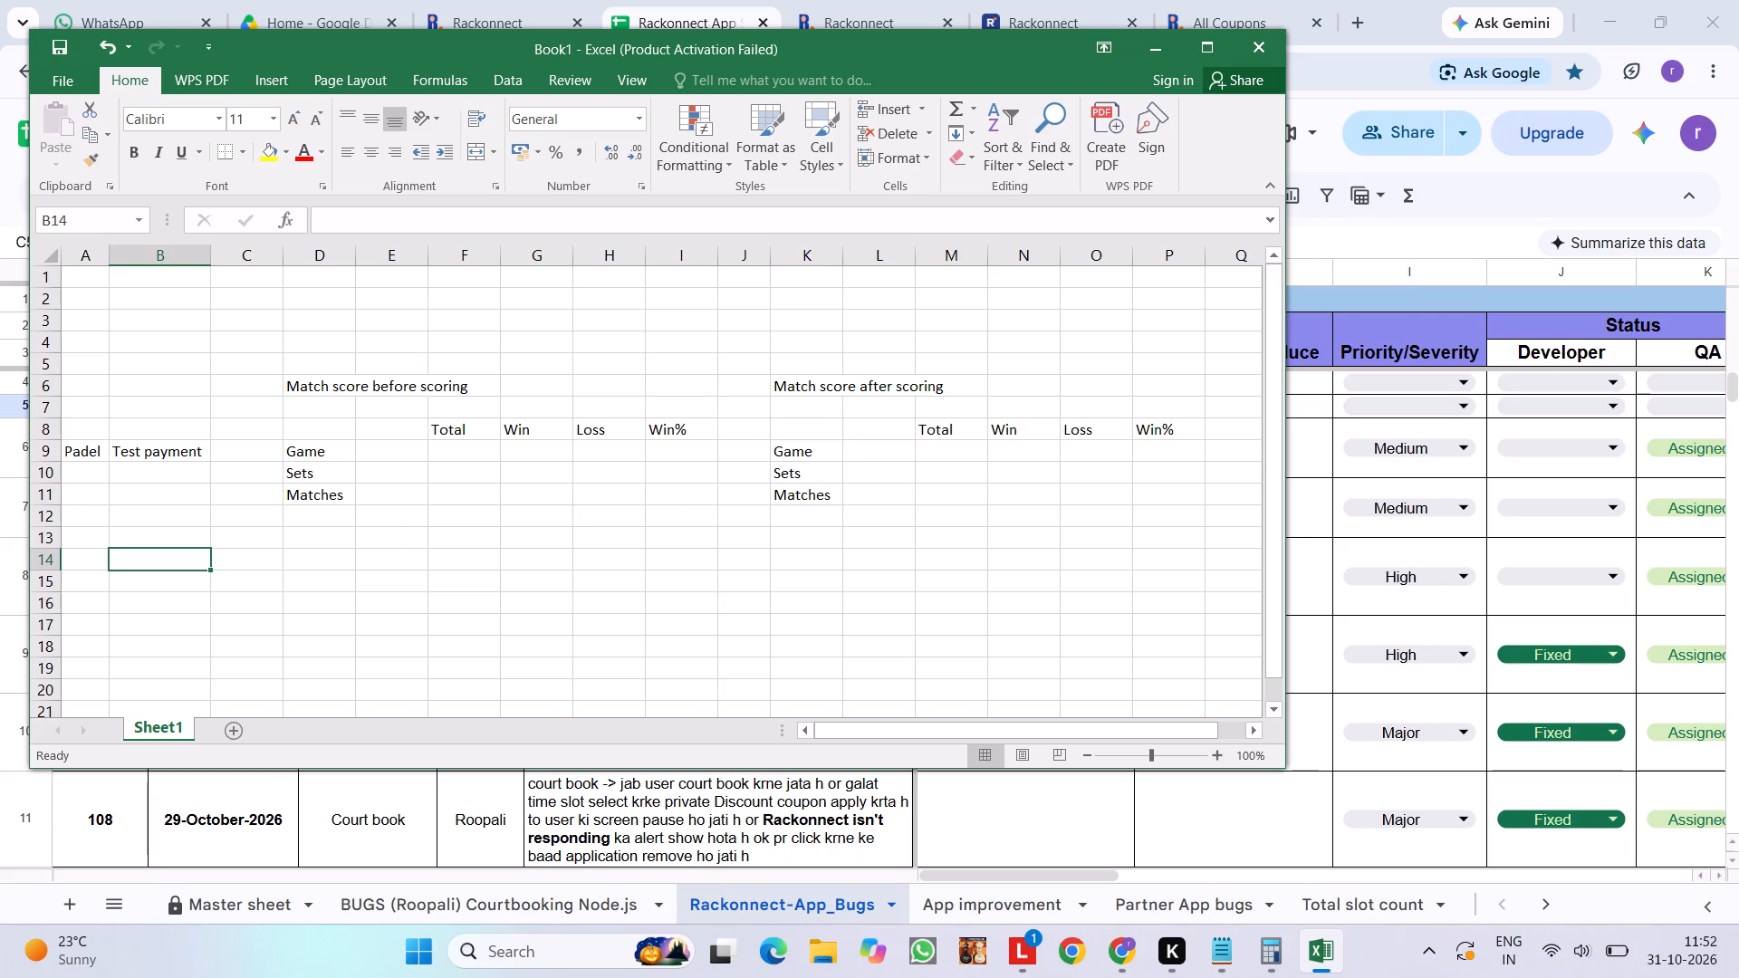
{"action": "left_click", "coordinate": [150, 587]}
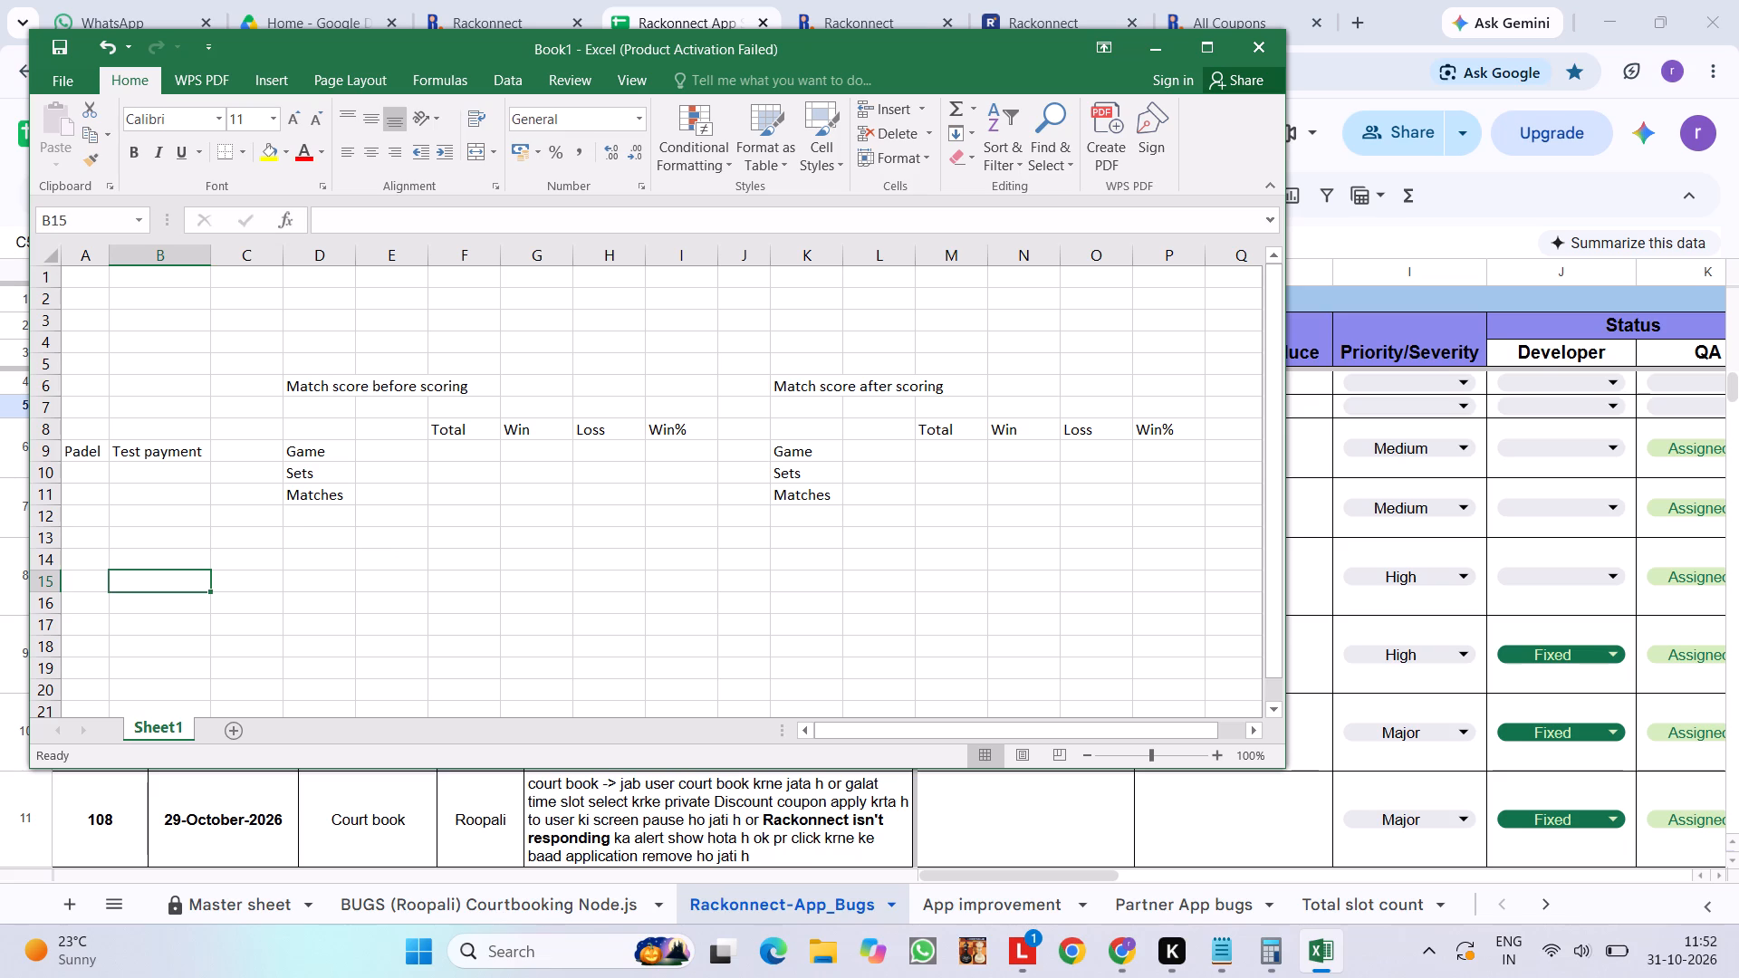
{"action": "type", "text": "Roo"}
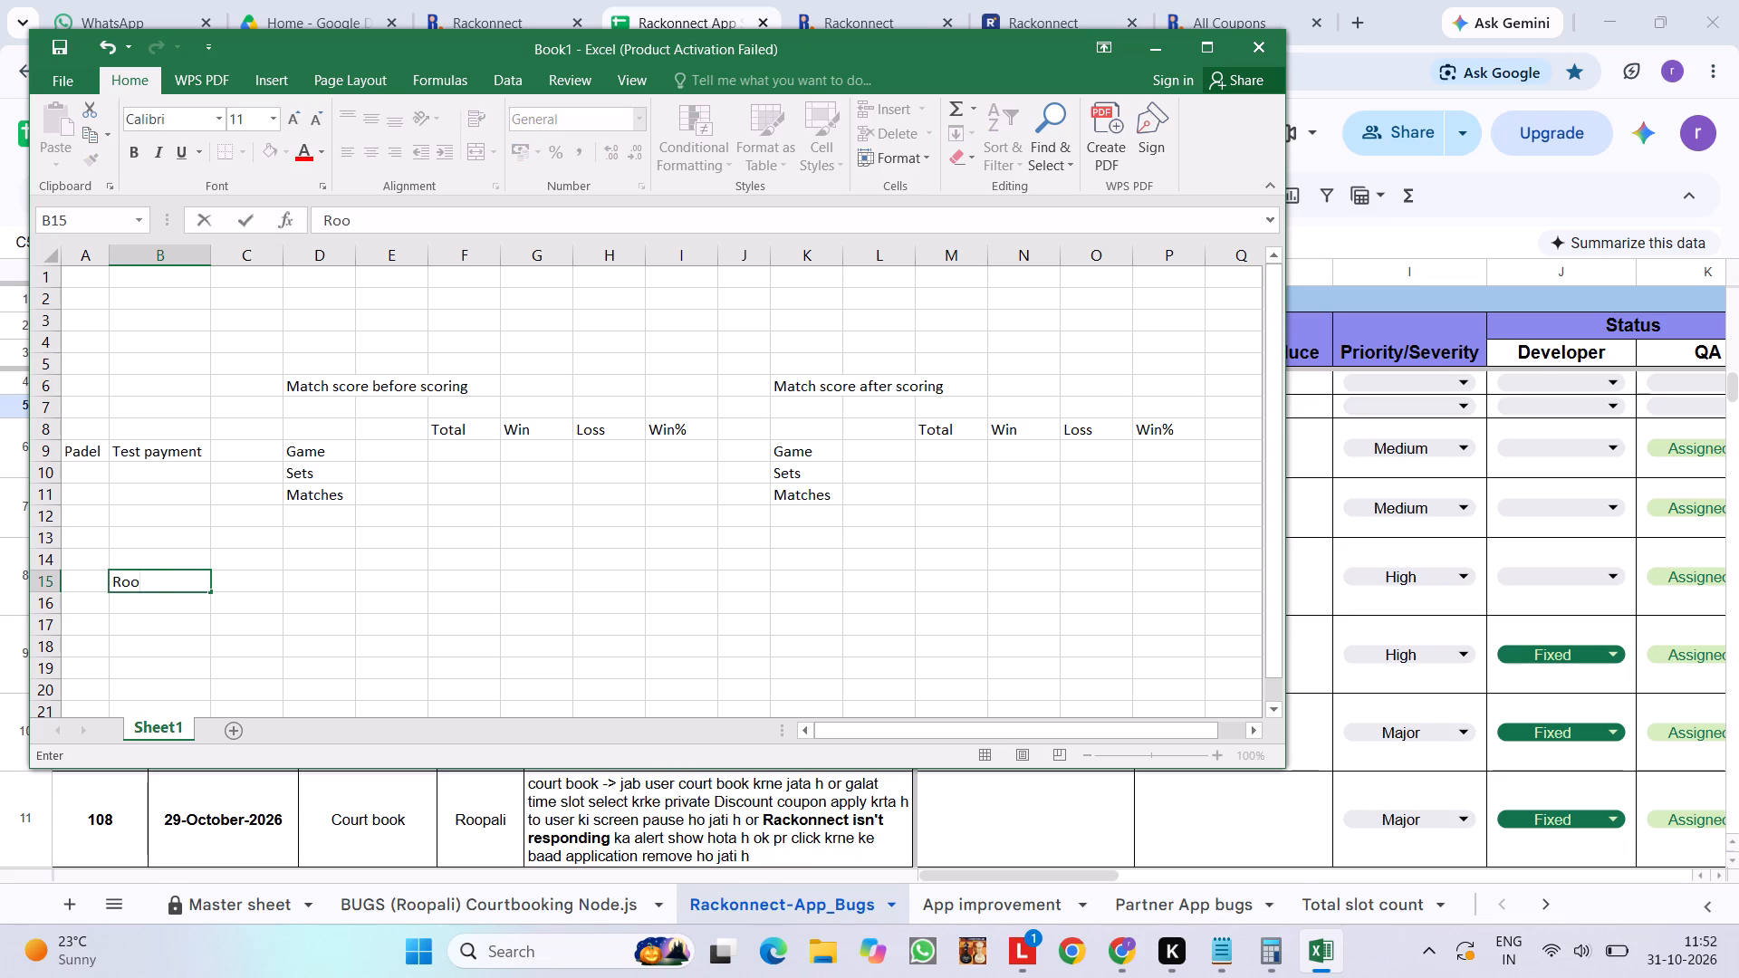
{"action": "type", "text": "oo"}
{"action": "key", "text": "BackSpace"}
{"action": "key", "text": "BackSpace"}
{"action": "type", "text": "pali"}
{"action": "key", "text": "space"}
{"action": "left_click", "coordinate": [314, 588]}
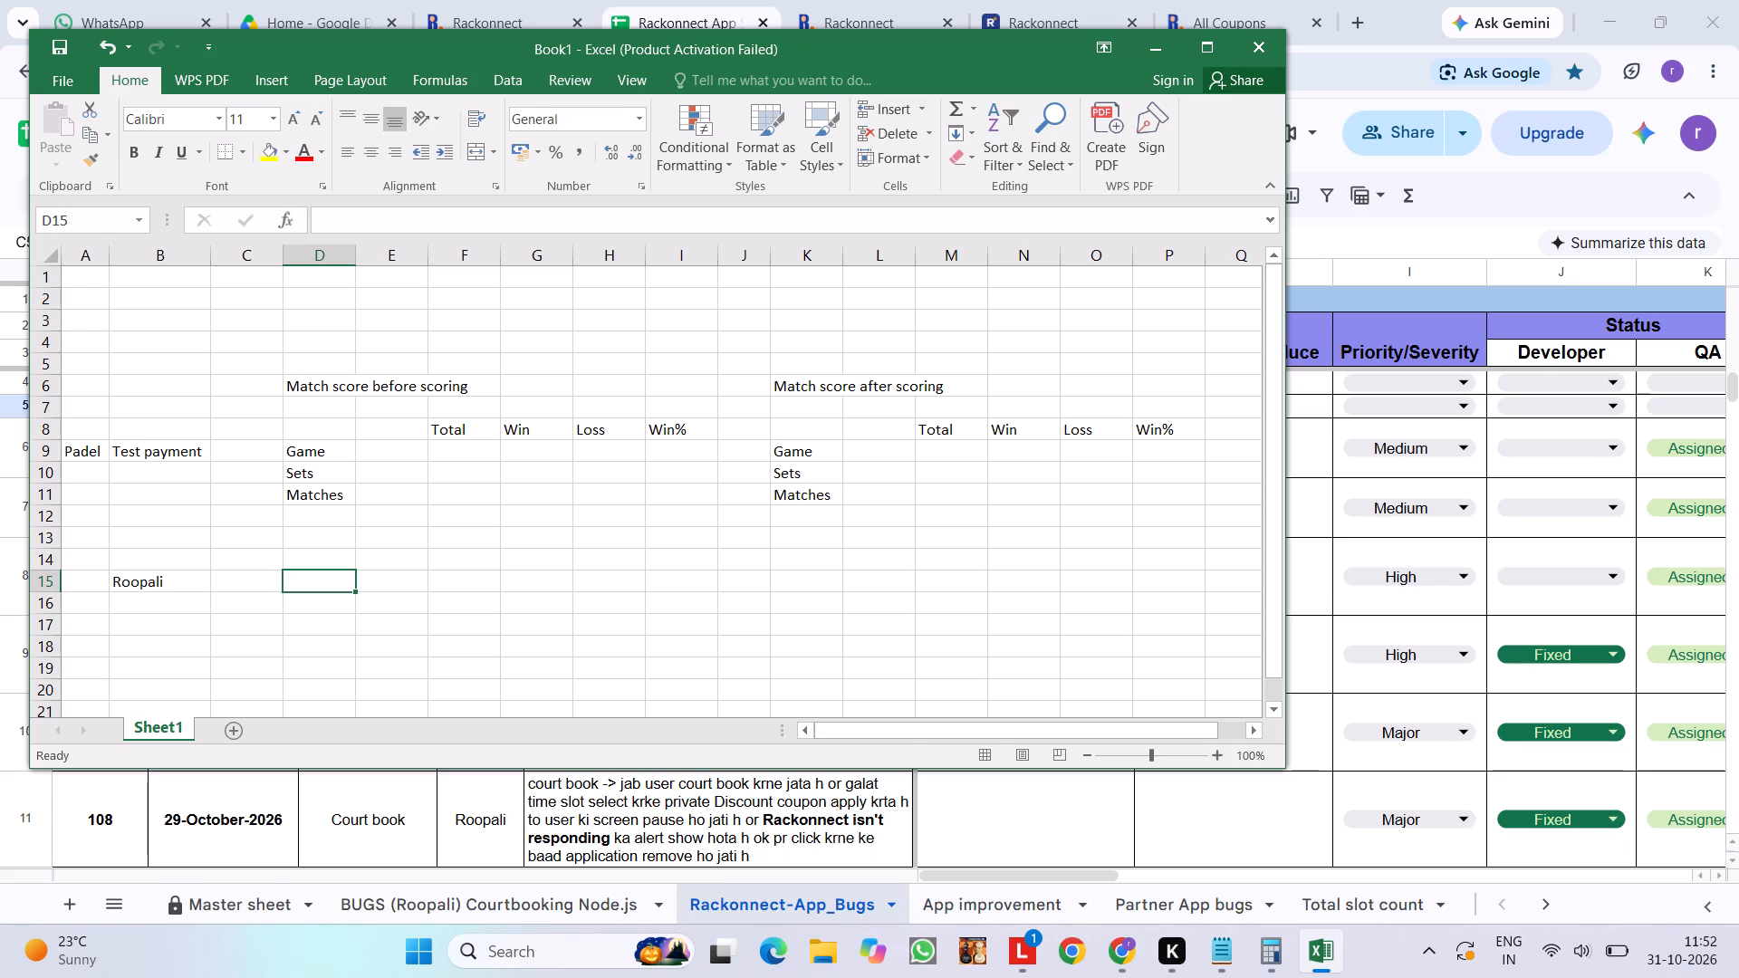
Copy the before- and after-scoring headings and row labels in rows 8 to 13, from column D onward, to D14 for the second player.
{"action": "left_click_drag", "start_coordinate": [332, 432], "coordinate": [994, 542]}
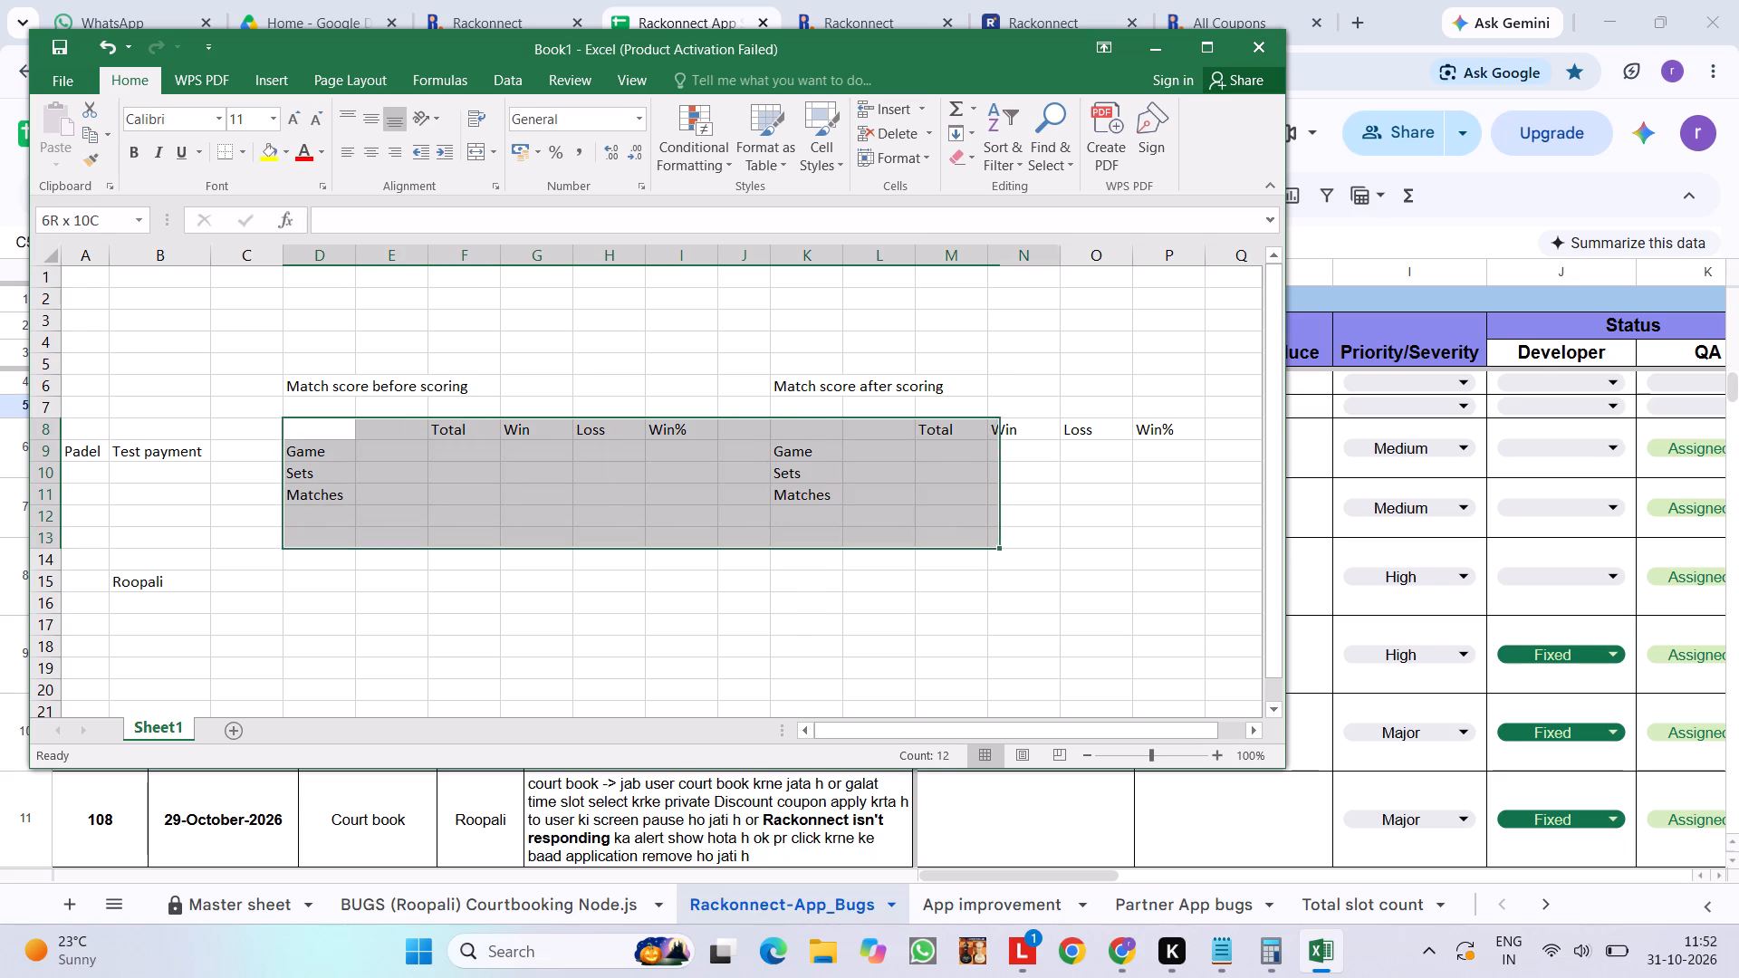
{"action": "left_click_drag", "start_coordinate": [994, 542], "coordinate": [1206, 532]}
{"action": "key", "text": "ctrl+c"}
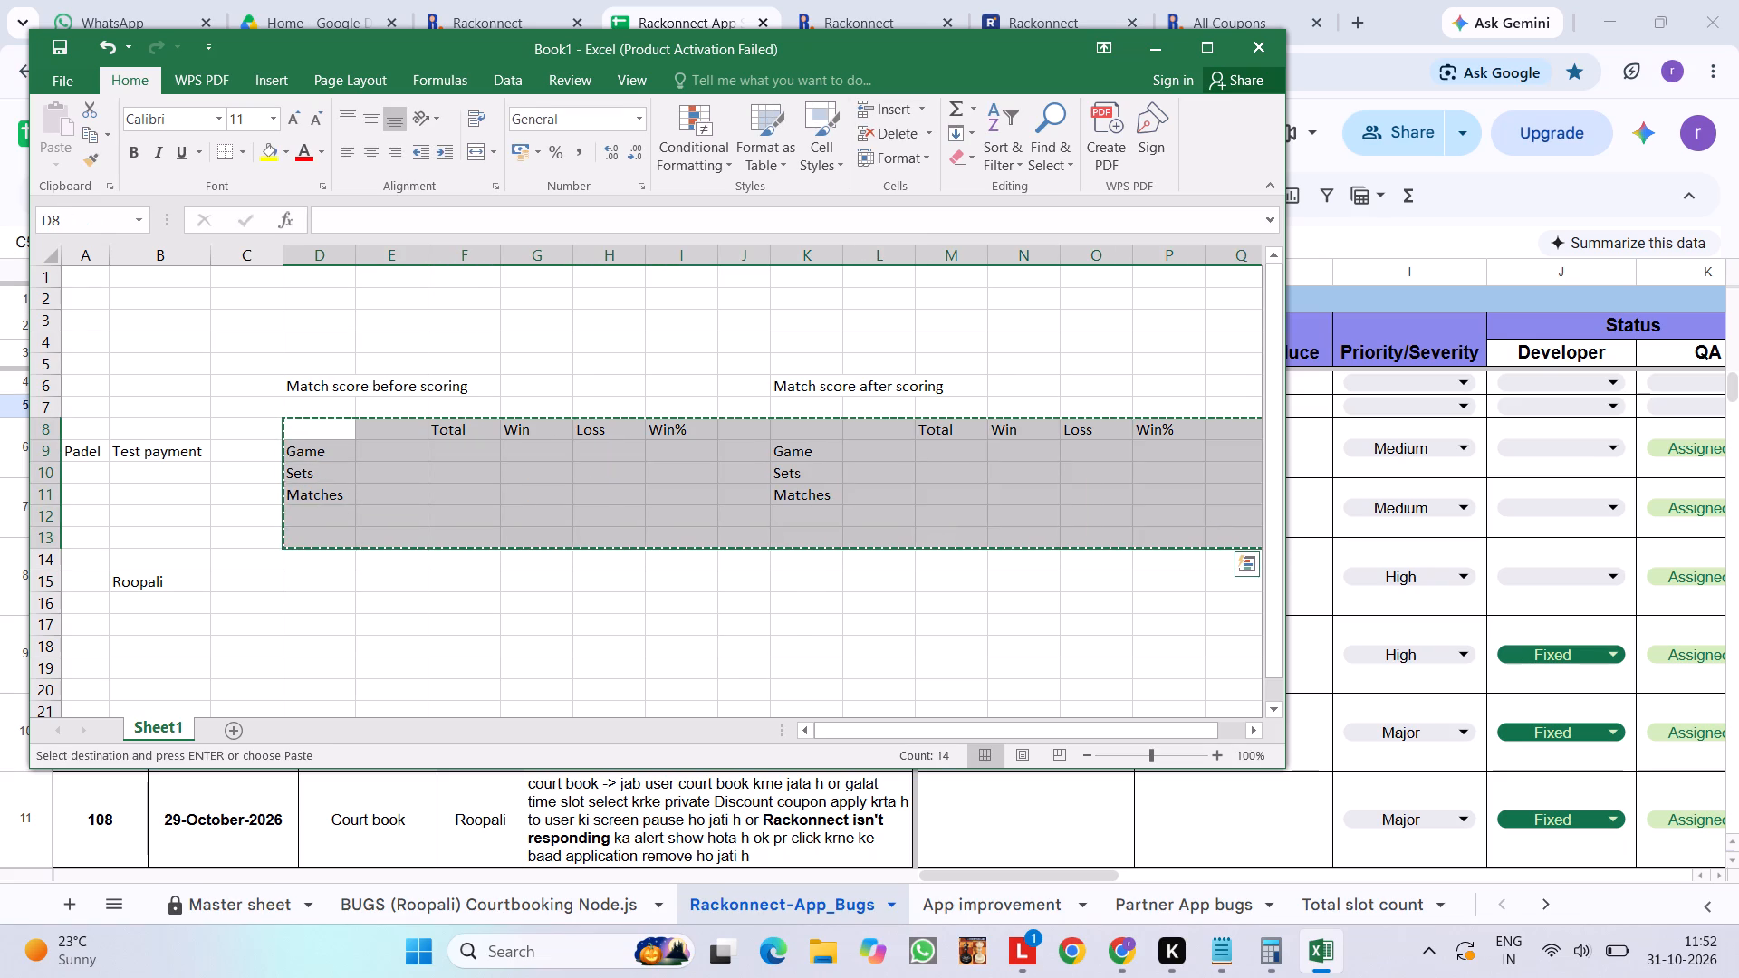
{"action": "left_click", "coordinate": [312, 594]}
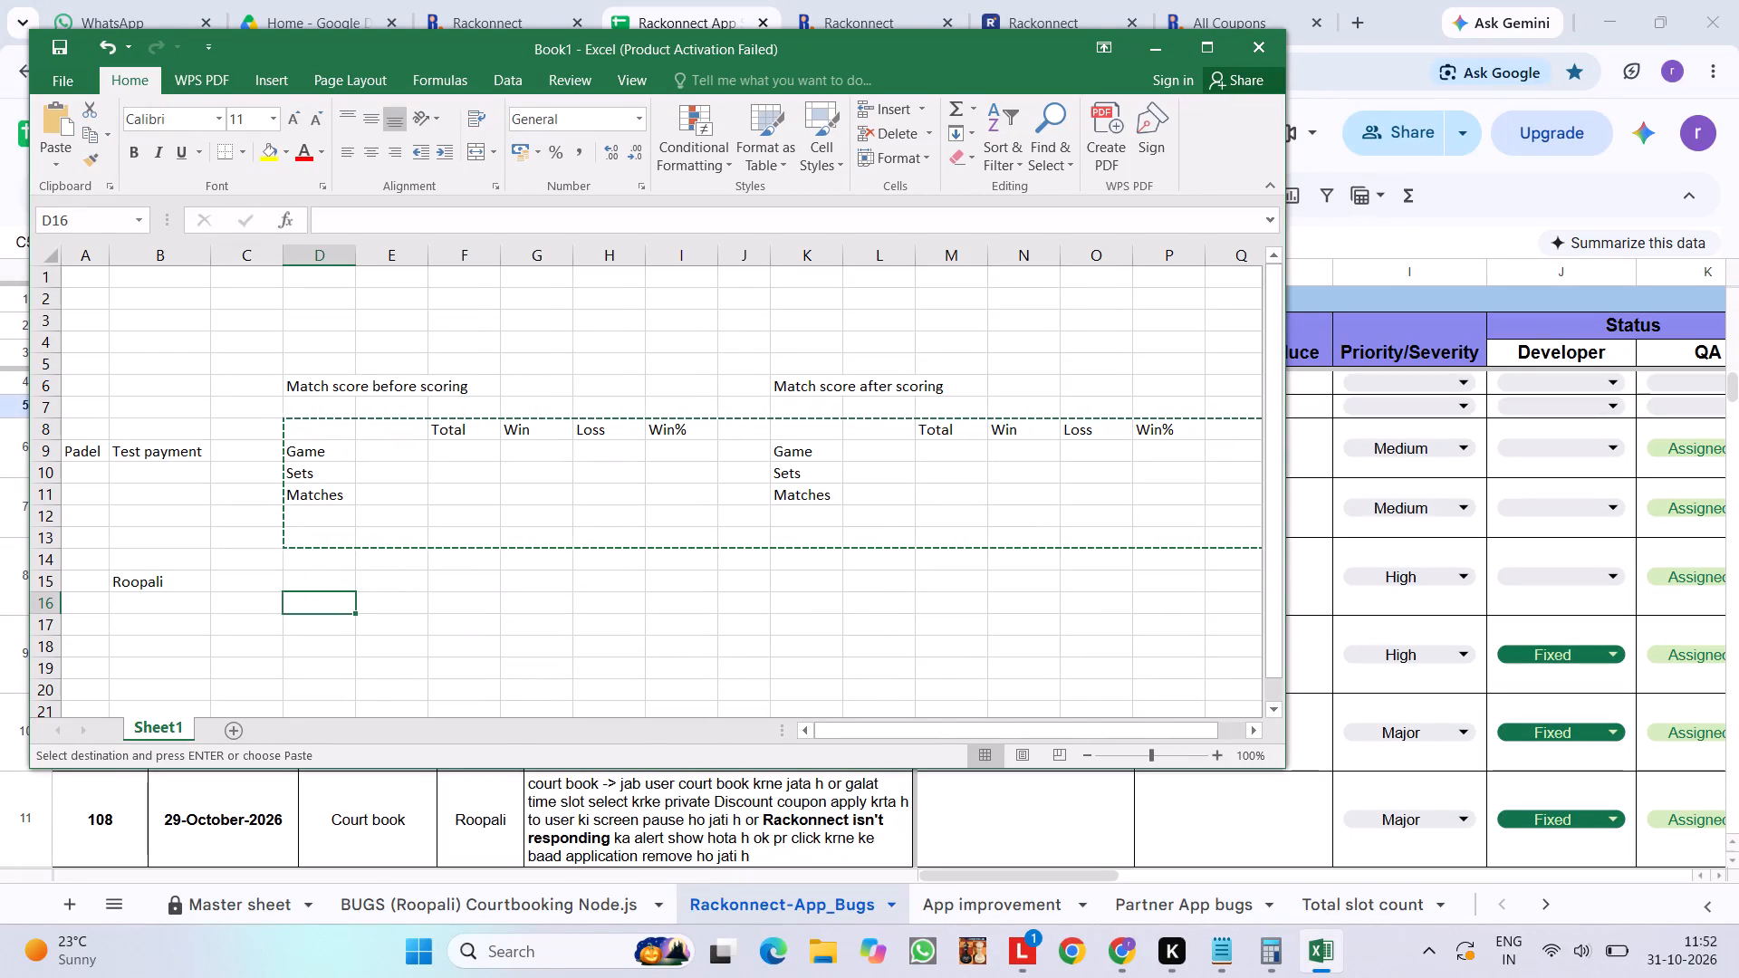
{"action": "left_click", "coordinate": [311, 580]}
{"action": "left_click", "coordinate": [312, 562]}
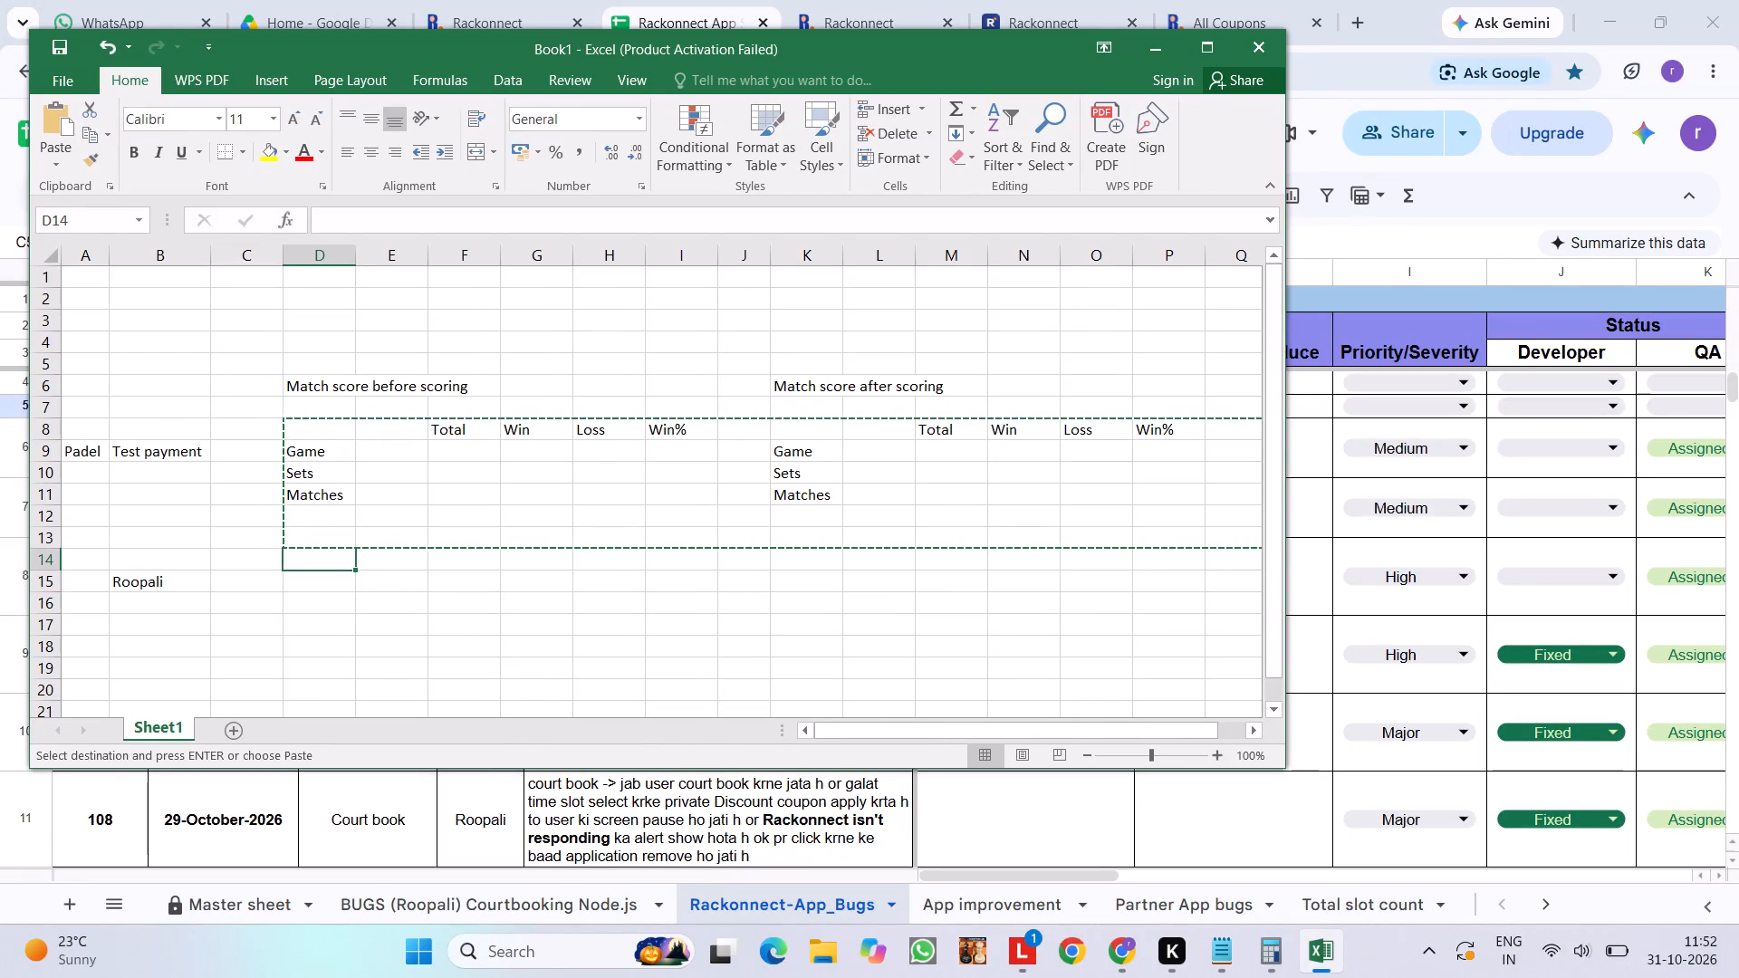
{"action": "key", "text": "ctrl+v"}
{"action": "left_click", "coordinate": [119, 595]}
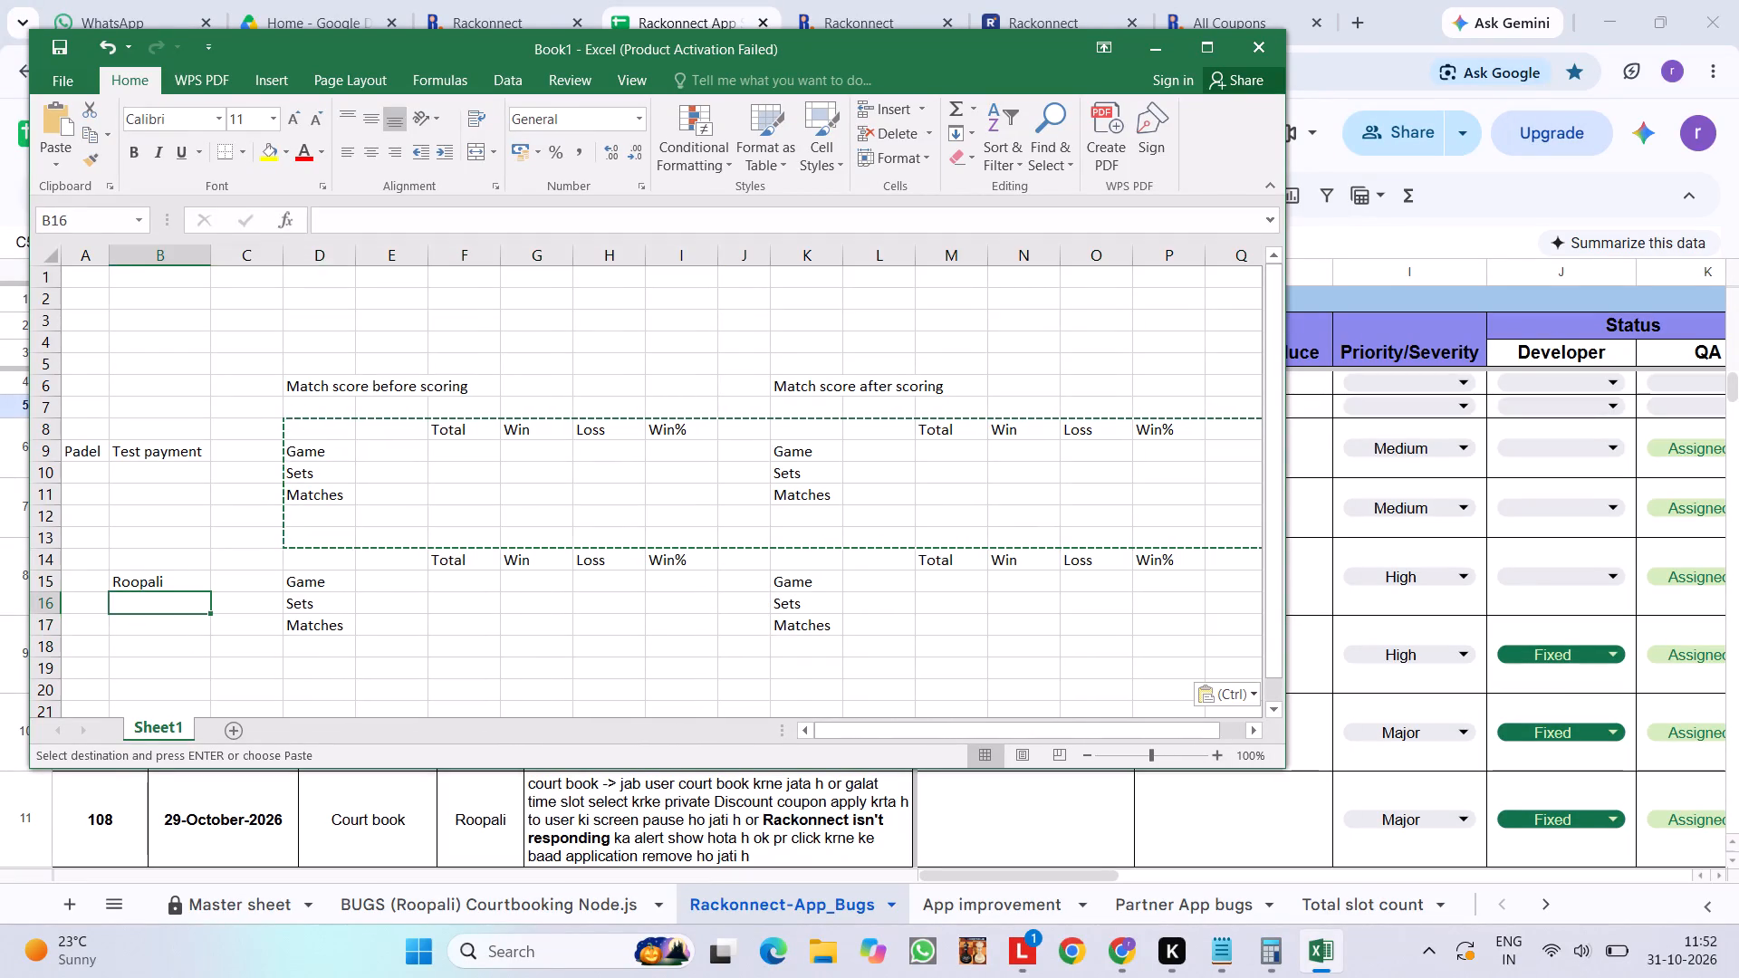
{"action": "left_click", "coordinate": [318, 588]}
{"action": "double_click", "coordinate": [318, 588]}
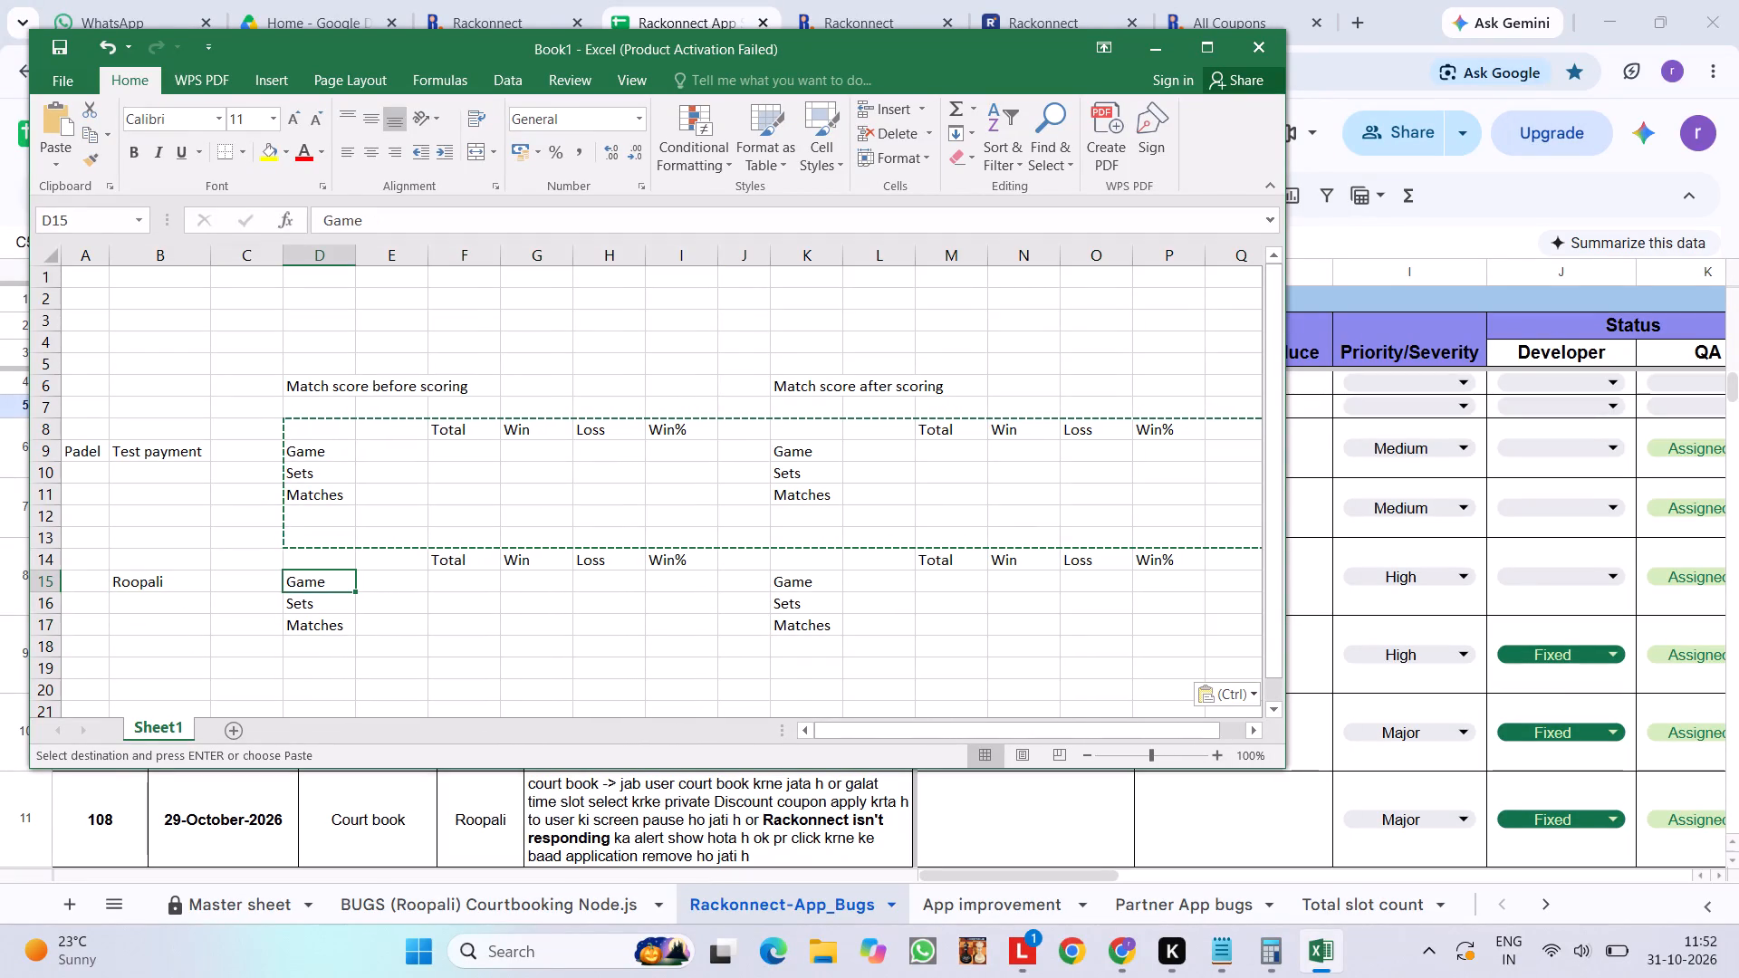
{"action": "double_click", "coordinate": [388, 599]}
{"action": "left_click", "coordinate": [315, 502]}
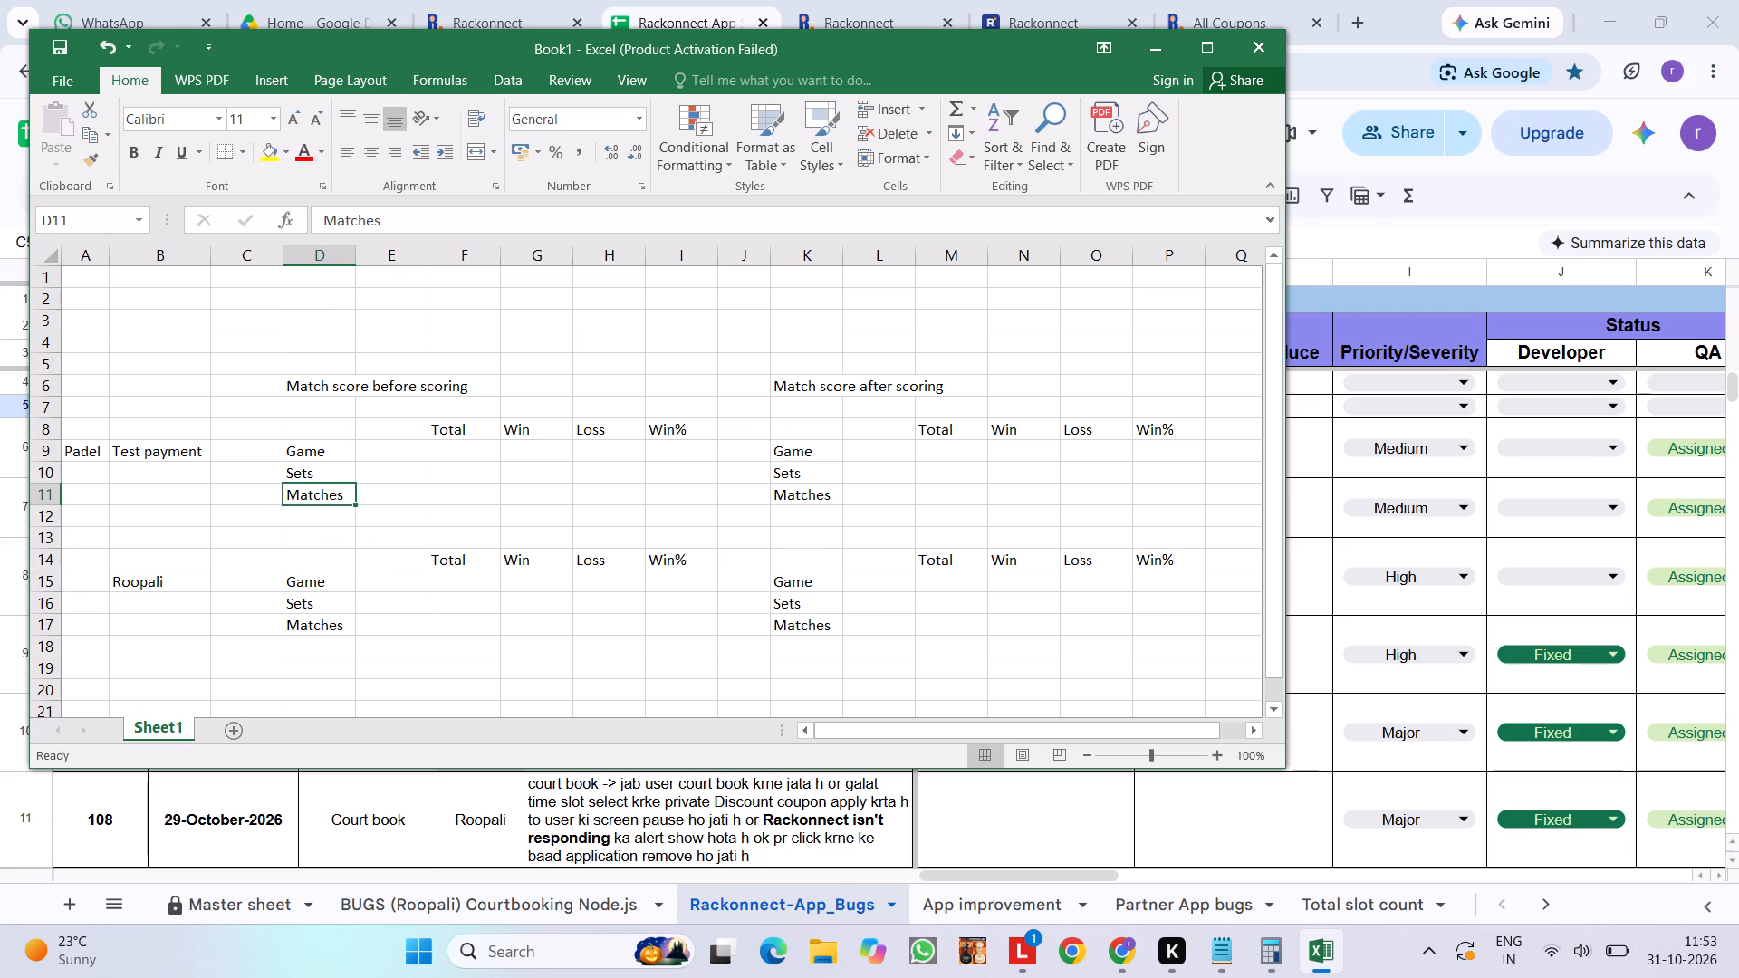
Enter 40 in B8 above the Test payment name and 158 in B14 above the Roopali name.
{"action": "left_click", "coordinate": [460, 449]}
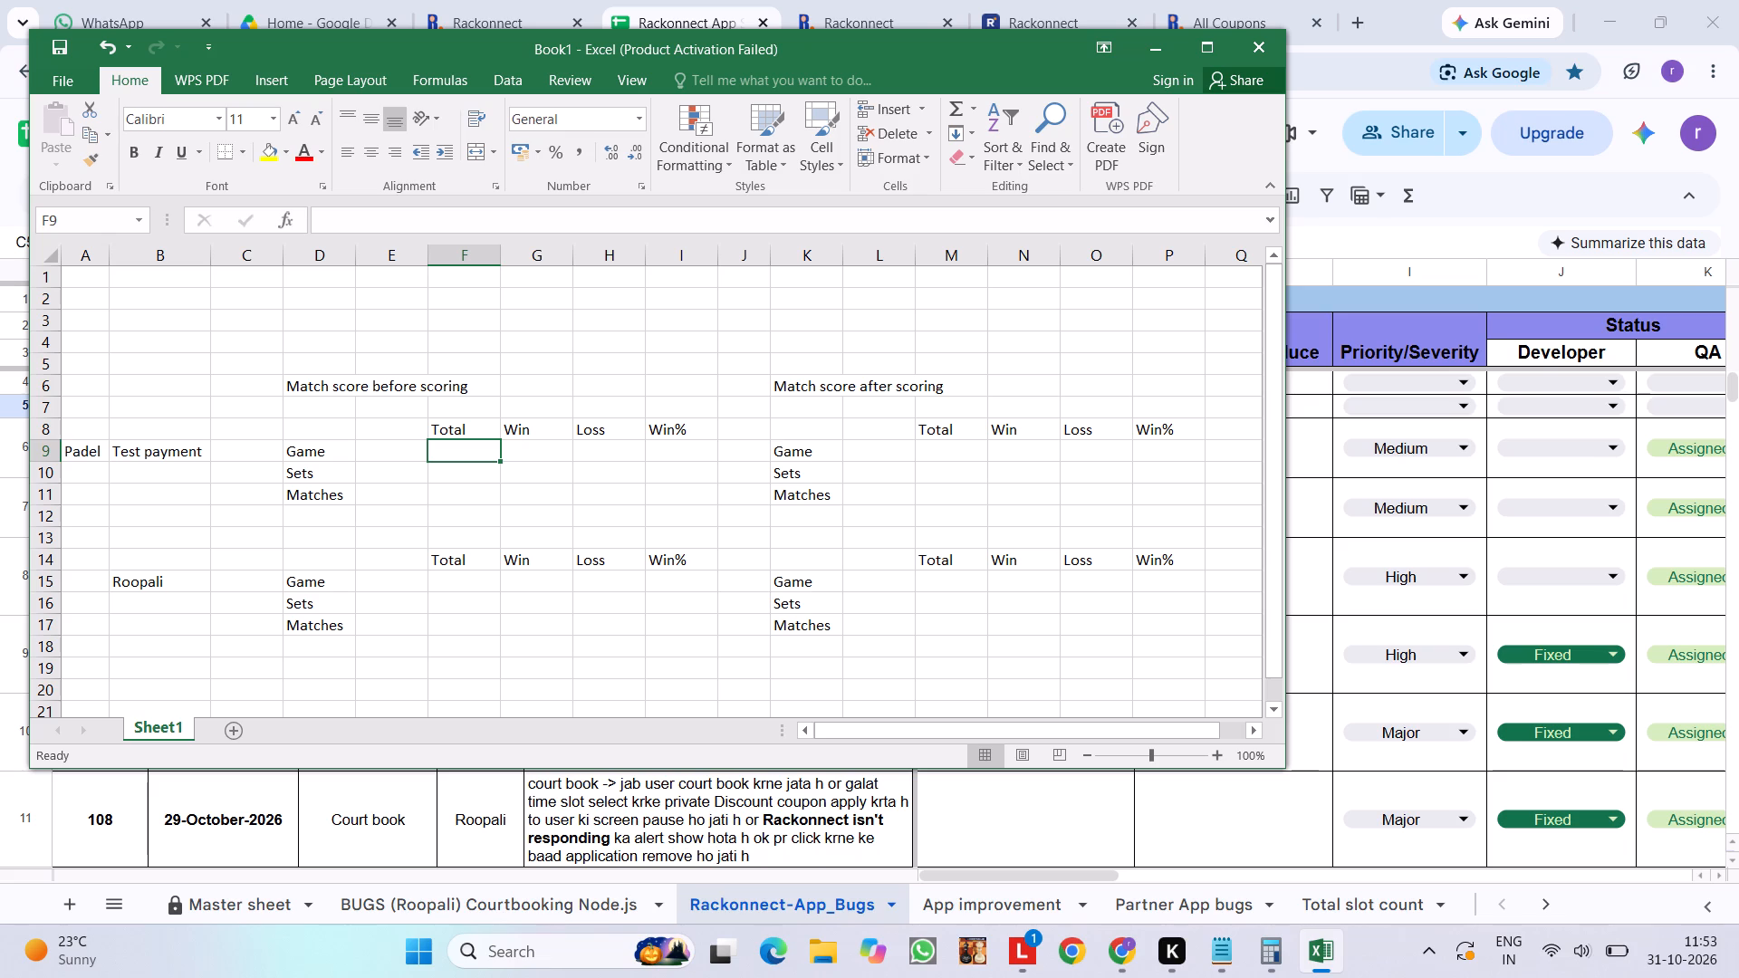
{"action": "left_click", "coordinate": [146, 430]}
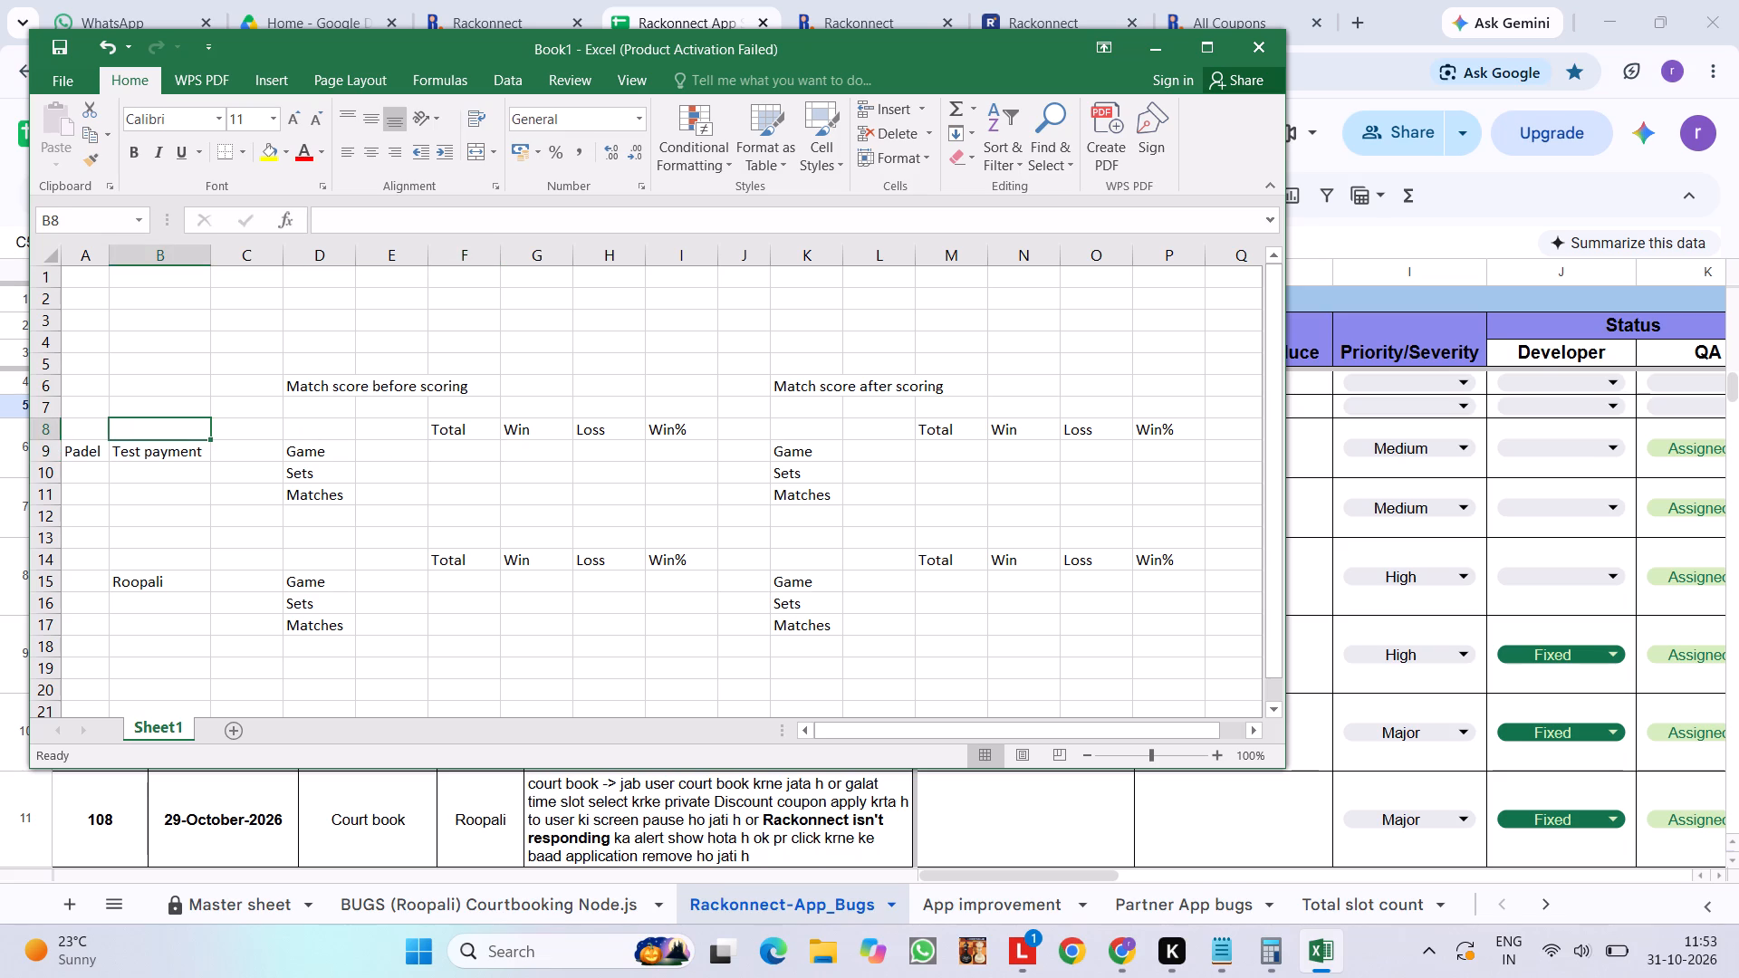
{"action": "type", "text": "40"}
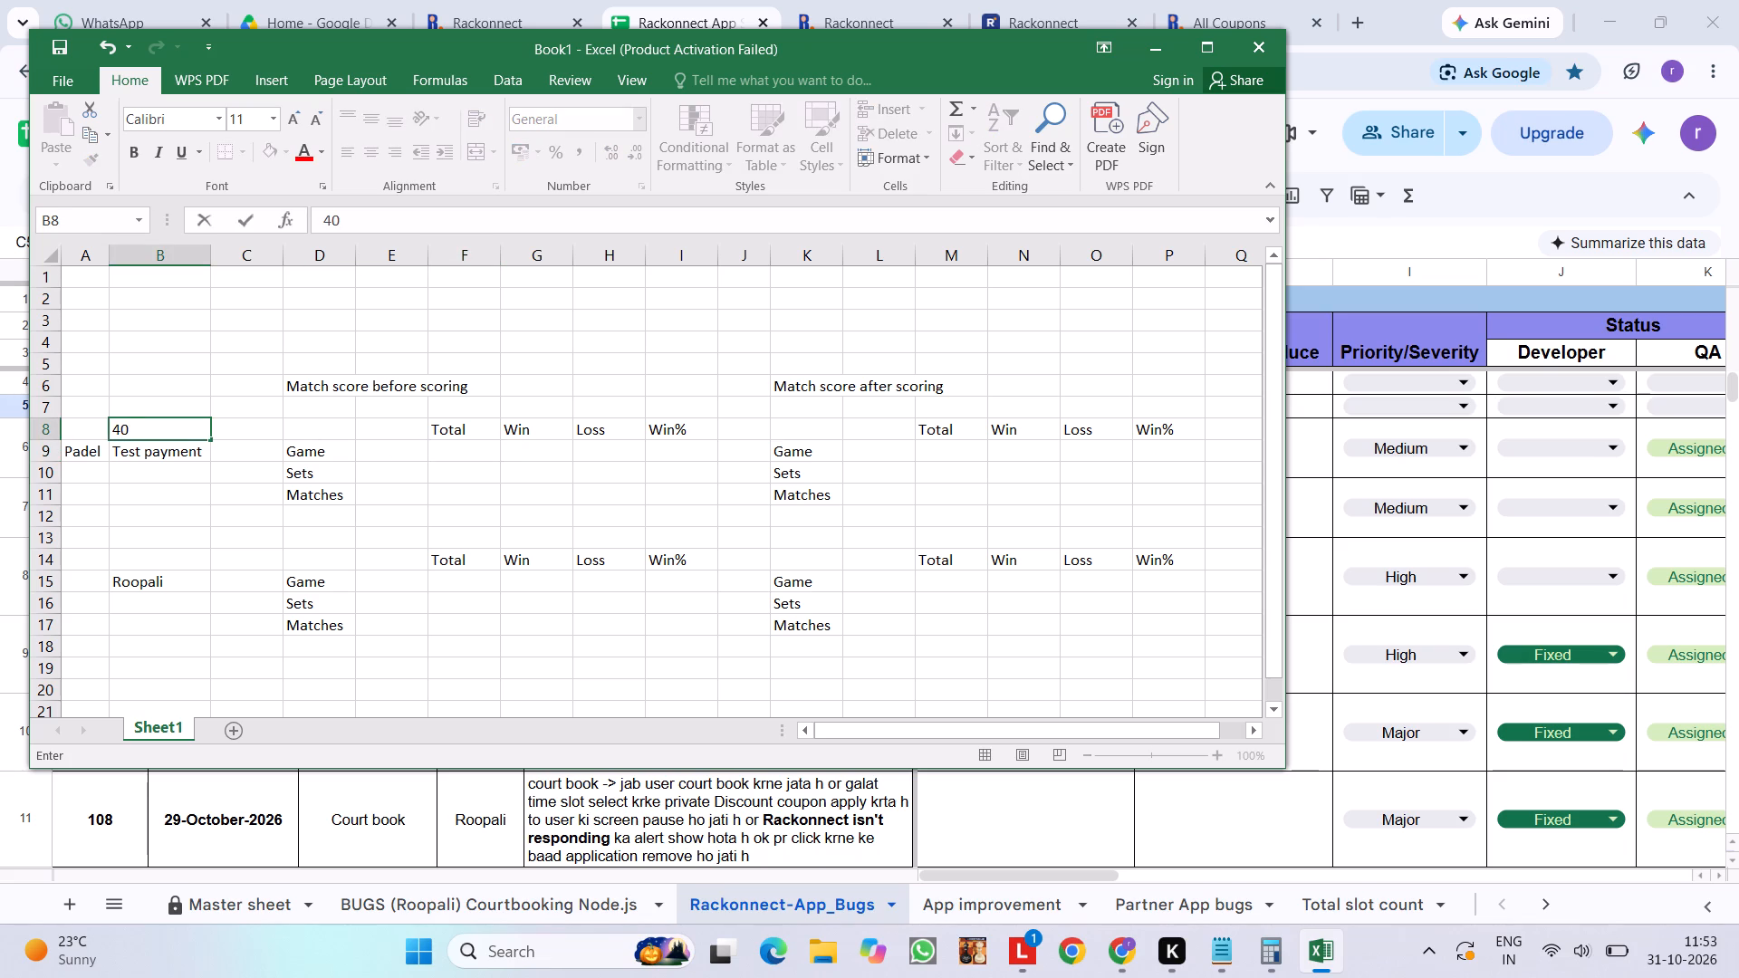
{"action": "left_click", "coordinate": [174, 559]}
{"action": "type", "text": "158"}
Fill the Test payment player's before-scoring Game row with Total 28, Win 15 and Loss 13 in F9:H9.
{"action": "left_click", "coordinate": [493, 455]}
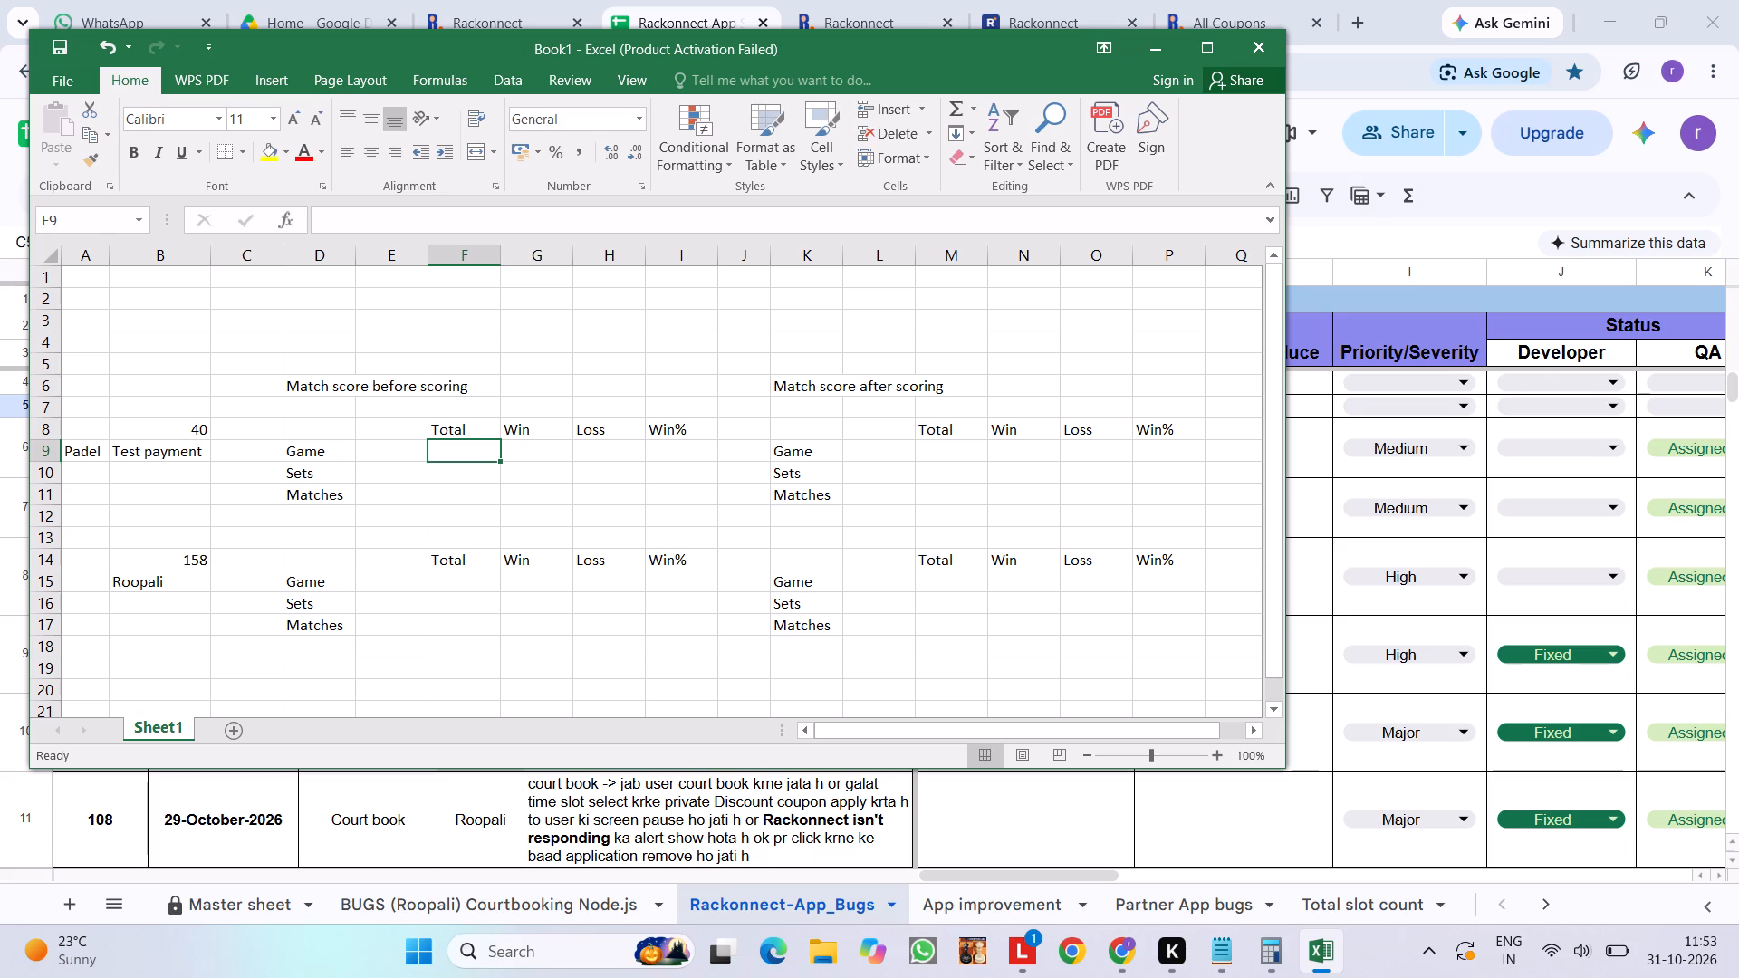
{"action": "type", "text": "28"}
{"action": "key", "text": "Right"}
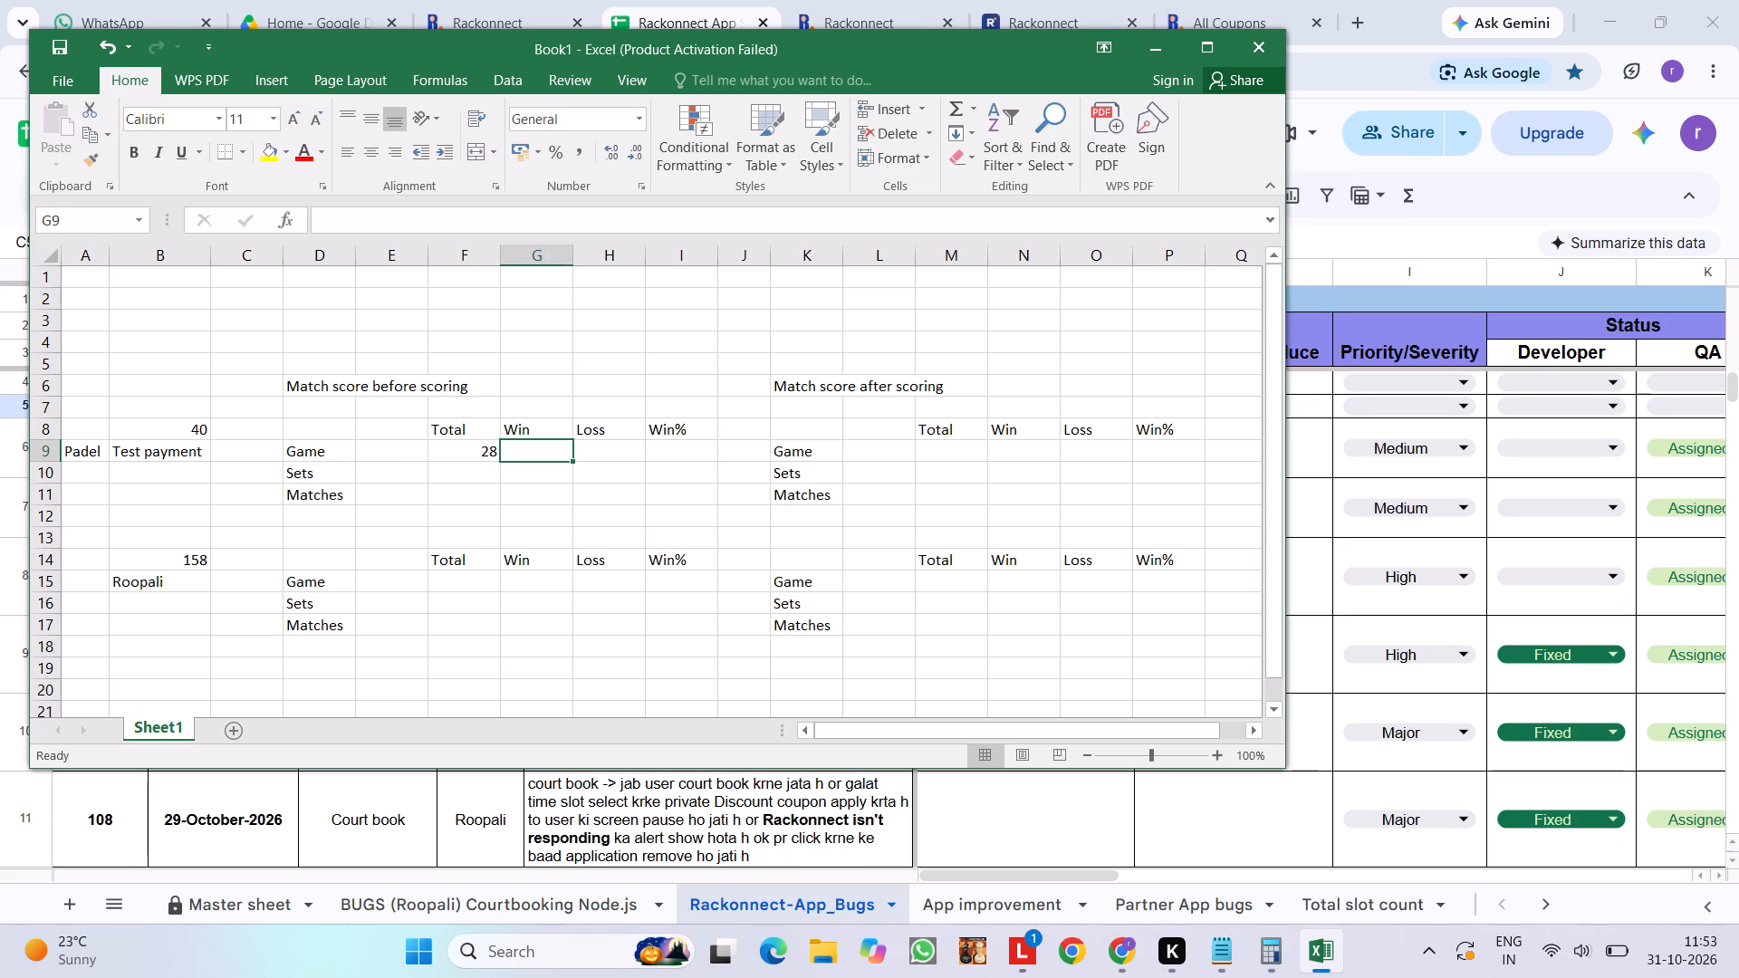
{"action": "type", "text": "15"}
{"action": "key", "text": "Right"}
{"action": "type", "text": "13"}
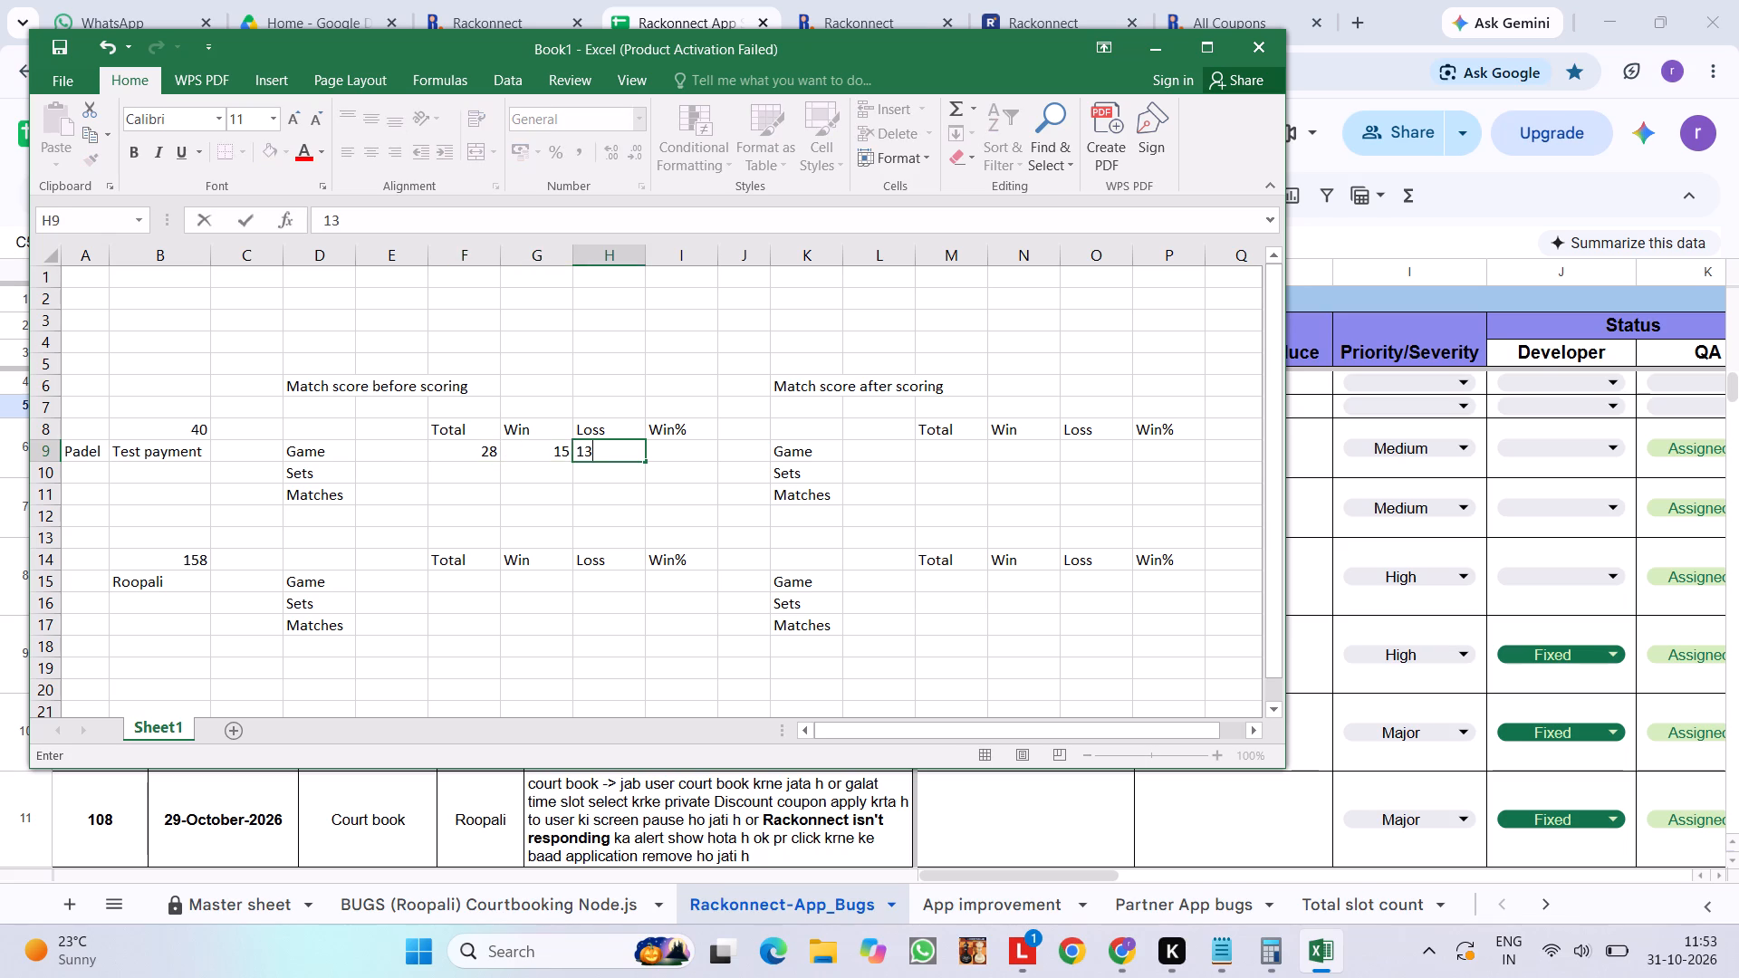
{"action": "key", "text": "Right"}
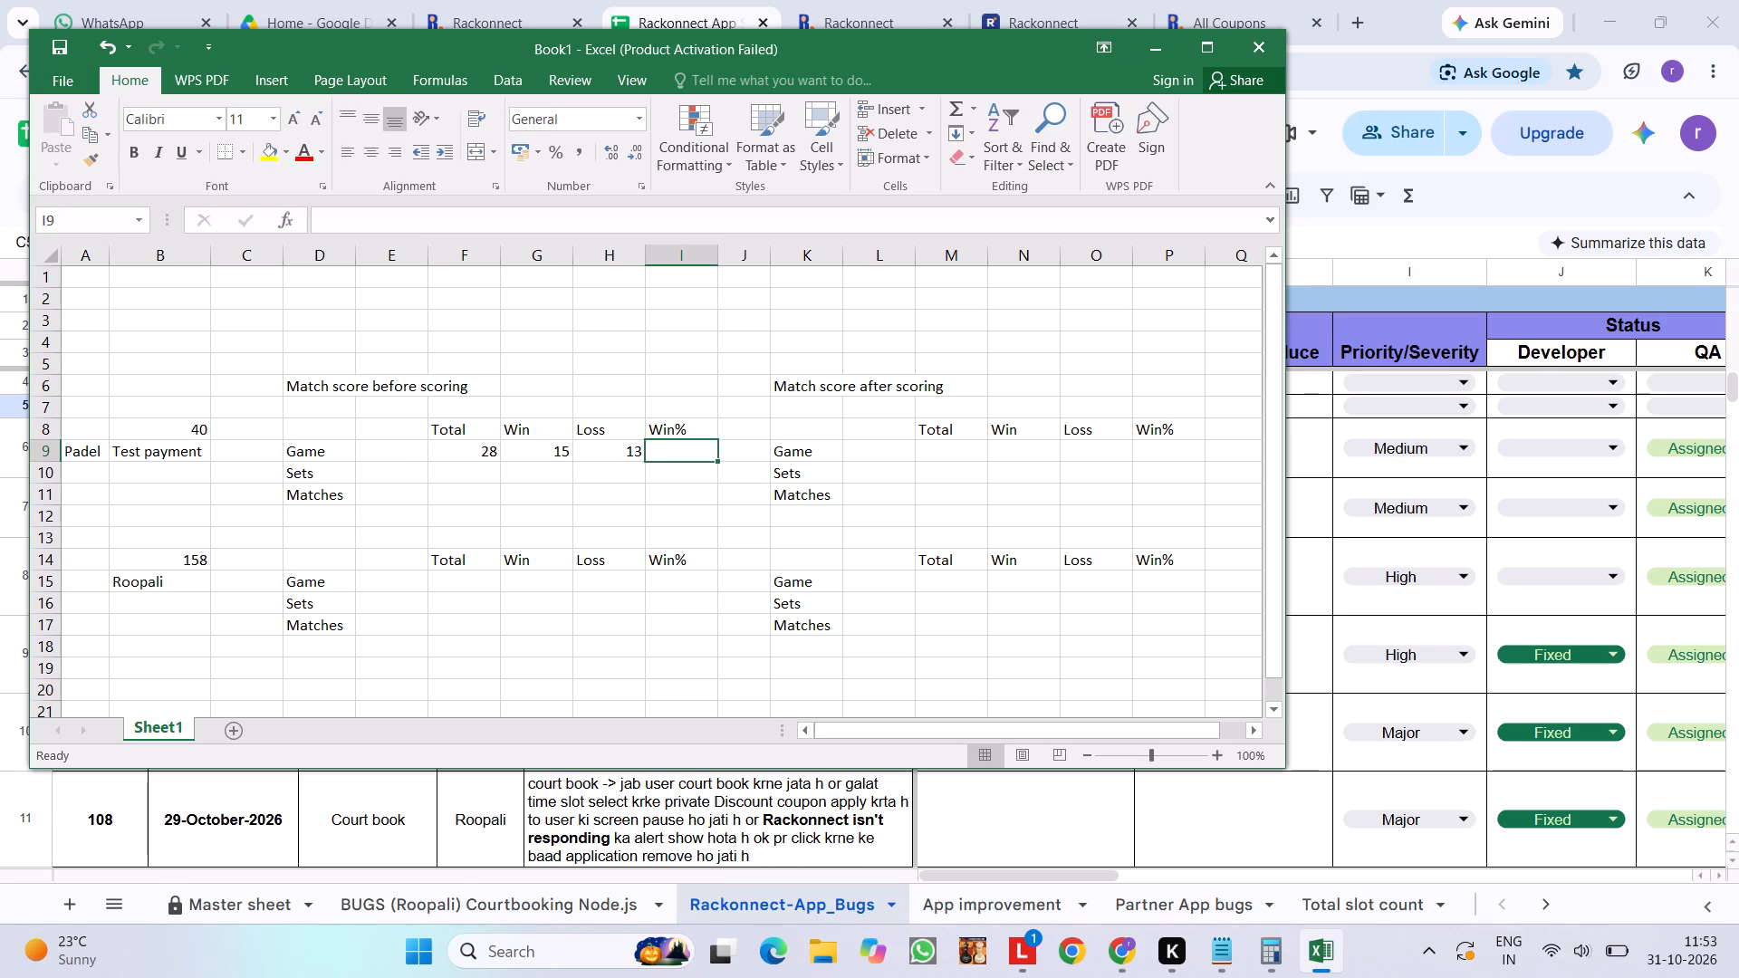
Fill the before-scoring Sets row with Total 3, Win 1 and Loss 2 in F10:H10.
{"action": "key", "text": "Down"}
{"action": "key", "text": "Left"}
{"action": "key", "text": "Left"}
{"action": "key", "text": "Left"}
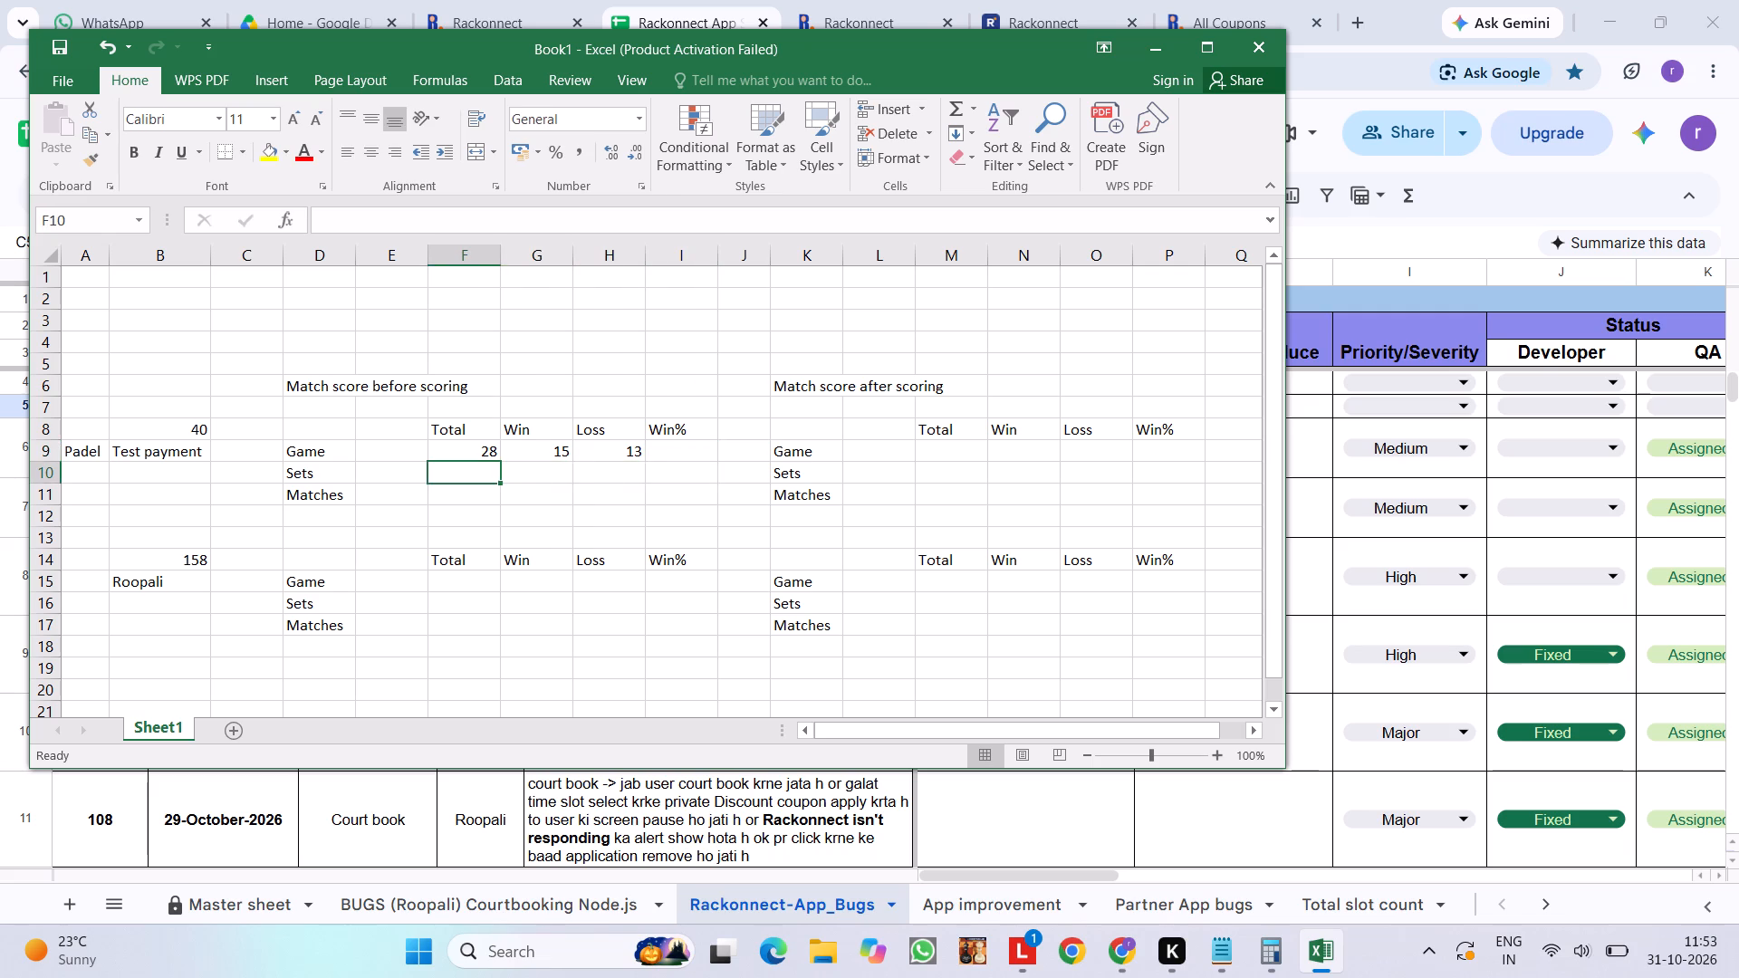
{"action": "key", "text": "3"}
{"action": "key", "text": "Right"}
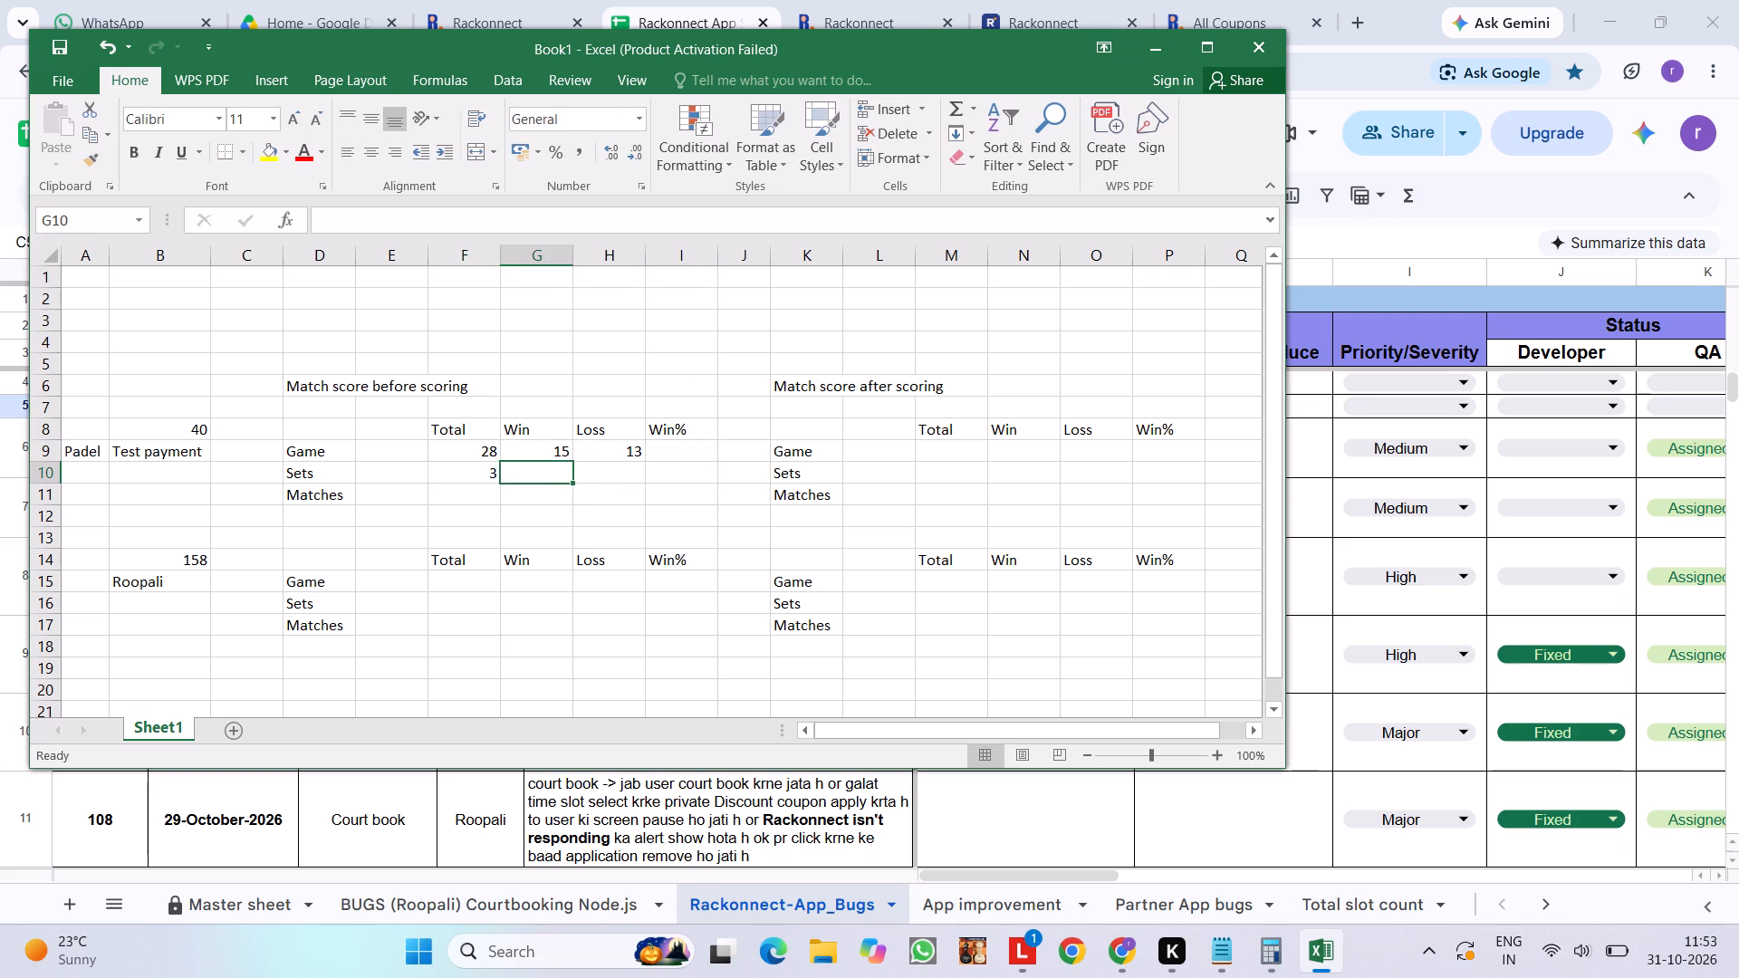
{"action": "key", "text": "1"}
{"action": "key", "text": "Right"}
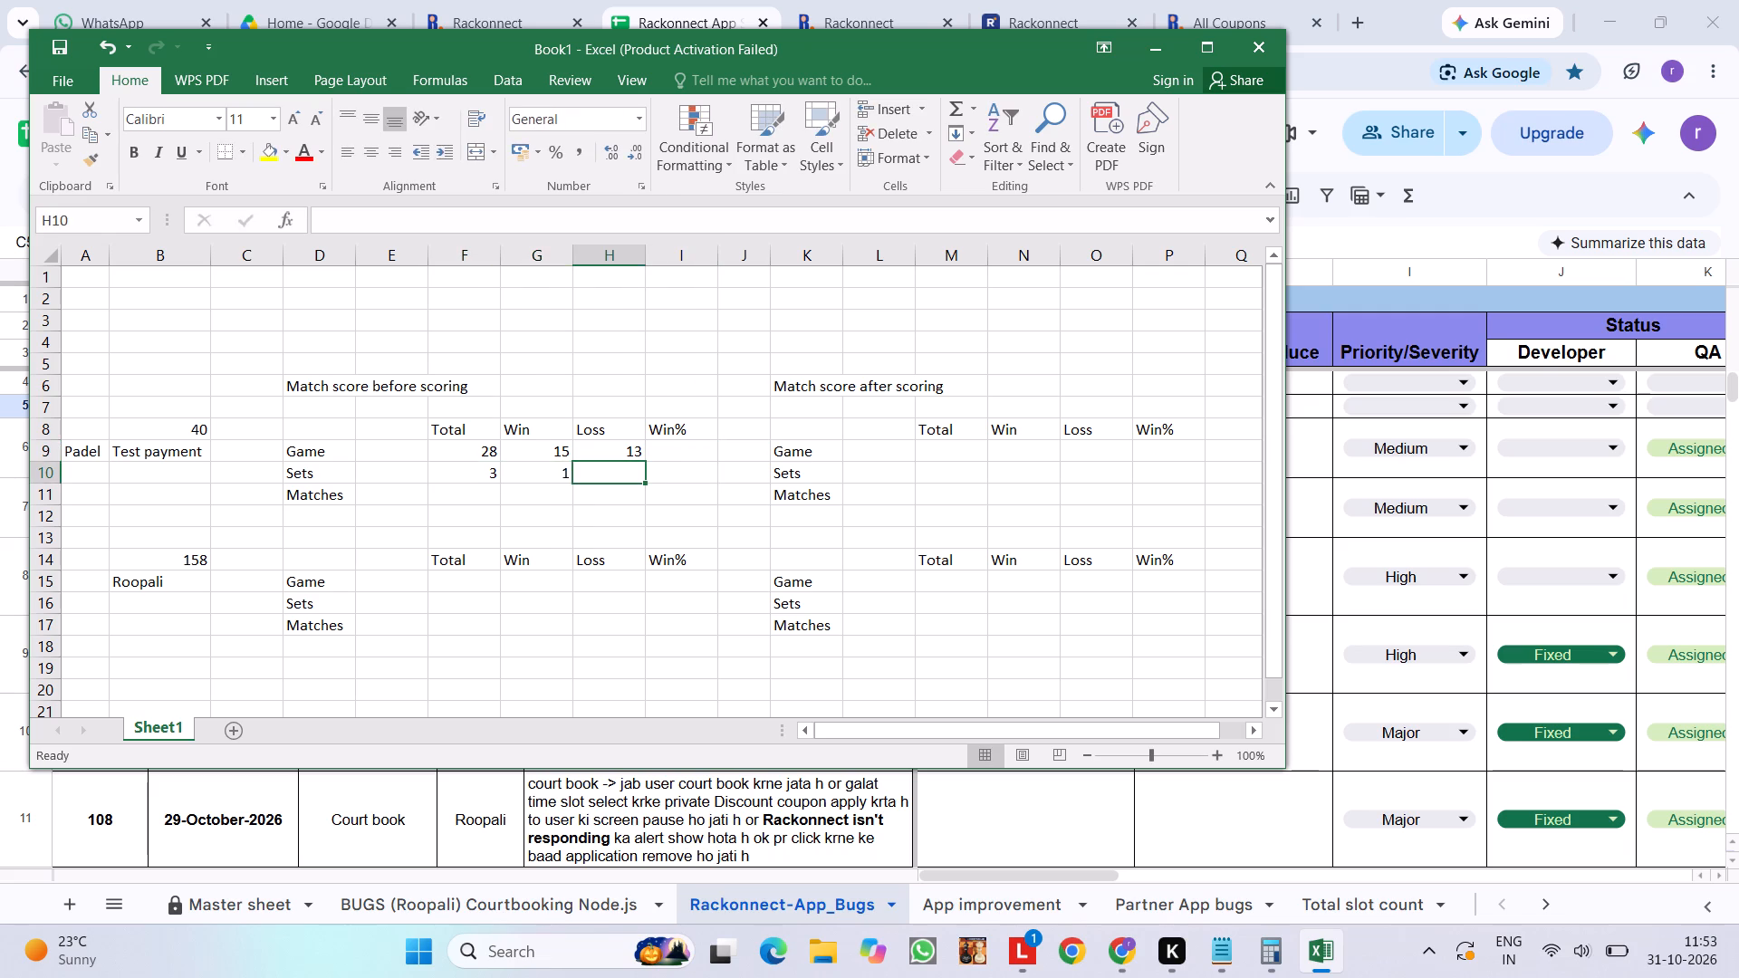
{"action": "key", "text": "2"}
Fill the before-scoring Matches row with Total 2, Win 1 and Loss 1 in F11:H11.
{"action": "key", "text": "Down"}
{"action": "key", "text": "Left"}
{"action": "key", "text": "Left"}
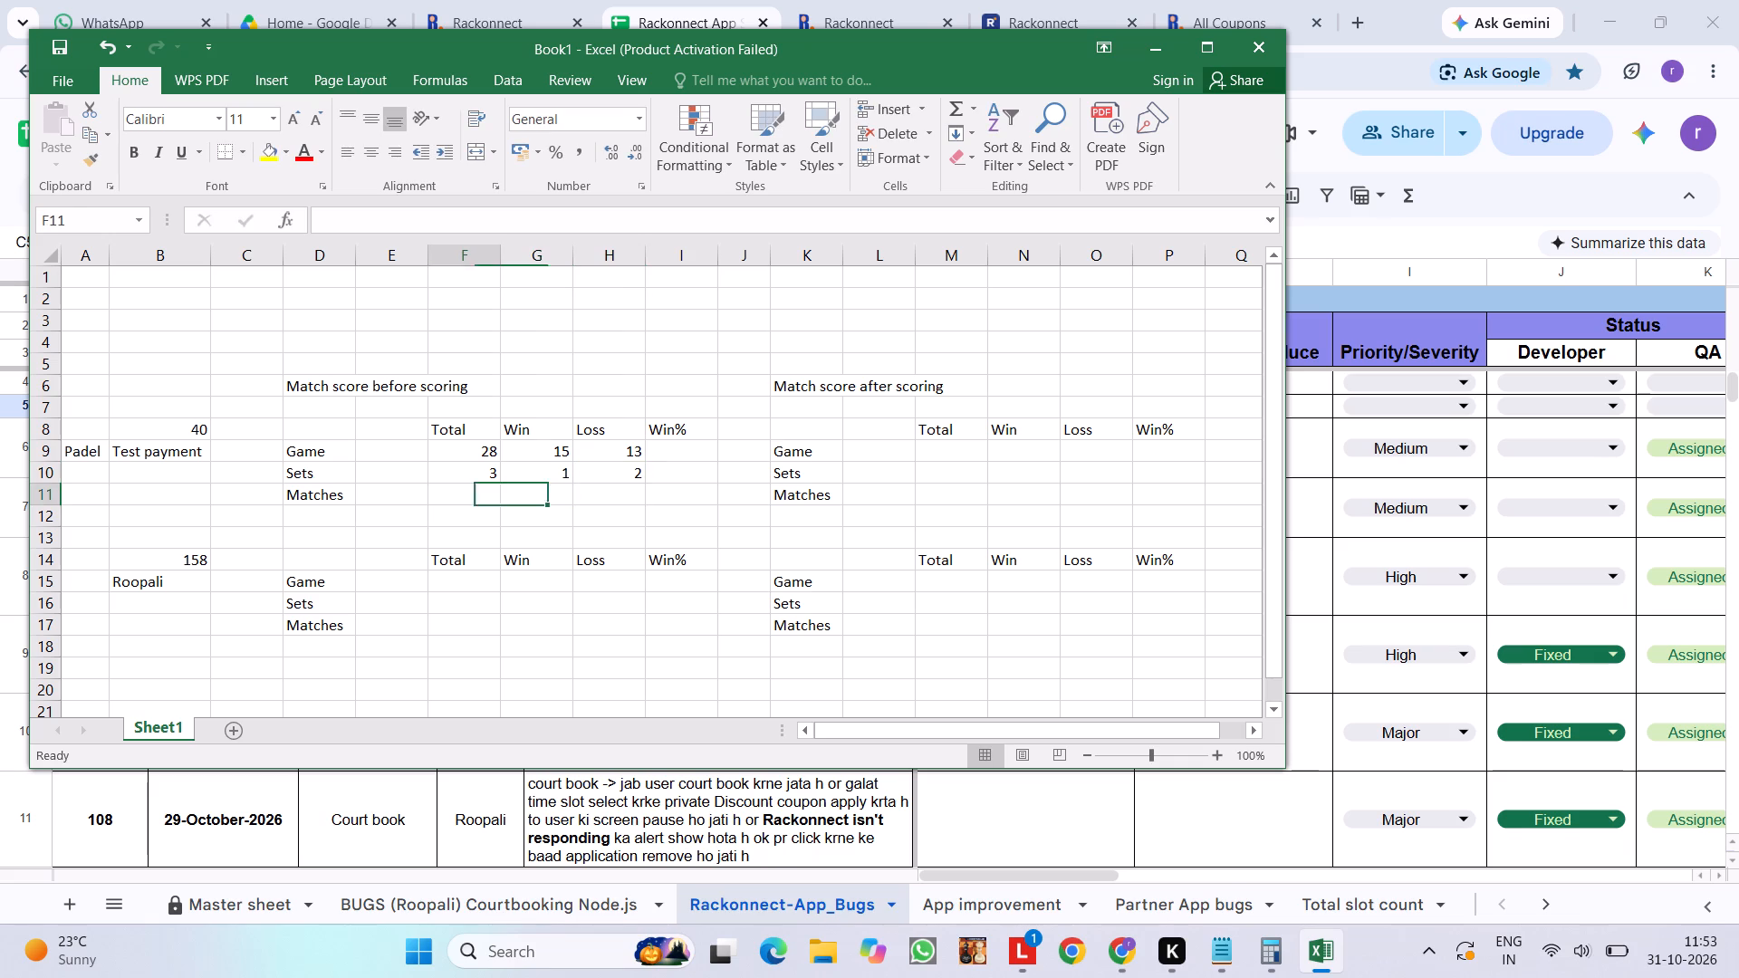
{"action": "key", "text": "2"}
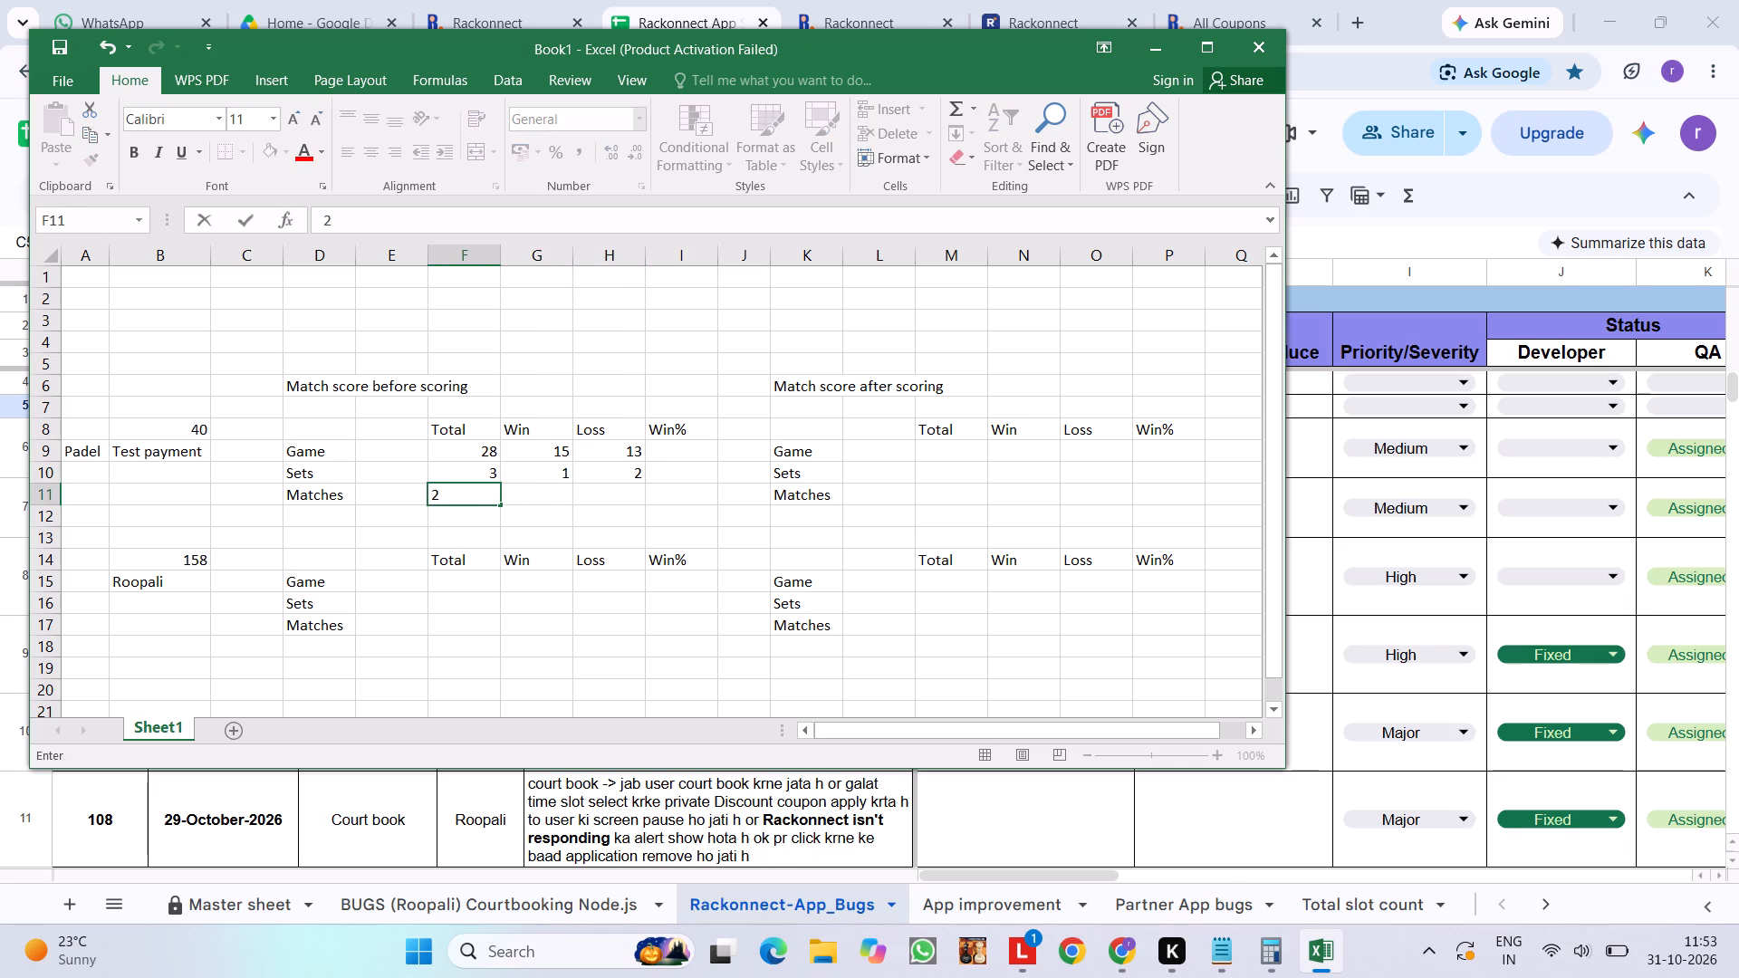
{"action": "key", "text": "Right"}
{"action": "key", "text": "1"}
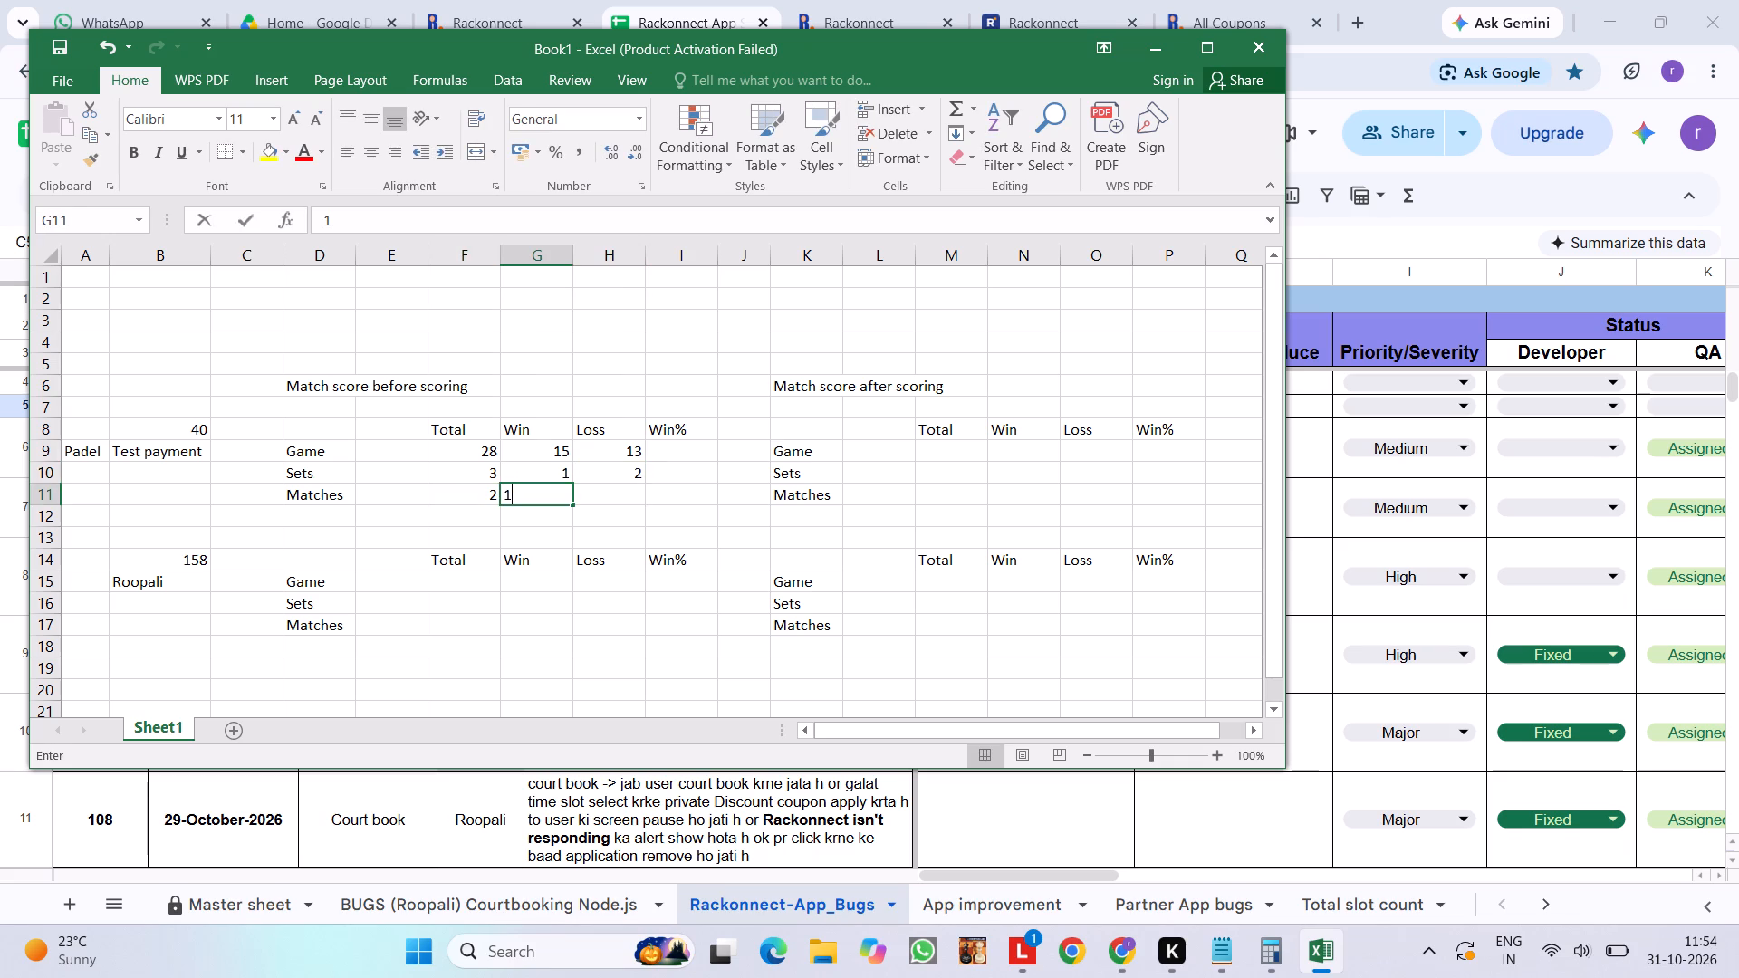
{"action": "key", "text": "Right"}
{"action": "key", "text": "1"}
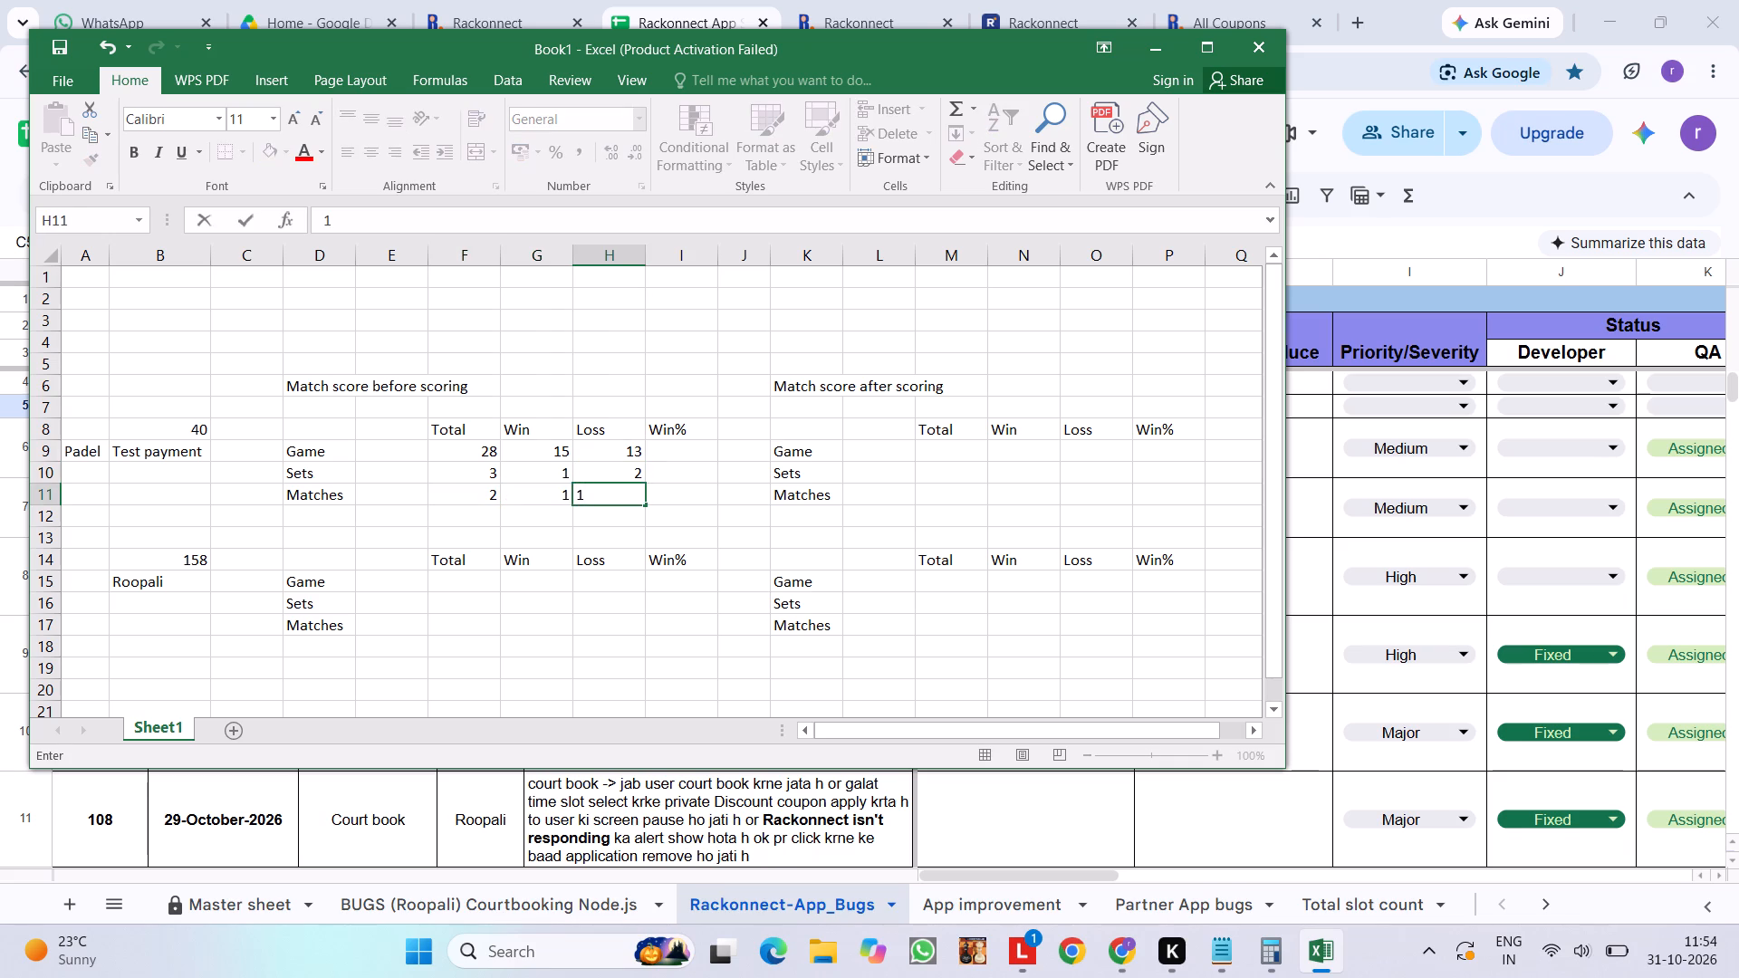
{"action": "key", "text": "Right"}
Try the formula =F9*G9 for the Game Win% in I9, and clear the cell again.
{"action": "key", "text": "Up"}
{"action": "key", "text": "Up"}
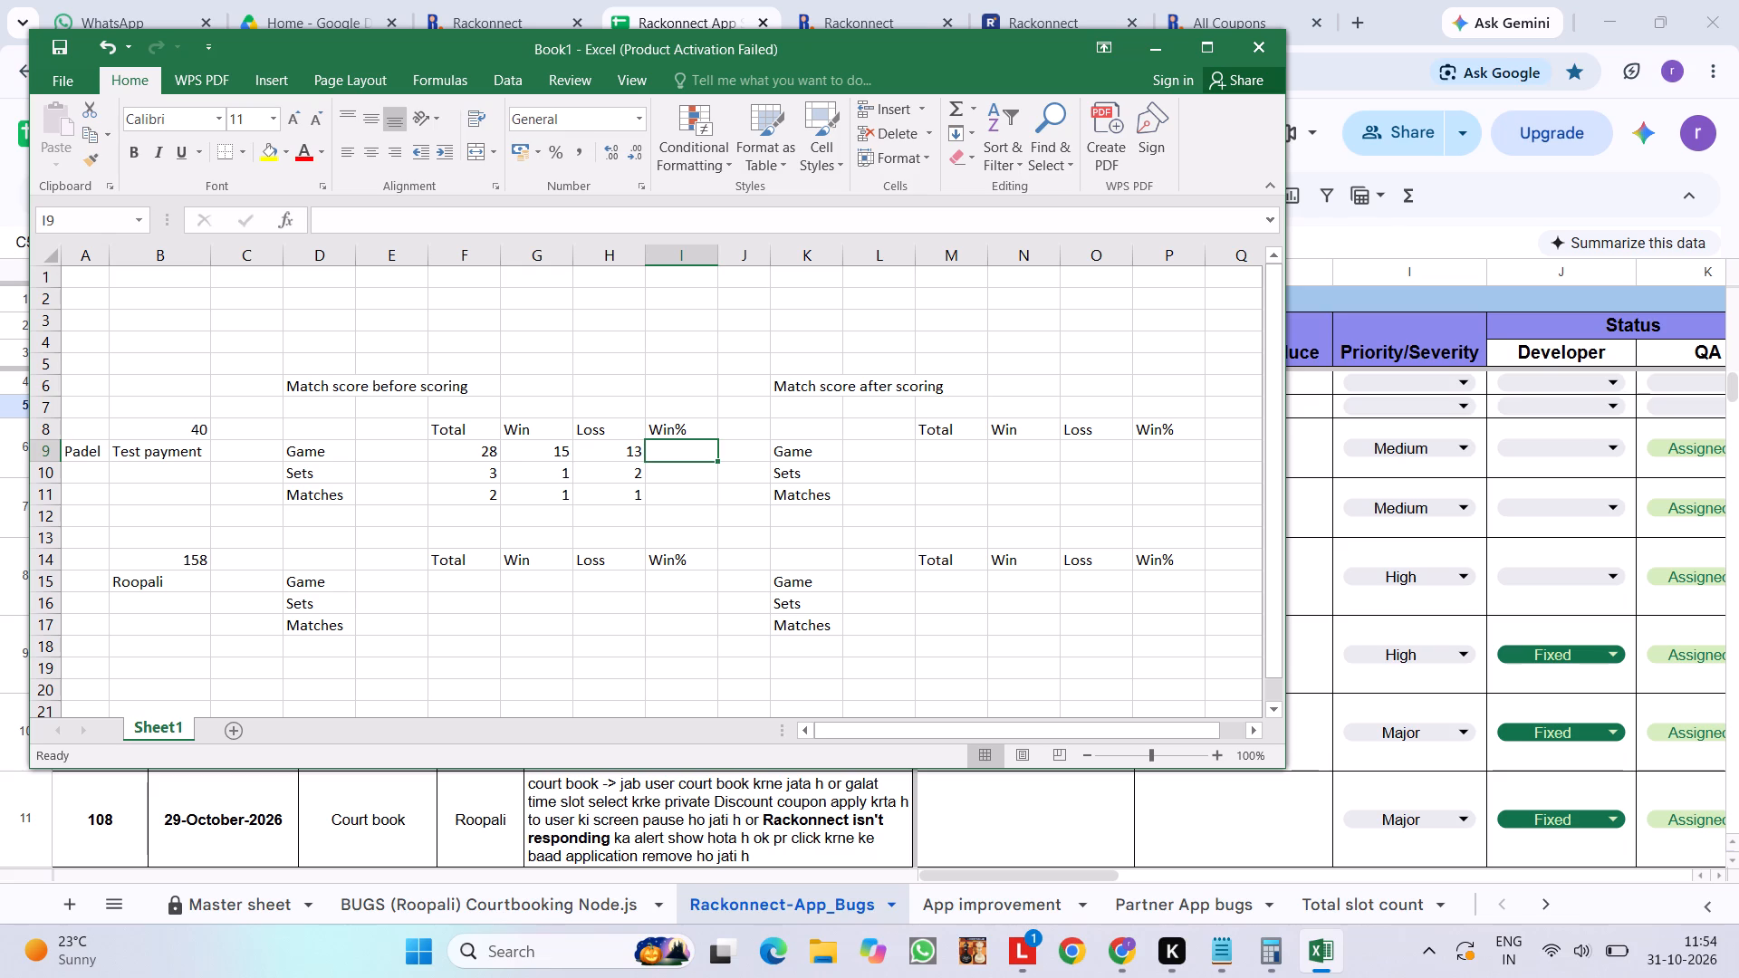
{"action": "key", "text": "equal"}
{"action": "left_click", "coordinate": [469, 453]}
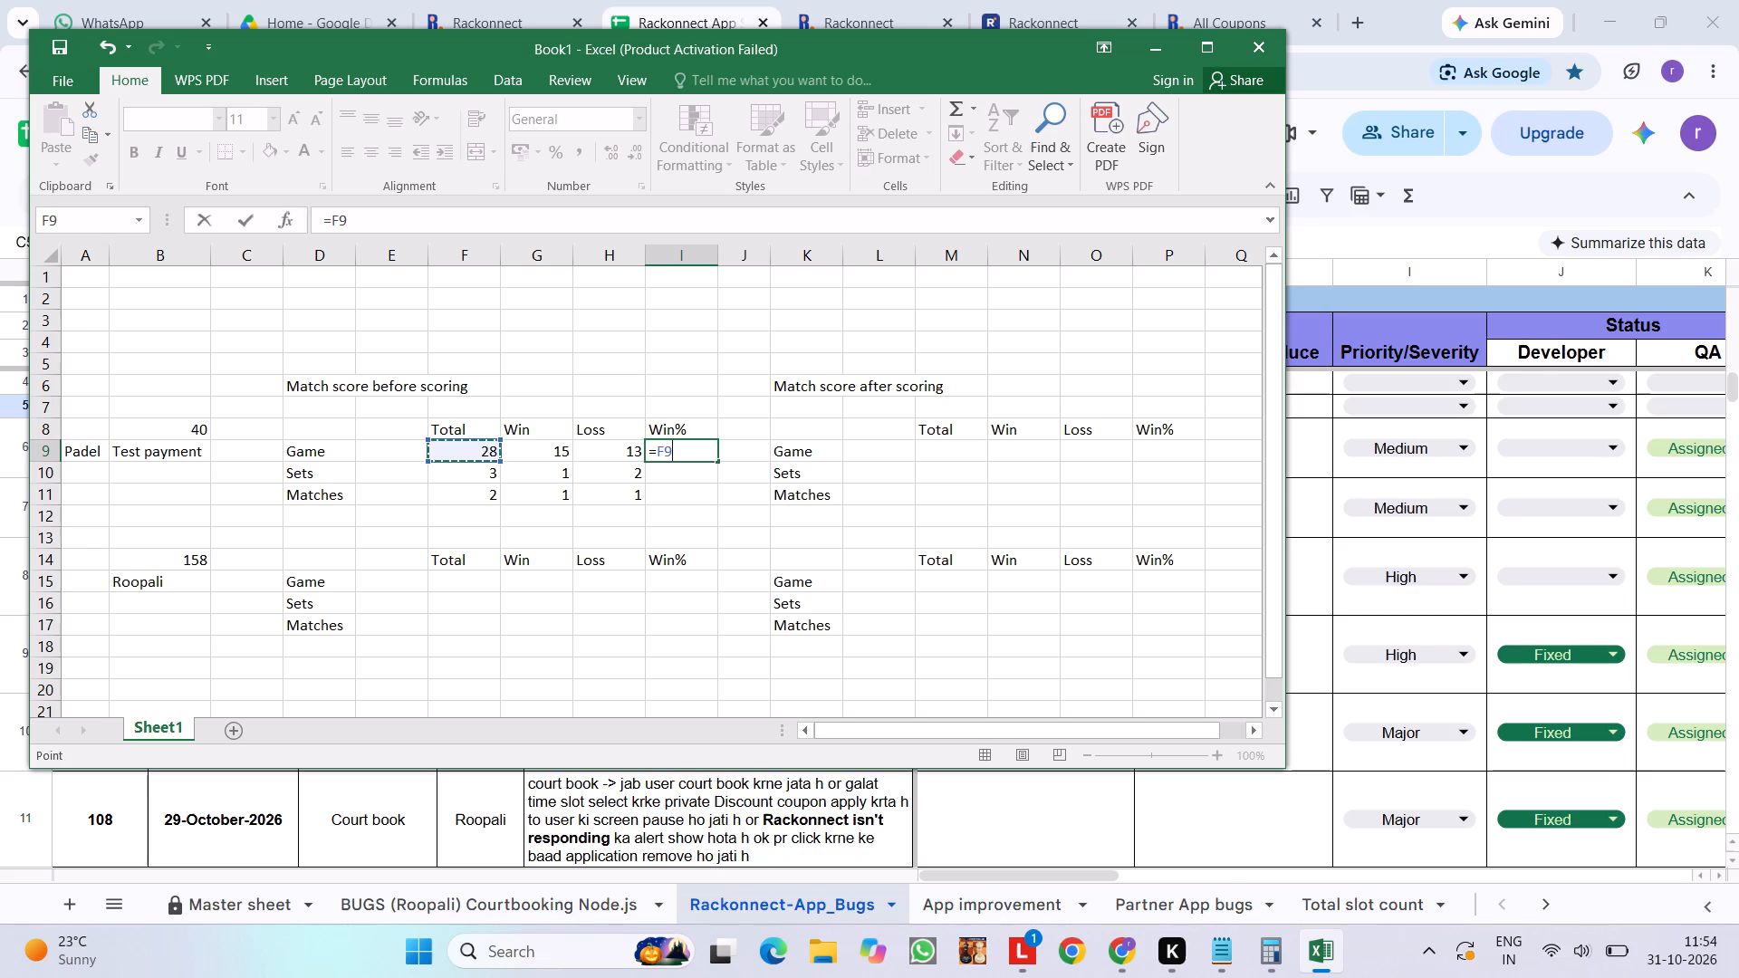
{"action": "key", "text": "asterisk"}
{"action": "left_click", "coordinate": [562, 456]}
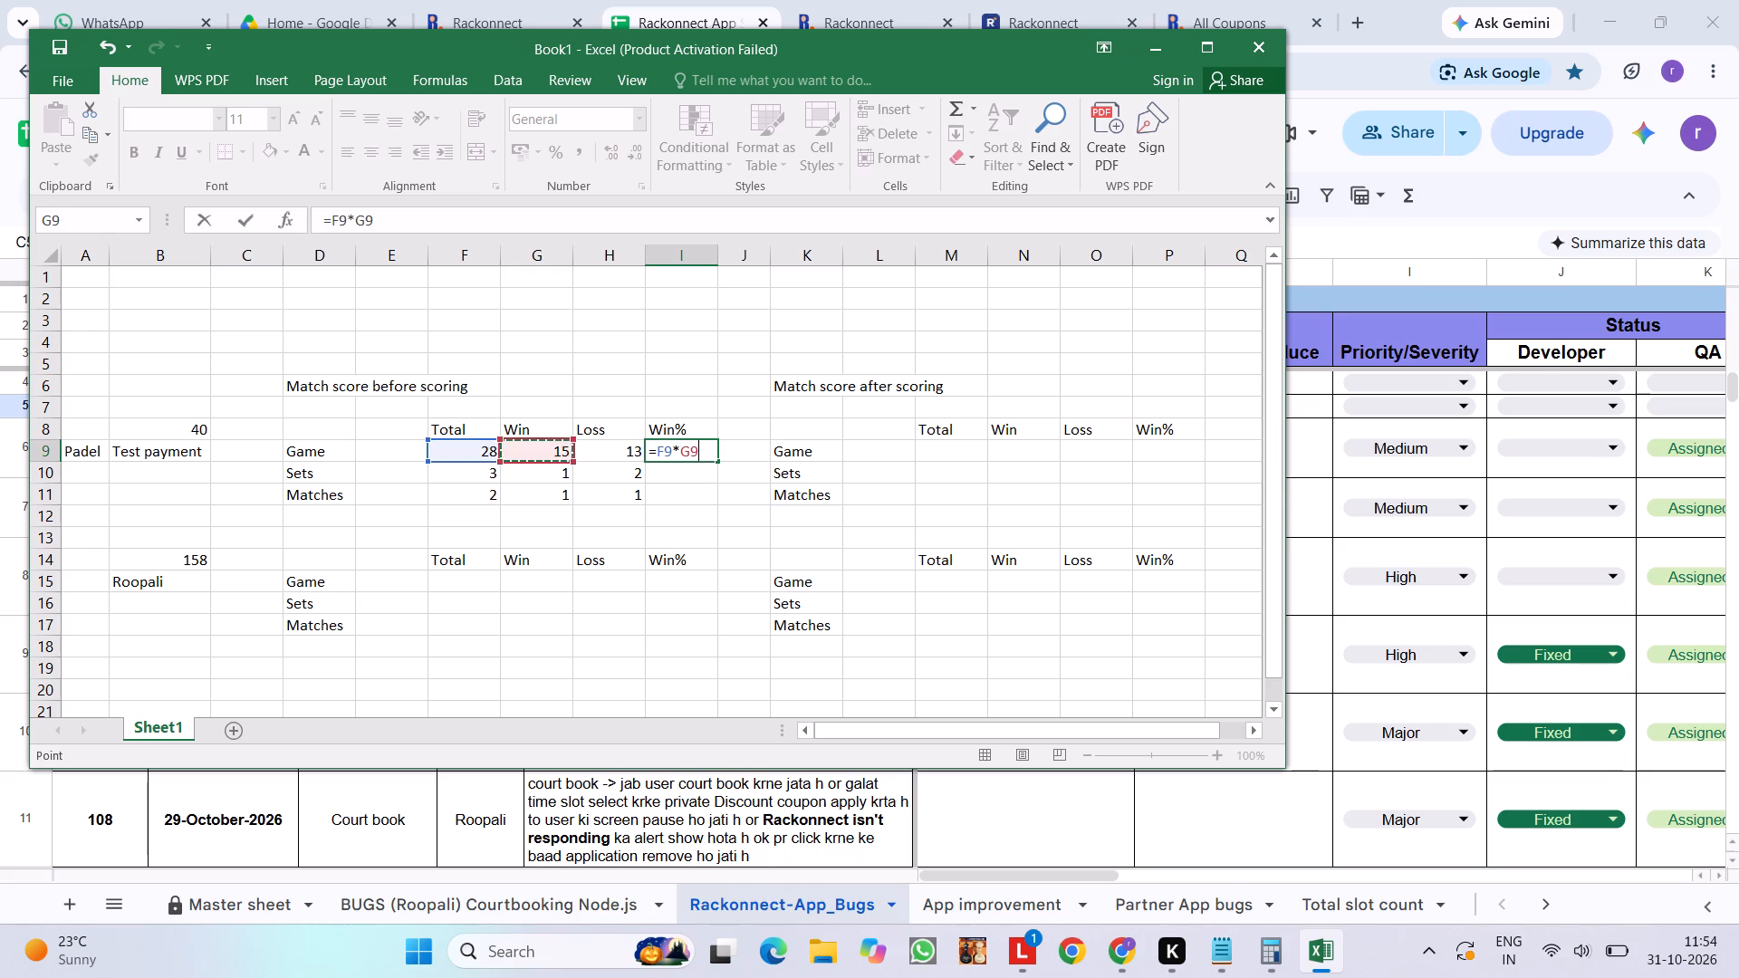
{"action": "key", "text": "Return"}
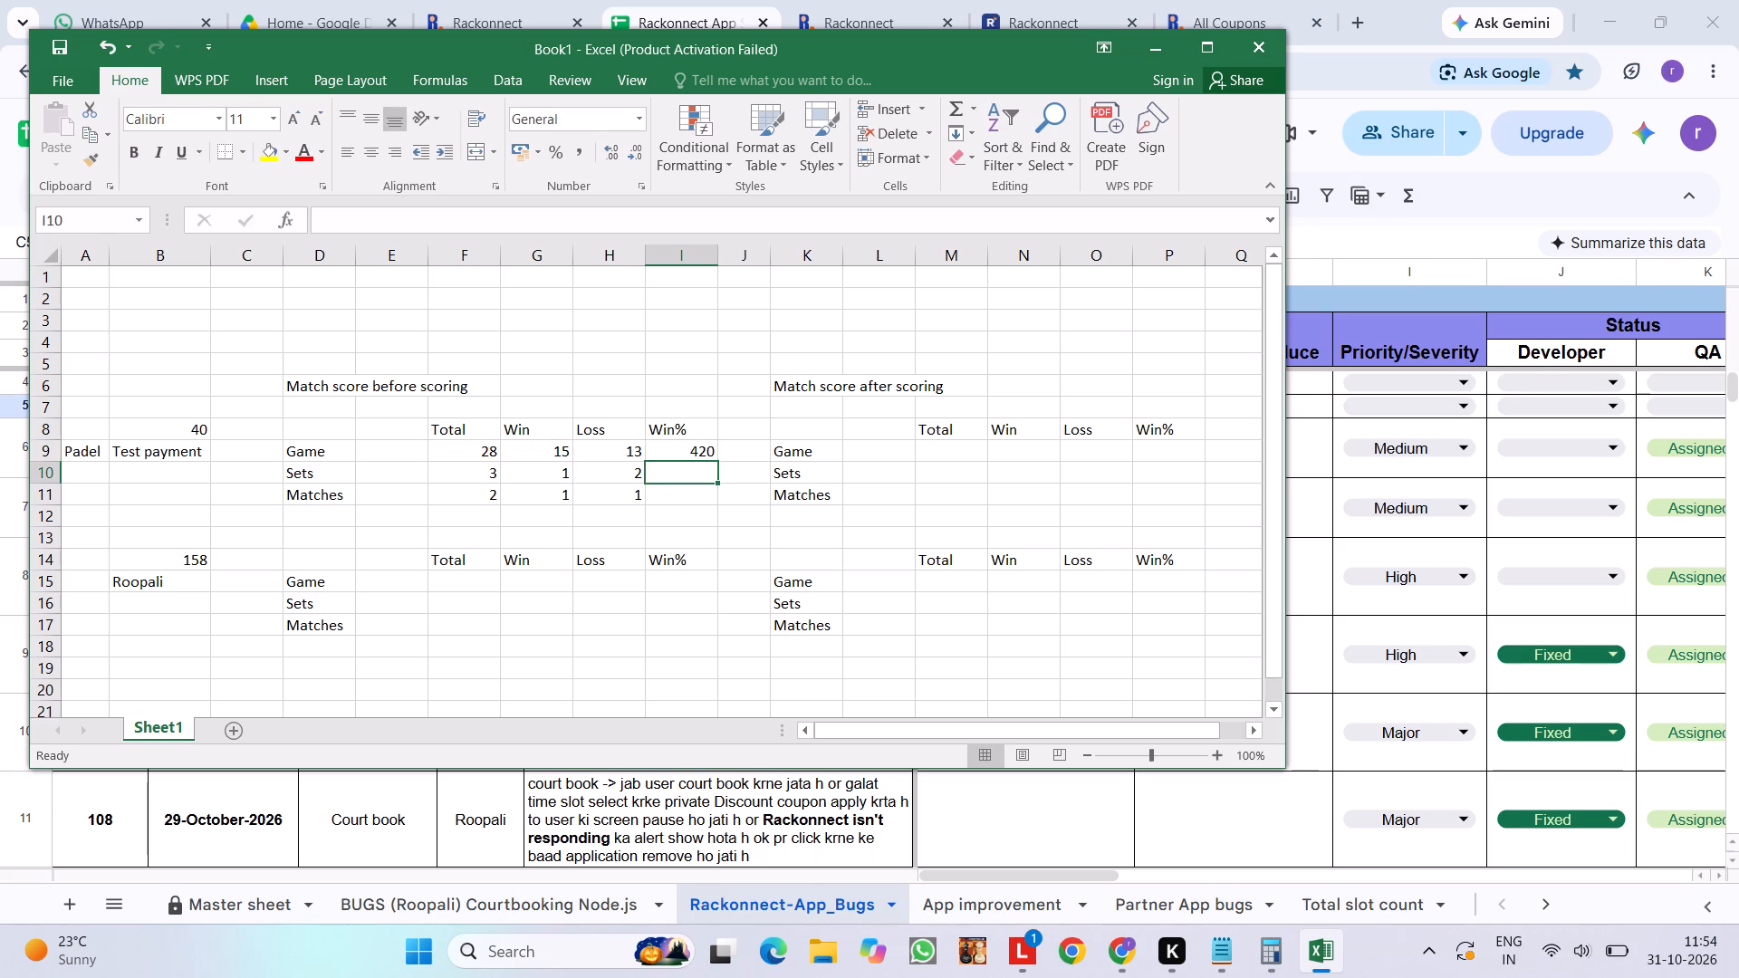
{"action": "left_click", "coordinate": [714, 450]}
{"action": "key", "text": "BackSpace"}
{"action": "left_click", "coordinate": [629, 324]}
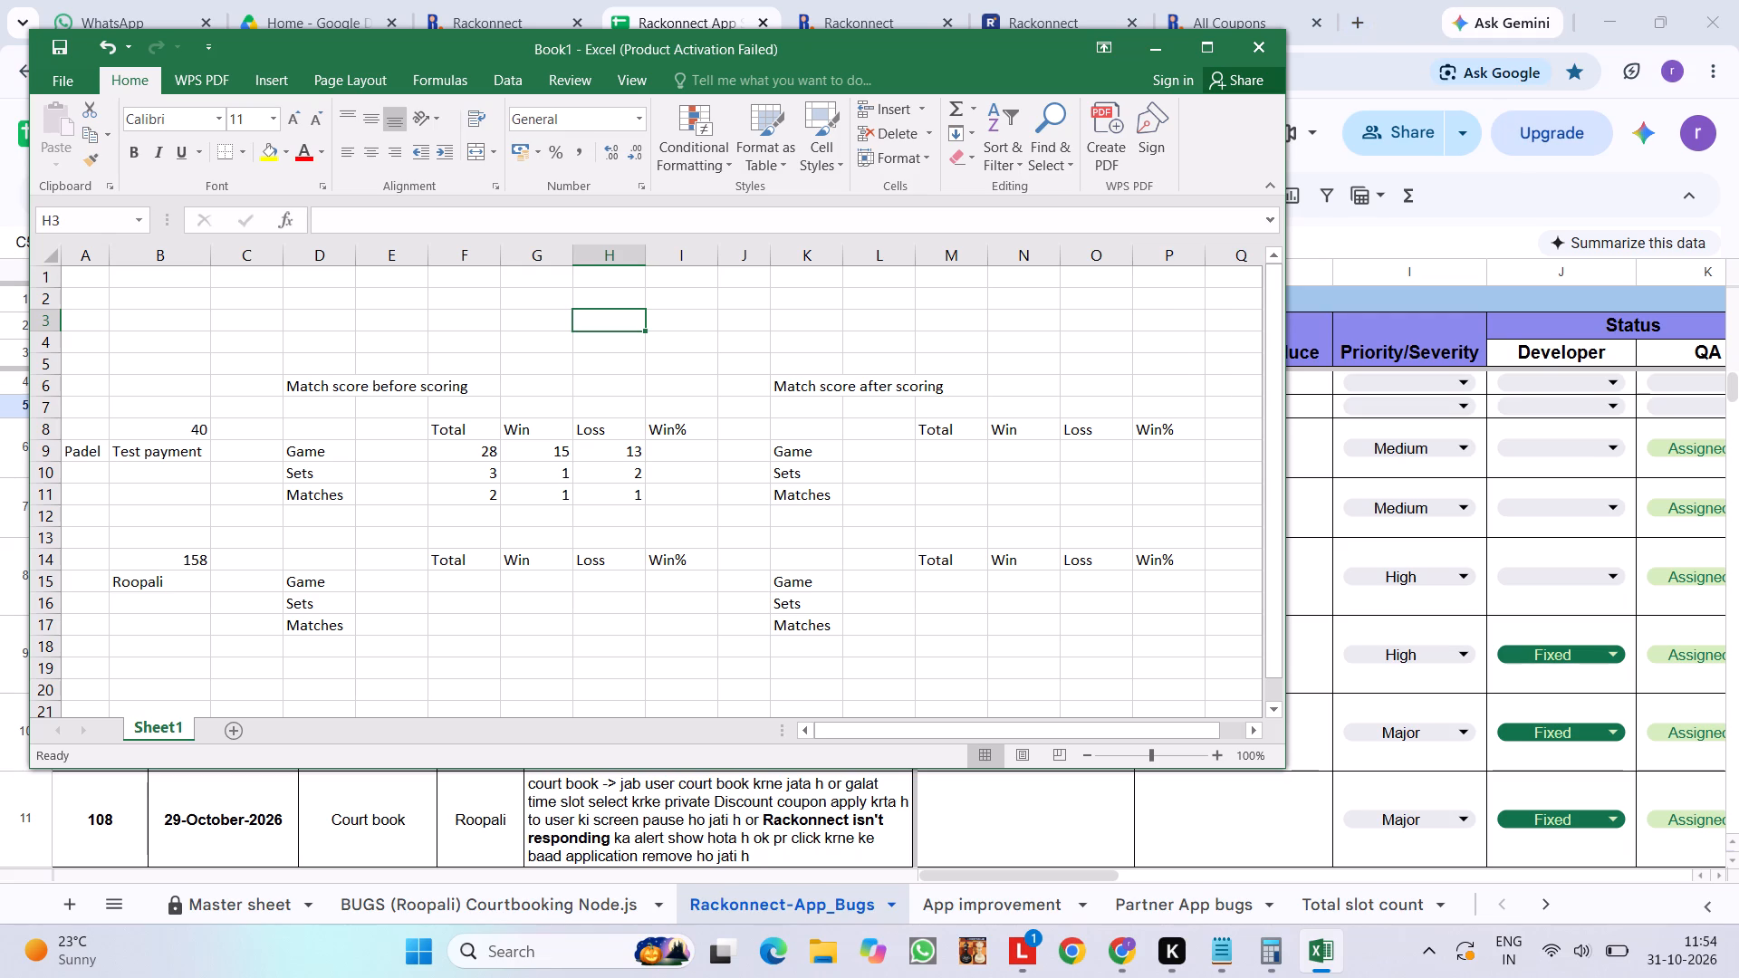
Capture a screenshot of the first player's before-scoring Total, Win, Loss and Win% block, including its headings.
{"action": "key", "text": "shift+super+s"}
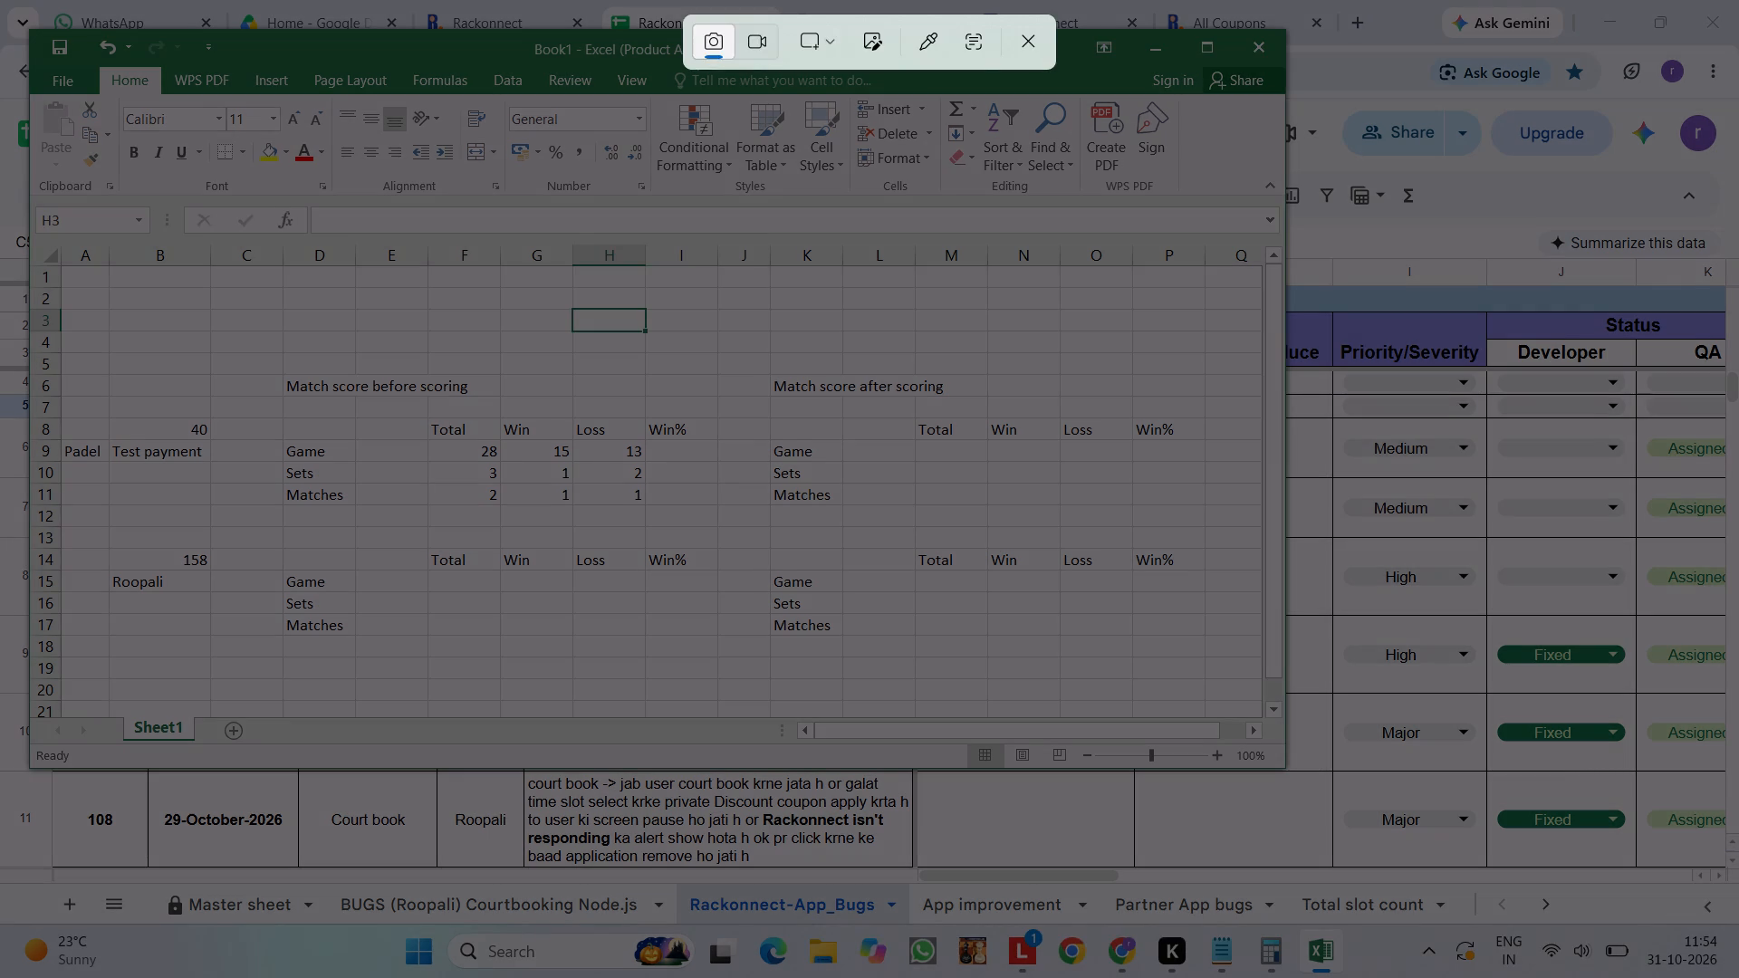
{"action": "left_click_drag", "start_coordinate": [418, 406], "coordinate": [711, 527]}
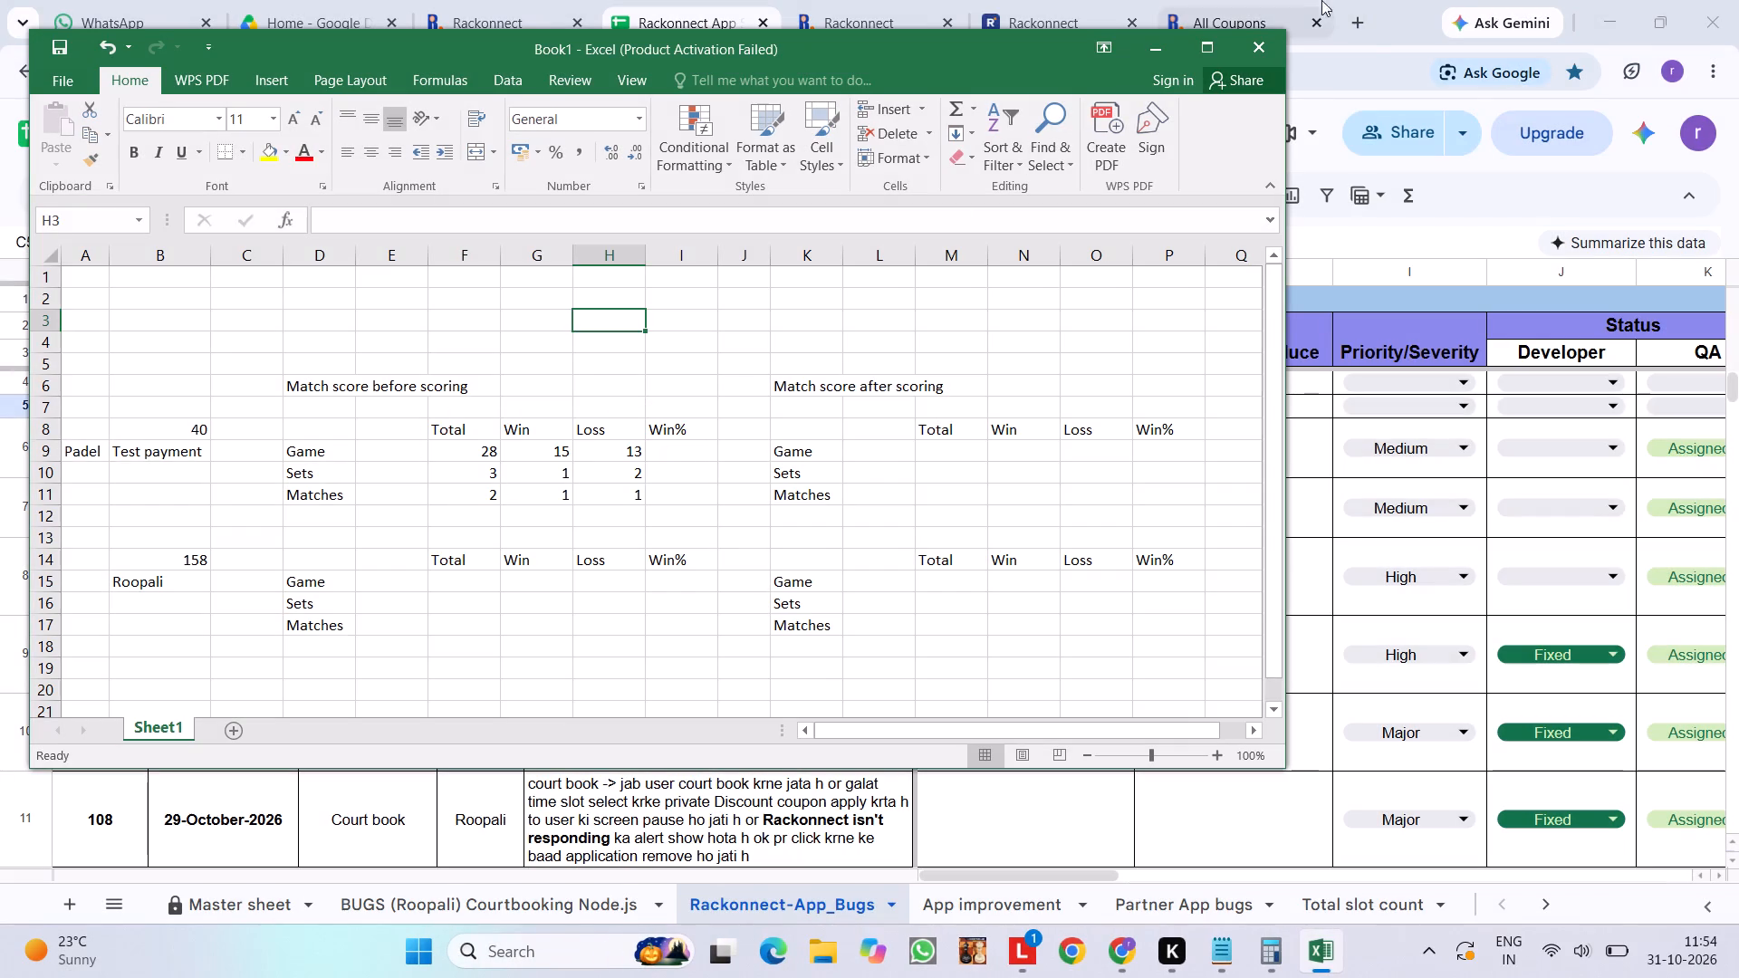
{"action": "left_click", "coordinate": [1359, 24]}
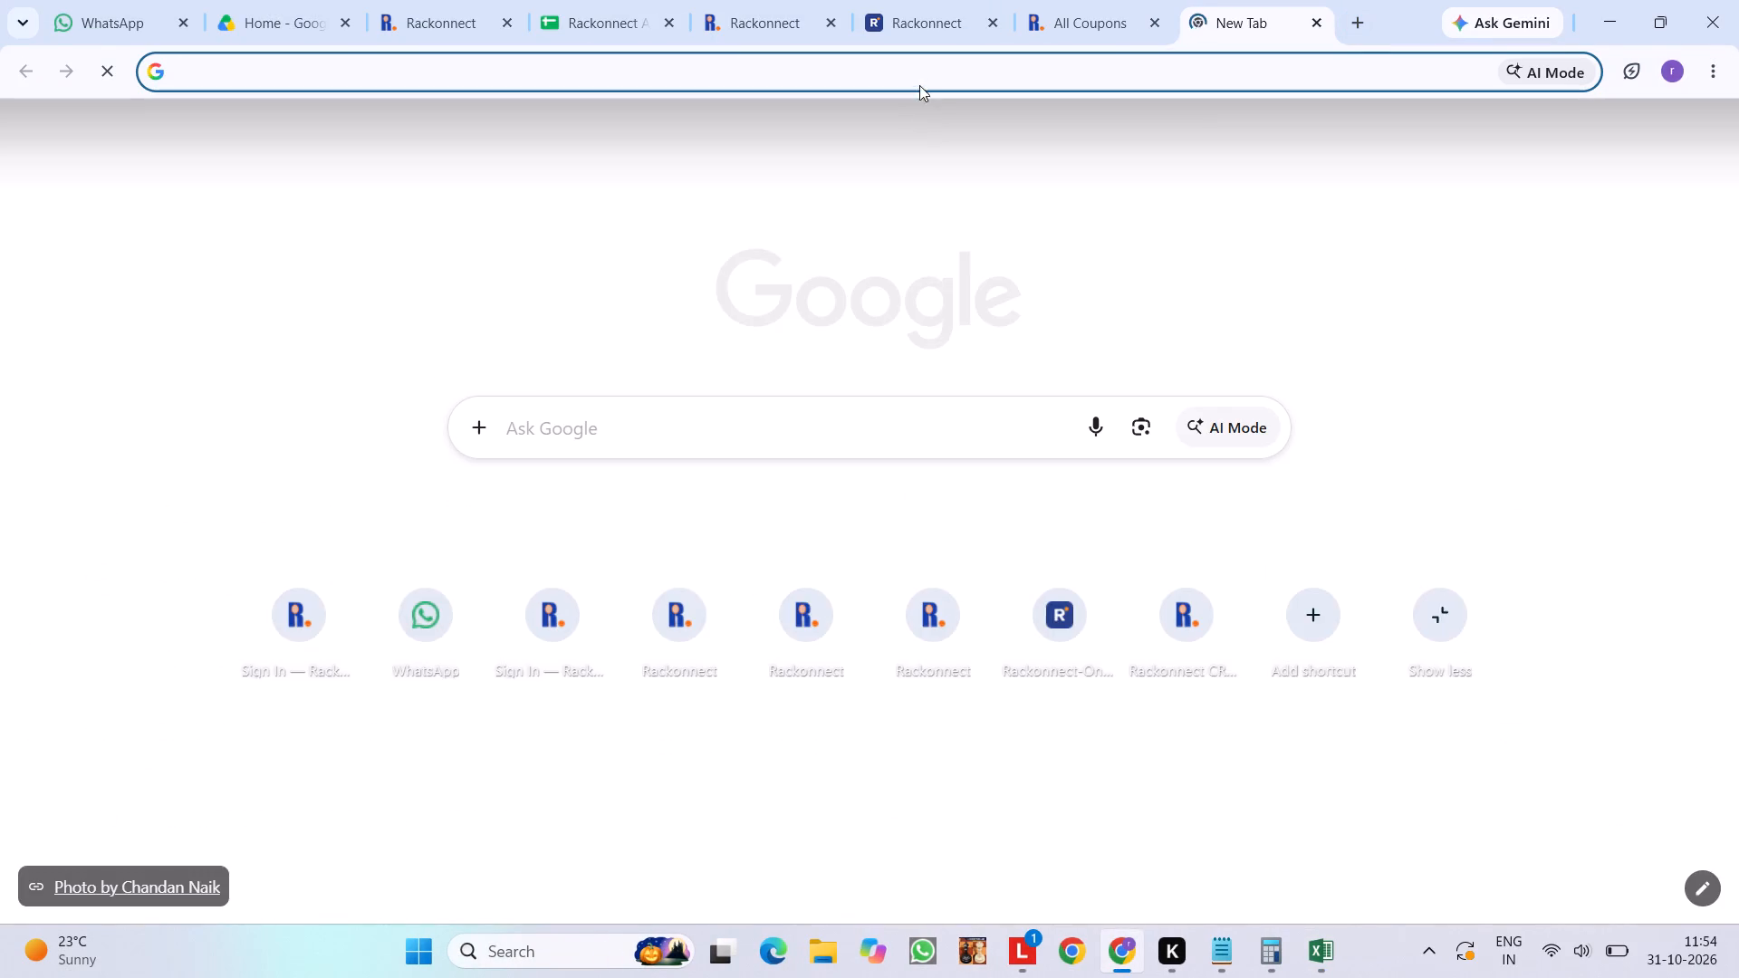
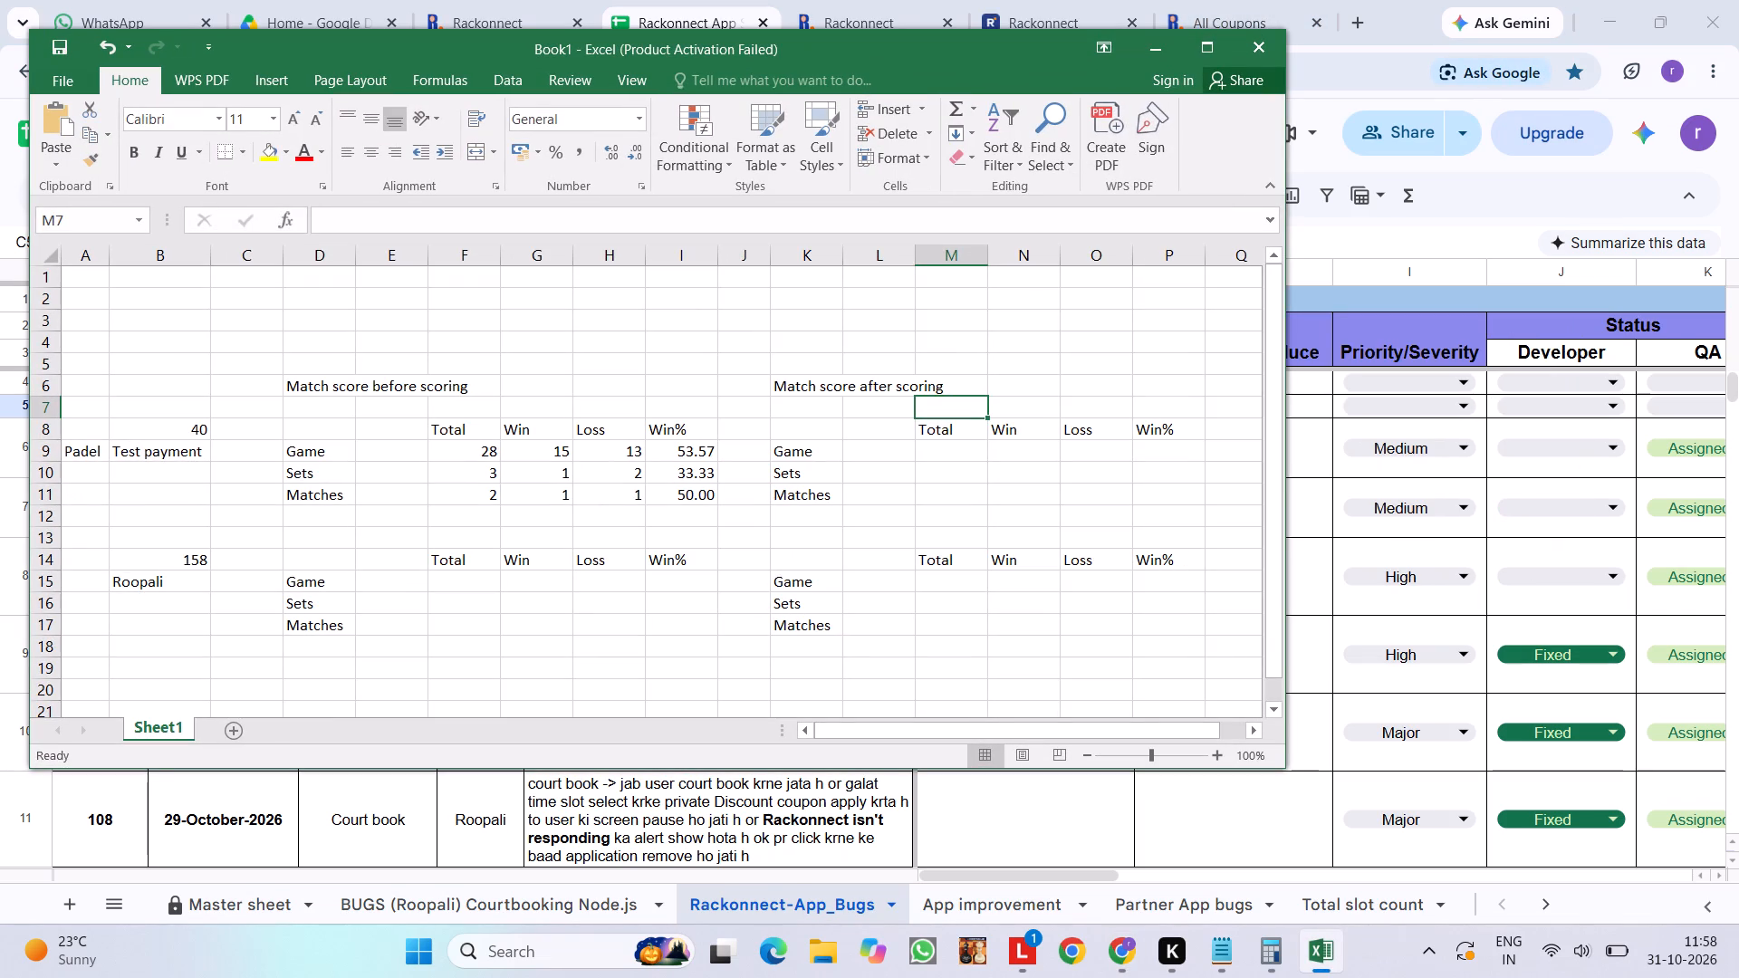
{"action": "left_click", "coordinate": [476, 582]}
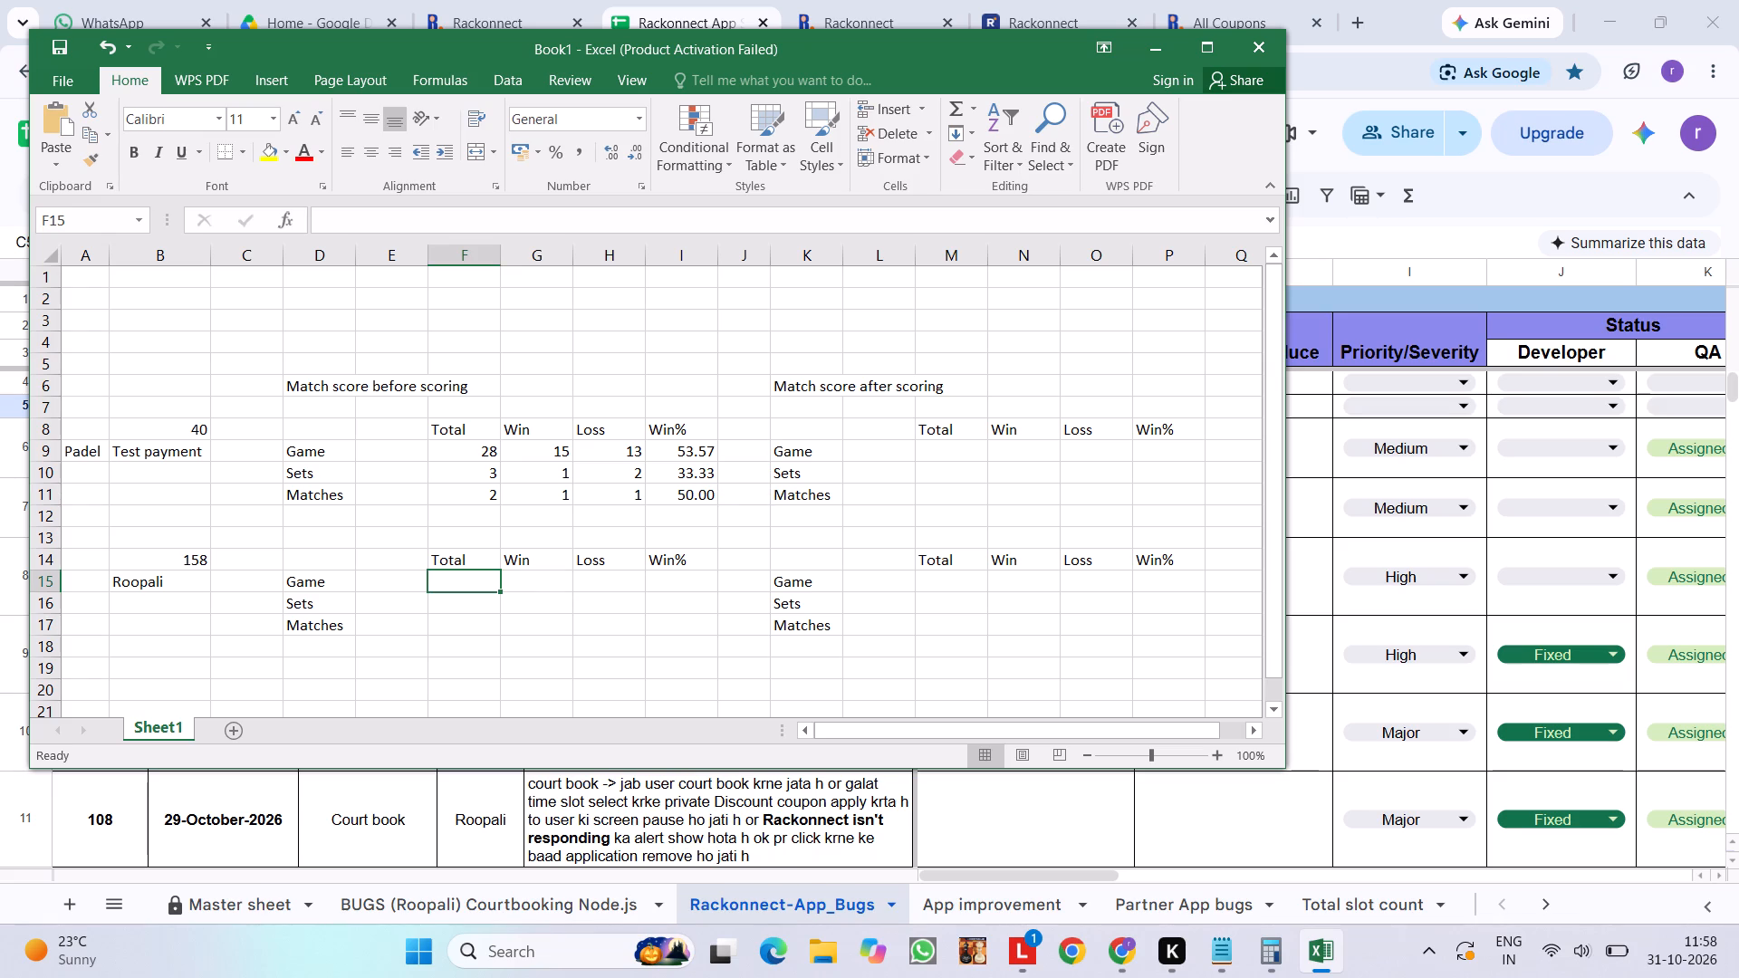
{"action": "type", "text": "28"}
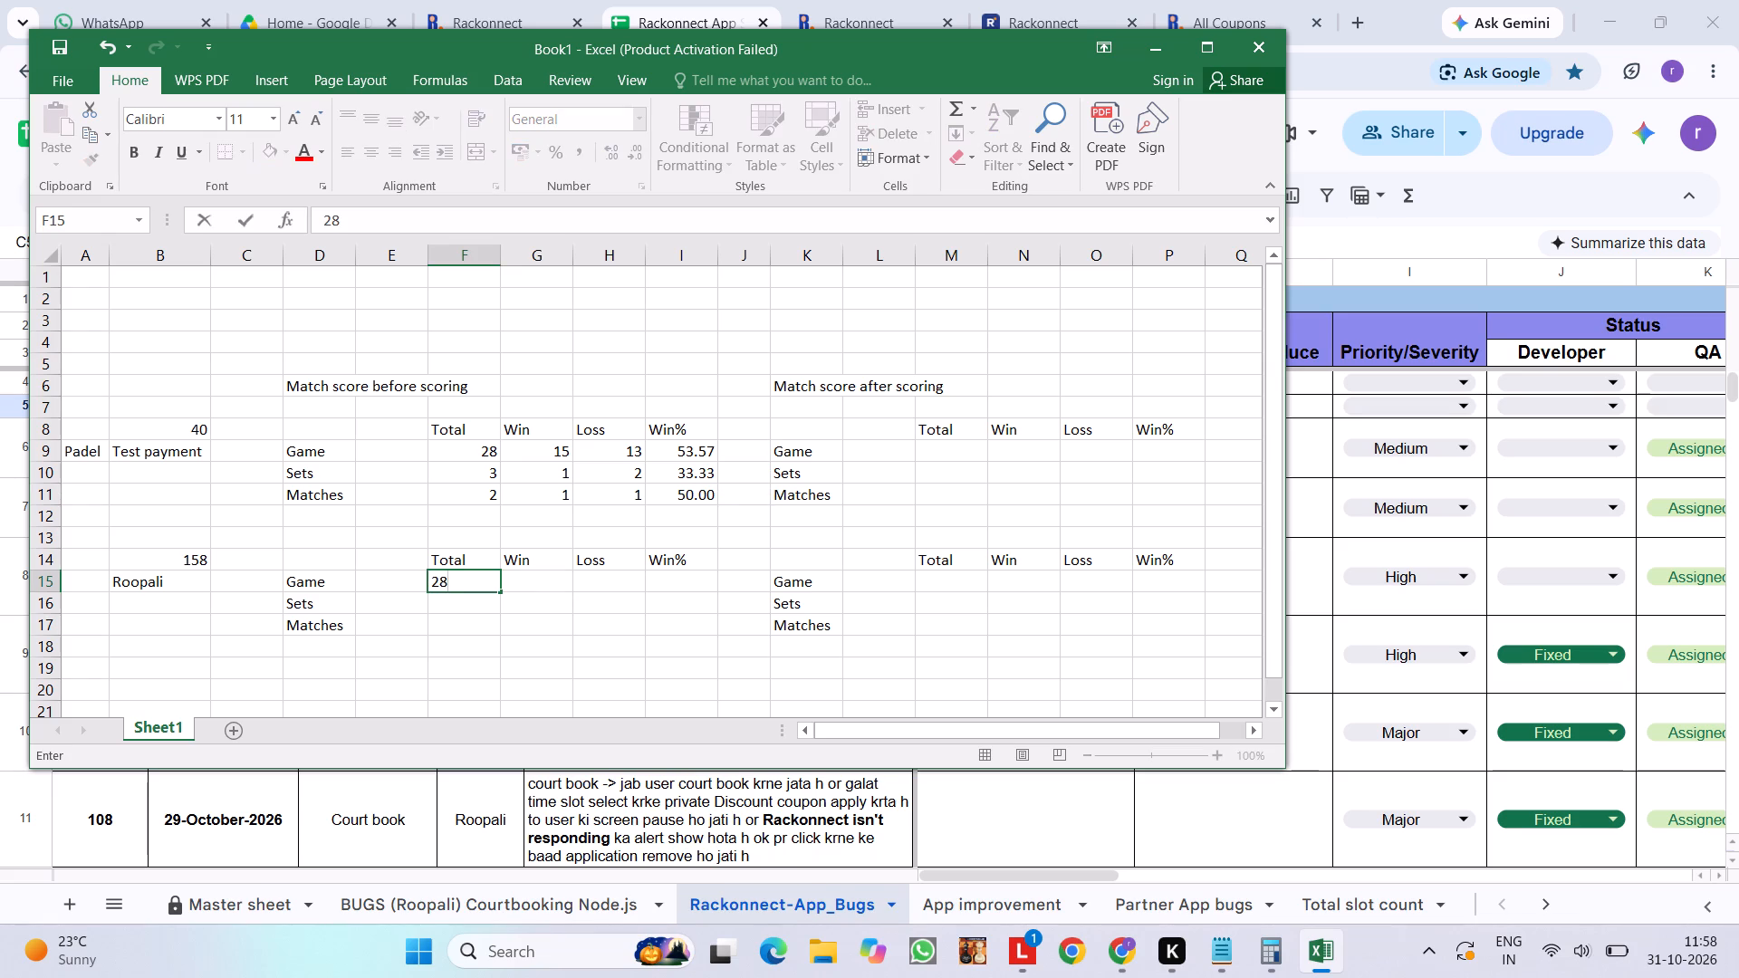
{"action": "key", "text": "4"}
{"action": "key", "text": "Right"}
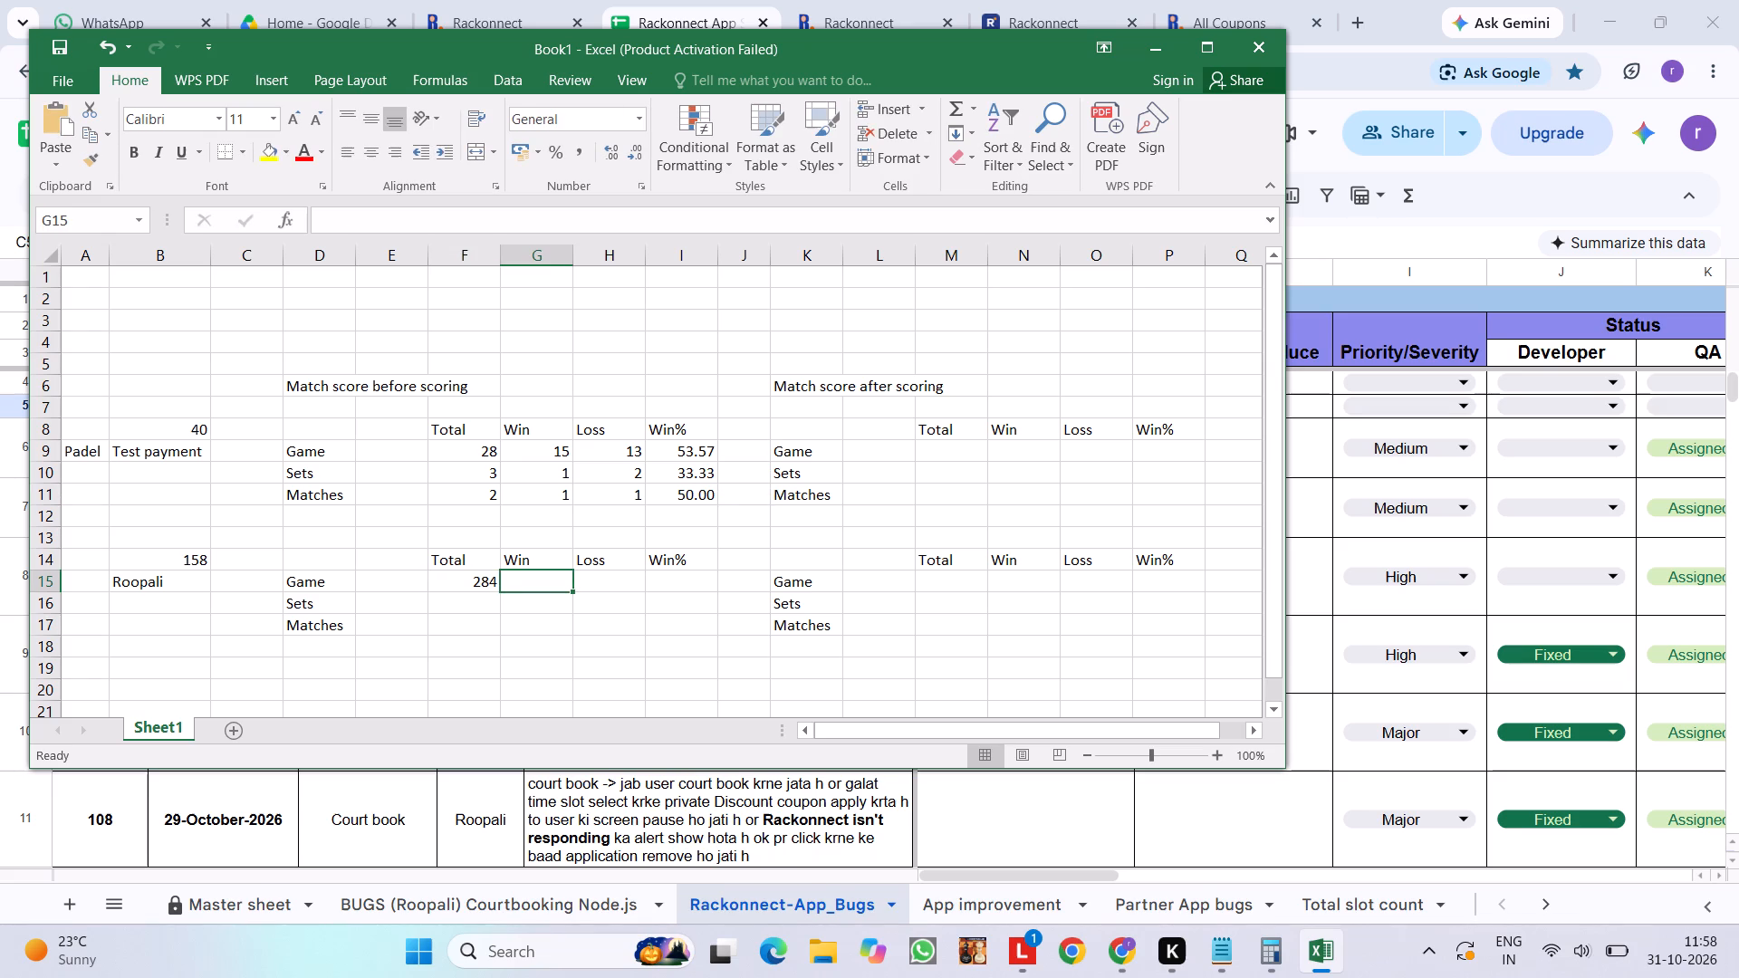
{"action": "key", "text": "1"}
{"action": "type", "text": "62"}
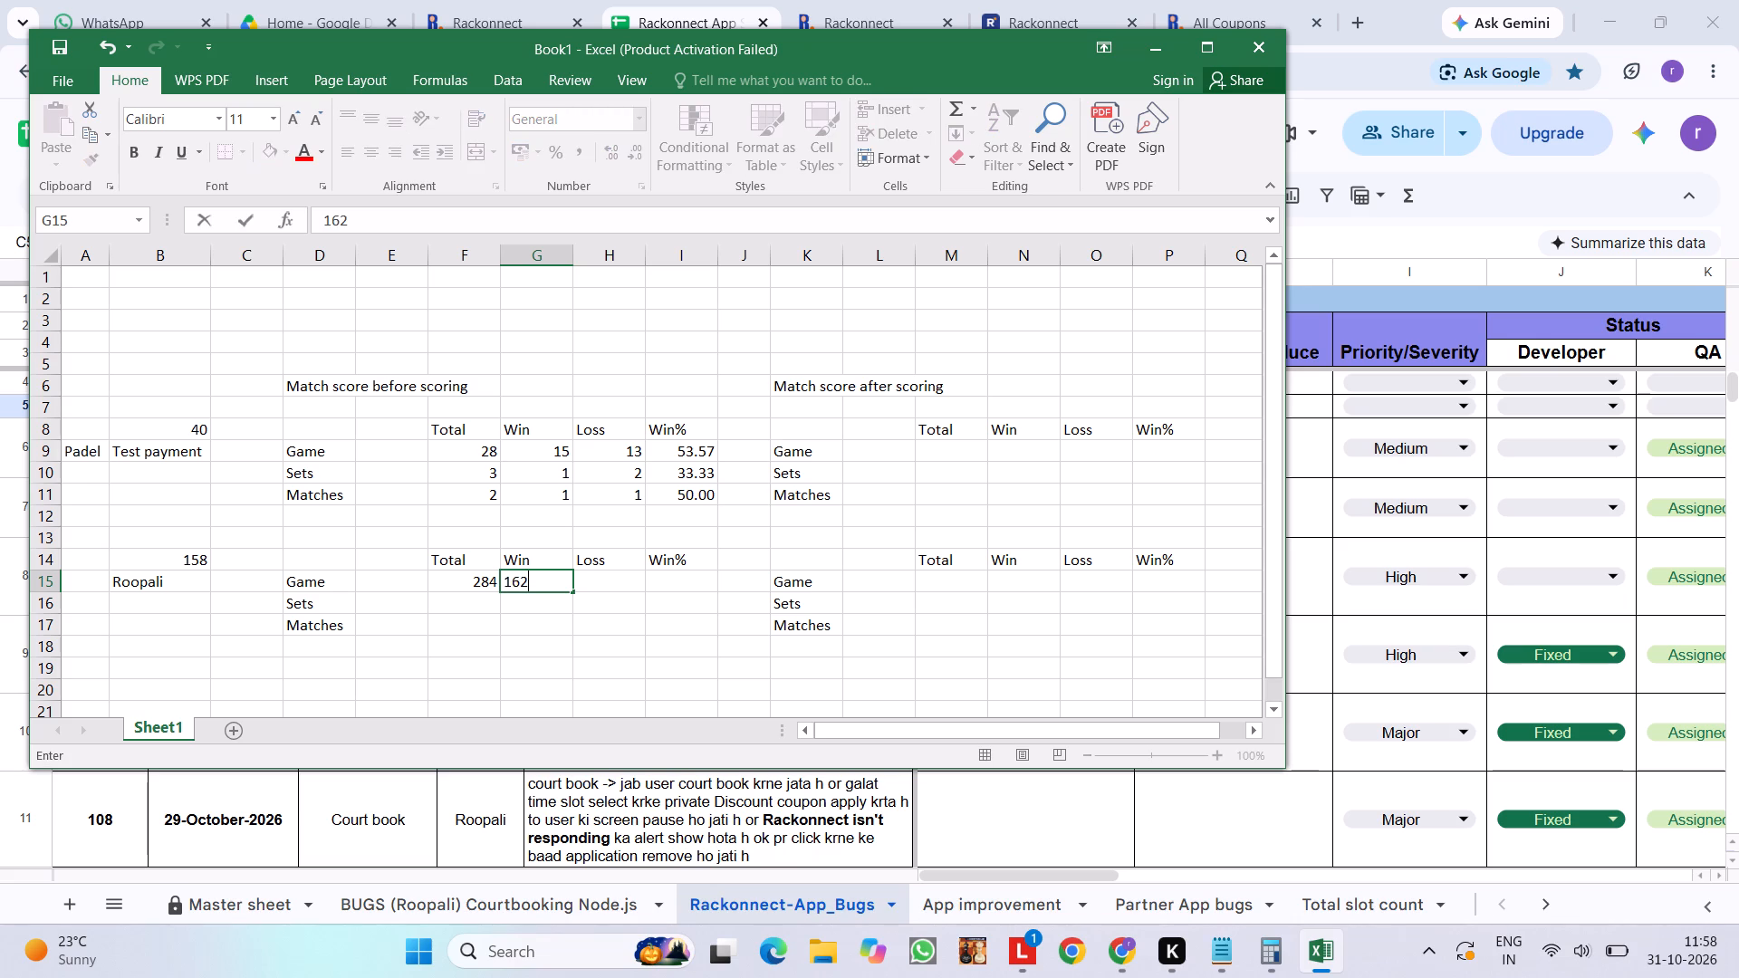
{"action": "key", "text": "Right"}
{"action": "key", "text": "0"}
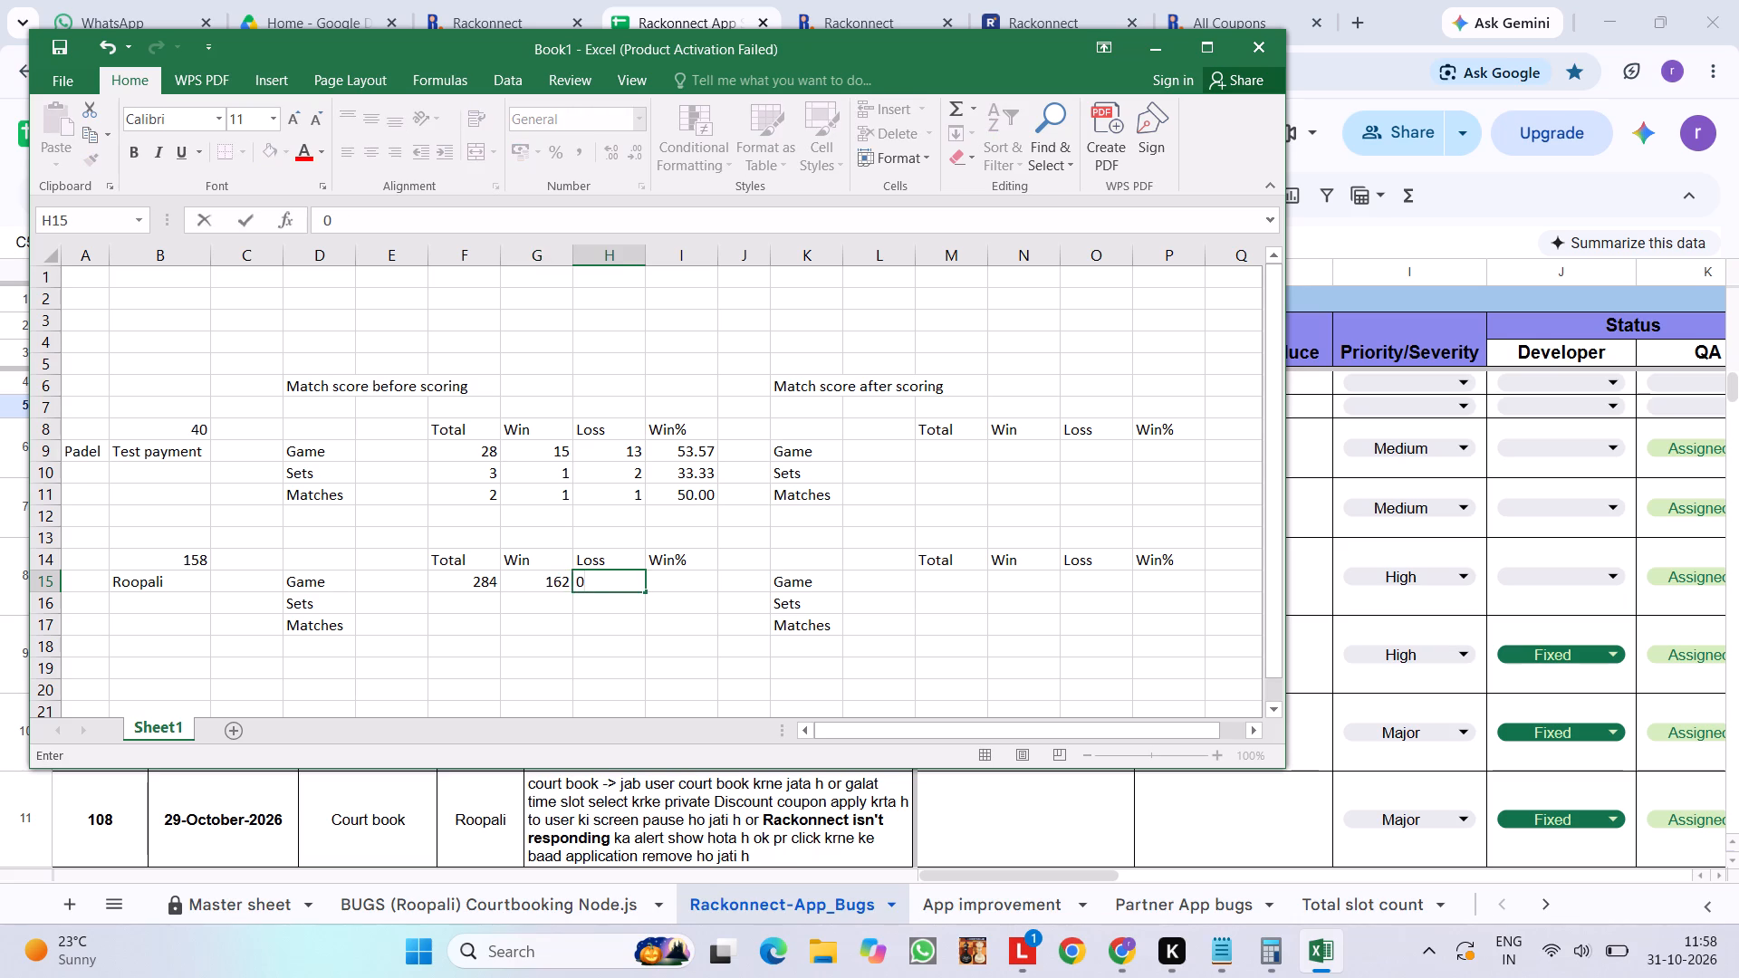
{"action": "key", "text": "BackSpace"}
{"action": "type", "text": "122"}
{"action": "key", "text": "Right"}
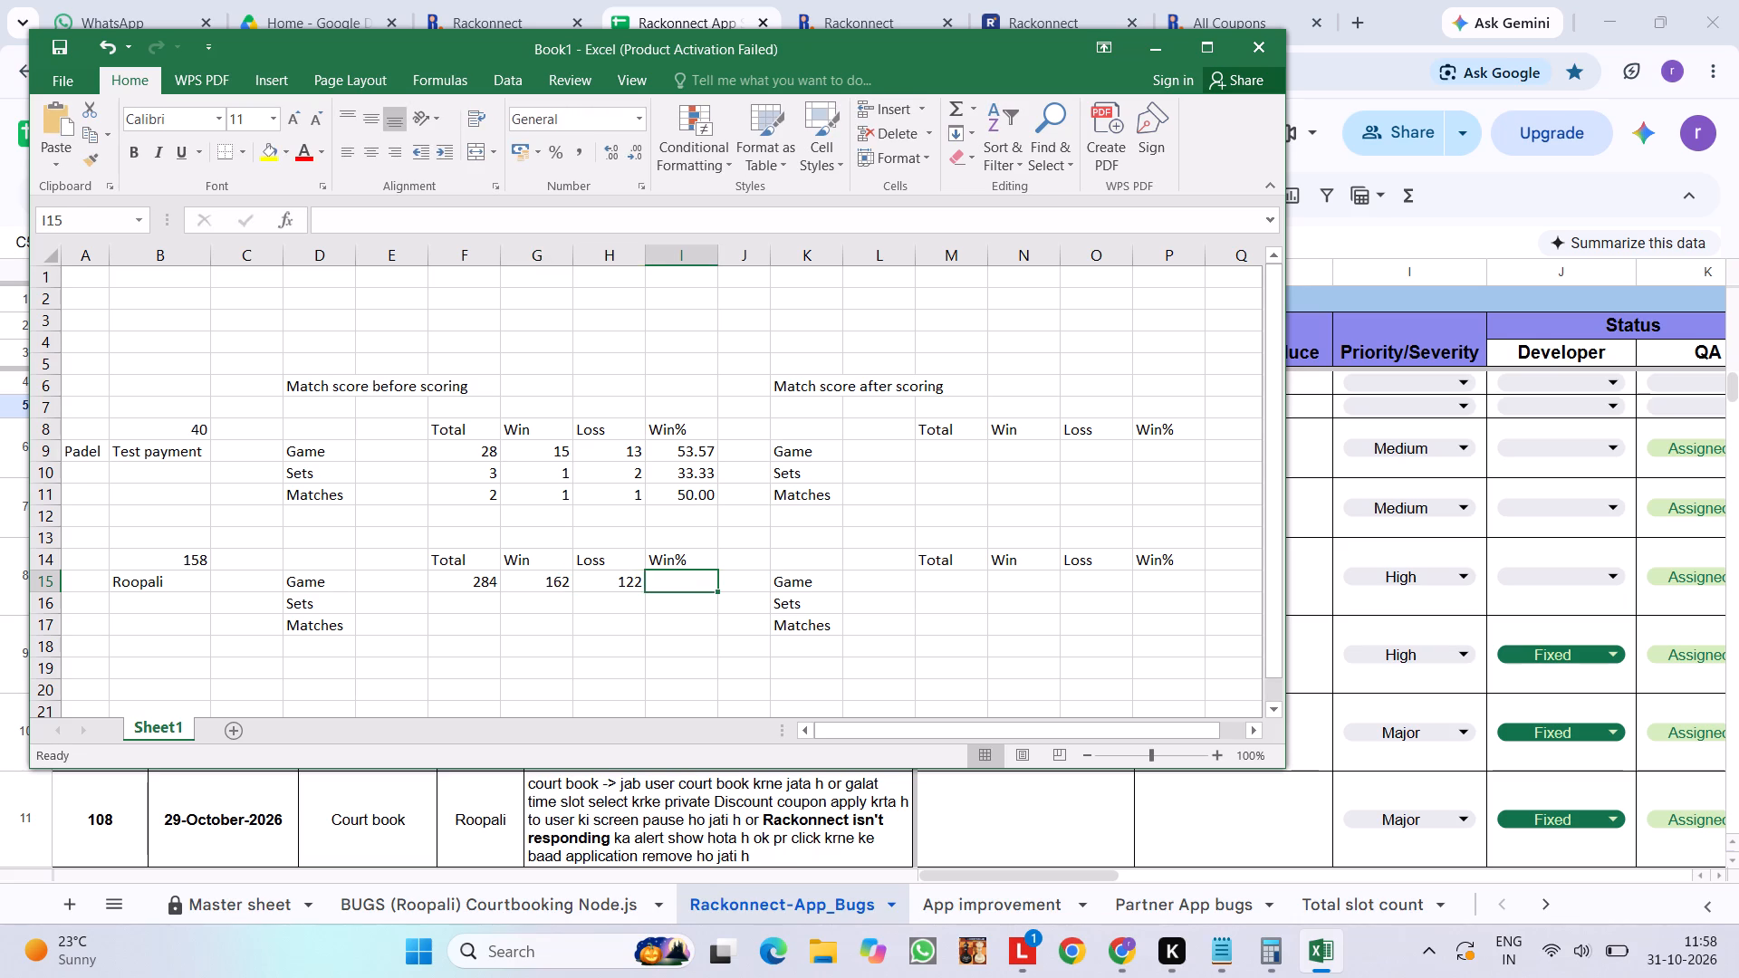
Enter the second player's pre-scoring Sets stats in row 16: Total 29, Win 19, Loss 10.
{"action": "key", "text": "Left"}
{"action": "key", "text": "Down"}
{"action": "key", "text": "Left"}
{"action": "key", "text": "Left"}
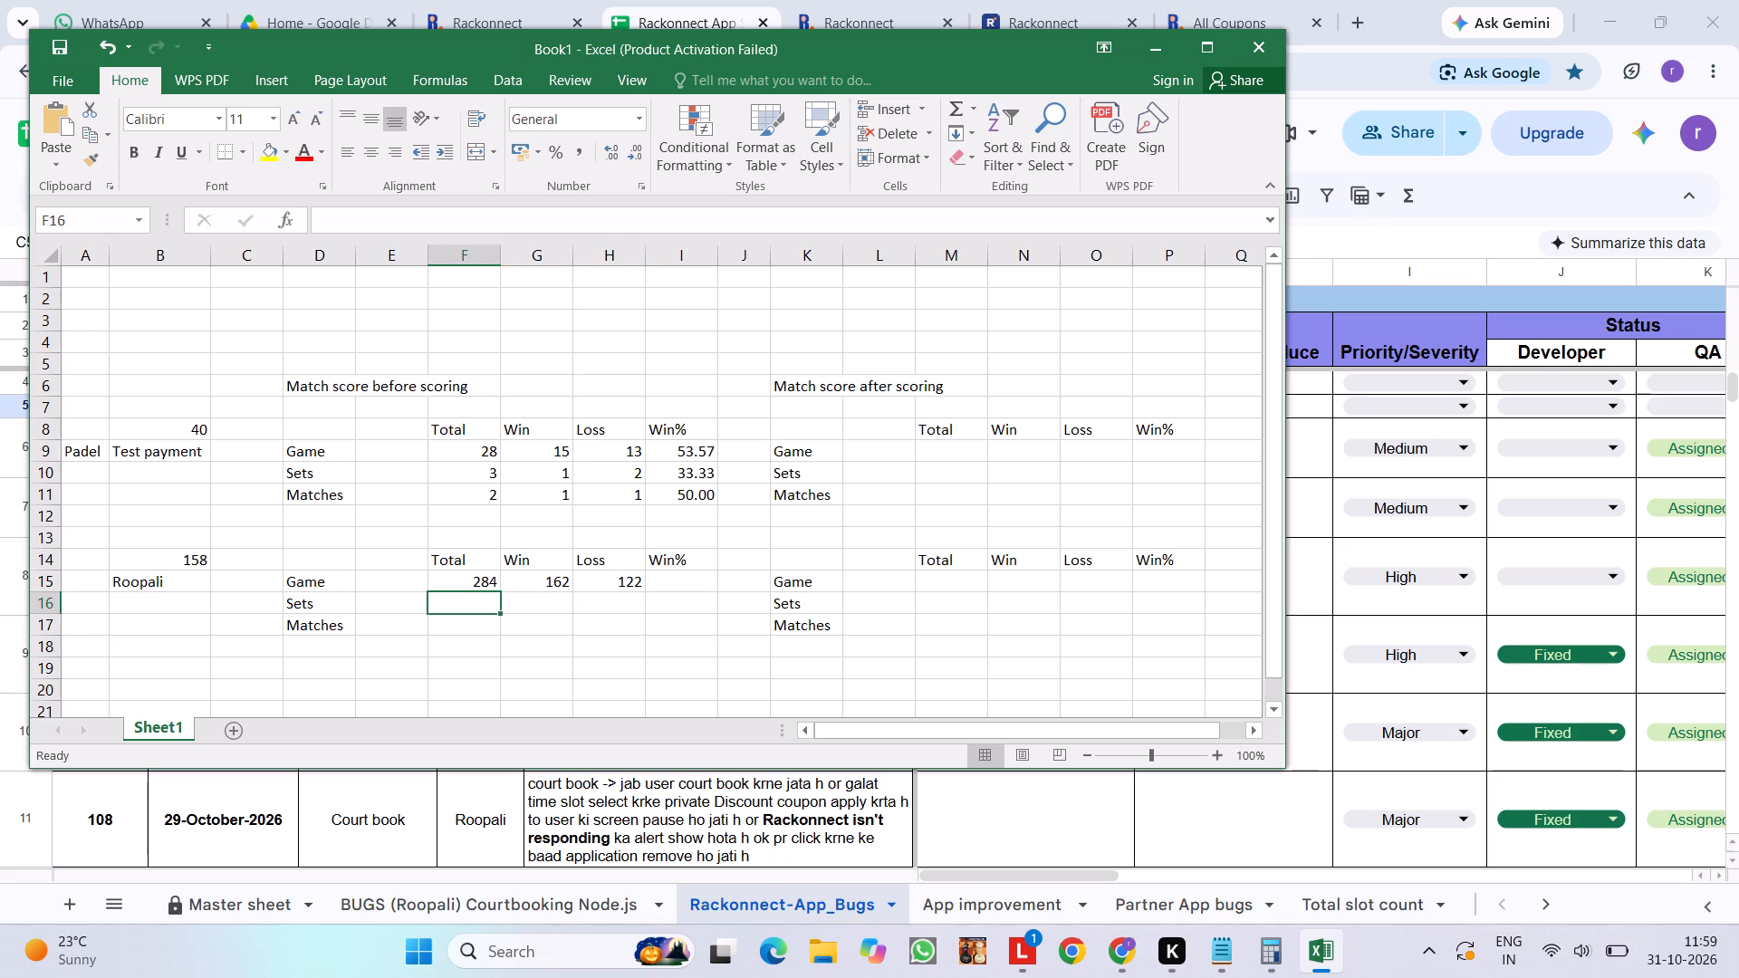
{"action": "key", "text": "2"}
{"action": "key", "text": "9"}
{"action": "key", "text": "Right"}
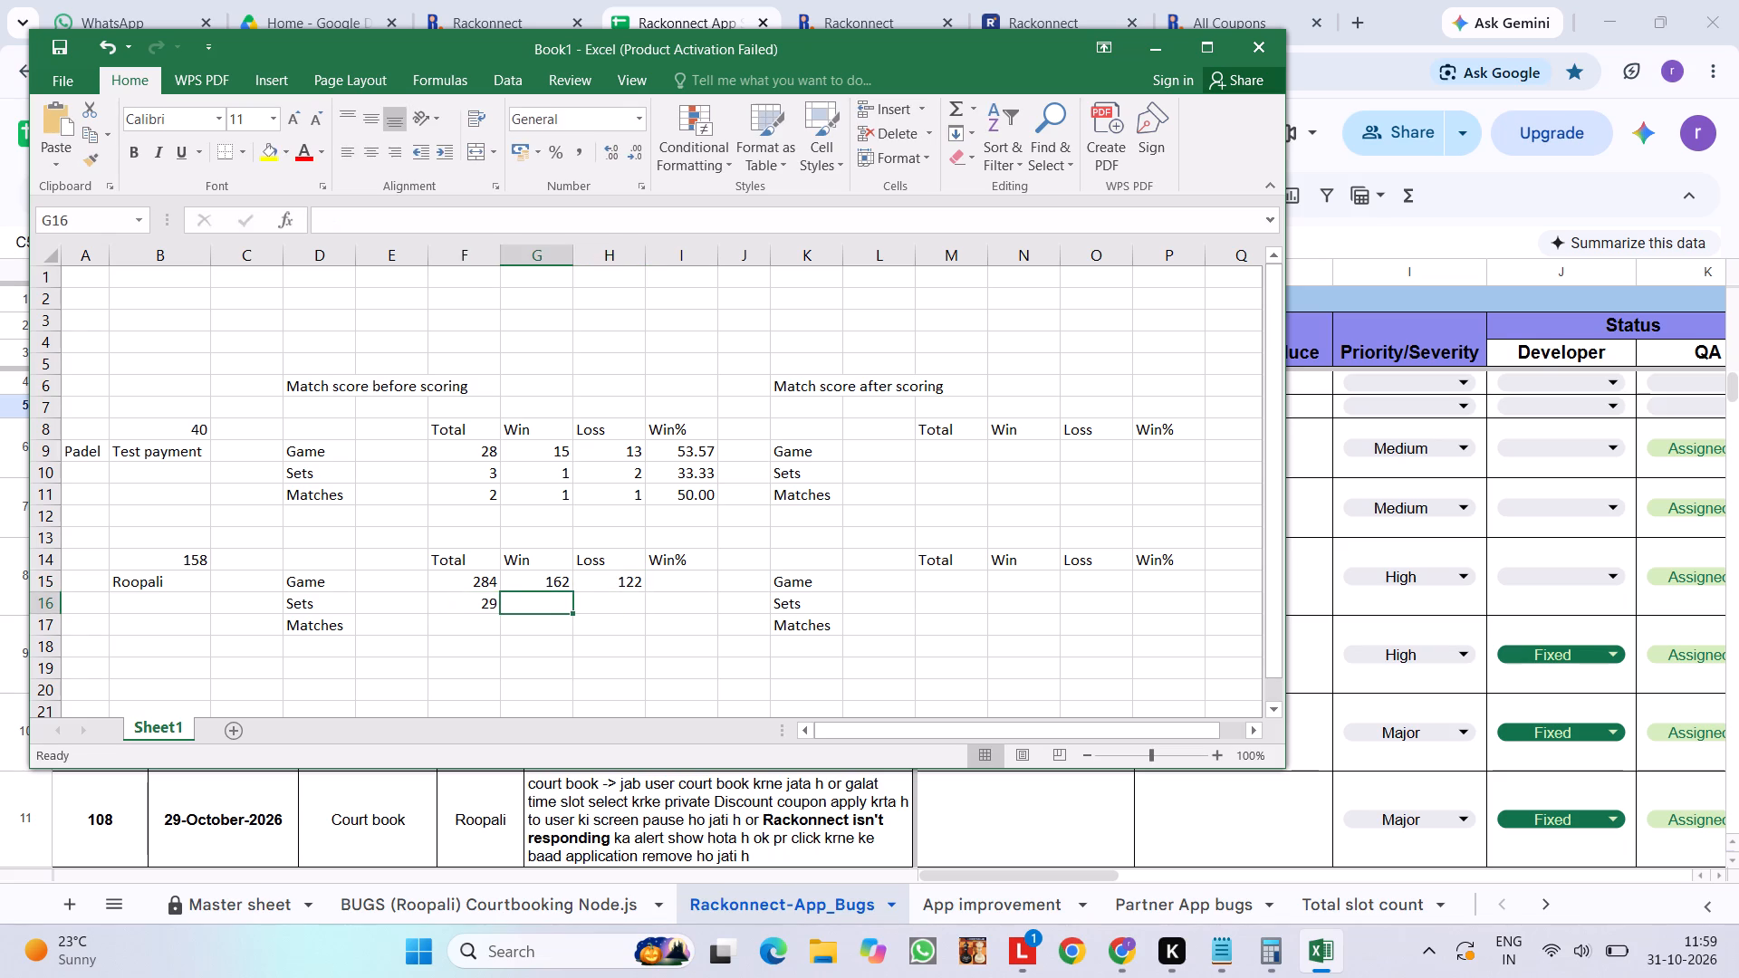
{"action": "type", "text": "19"}
{"action": "key", "text": "Right"}
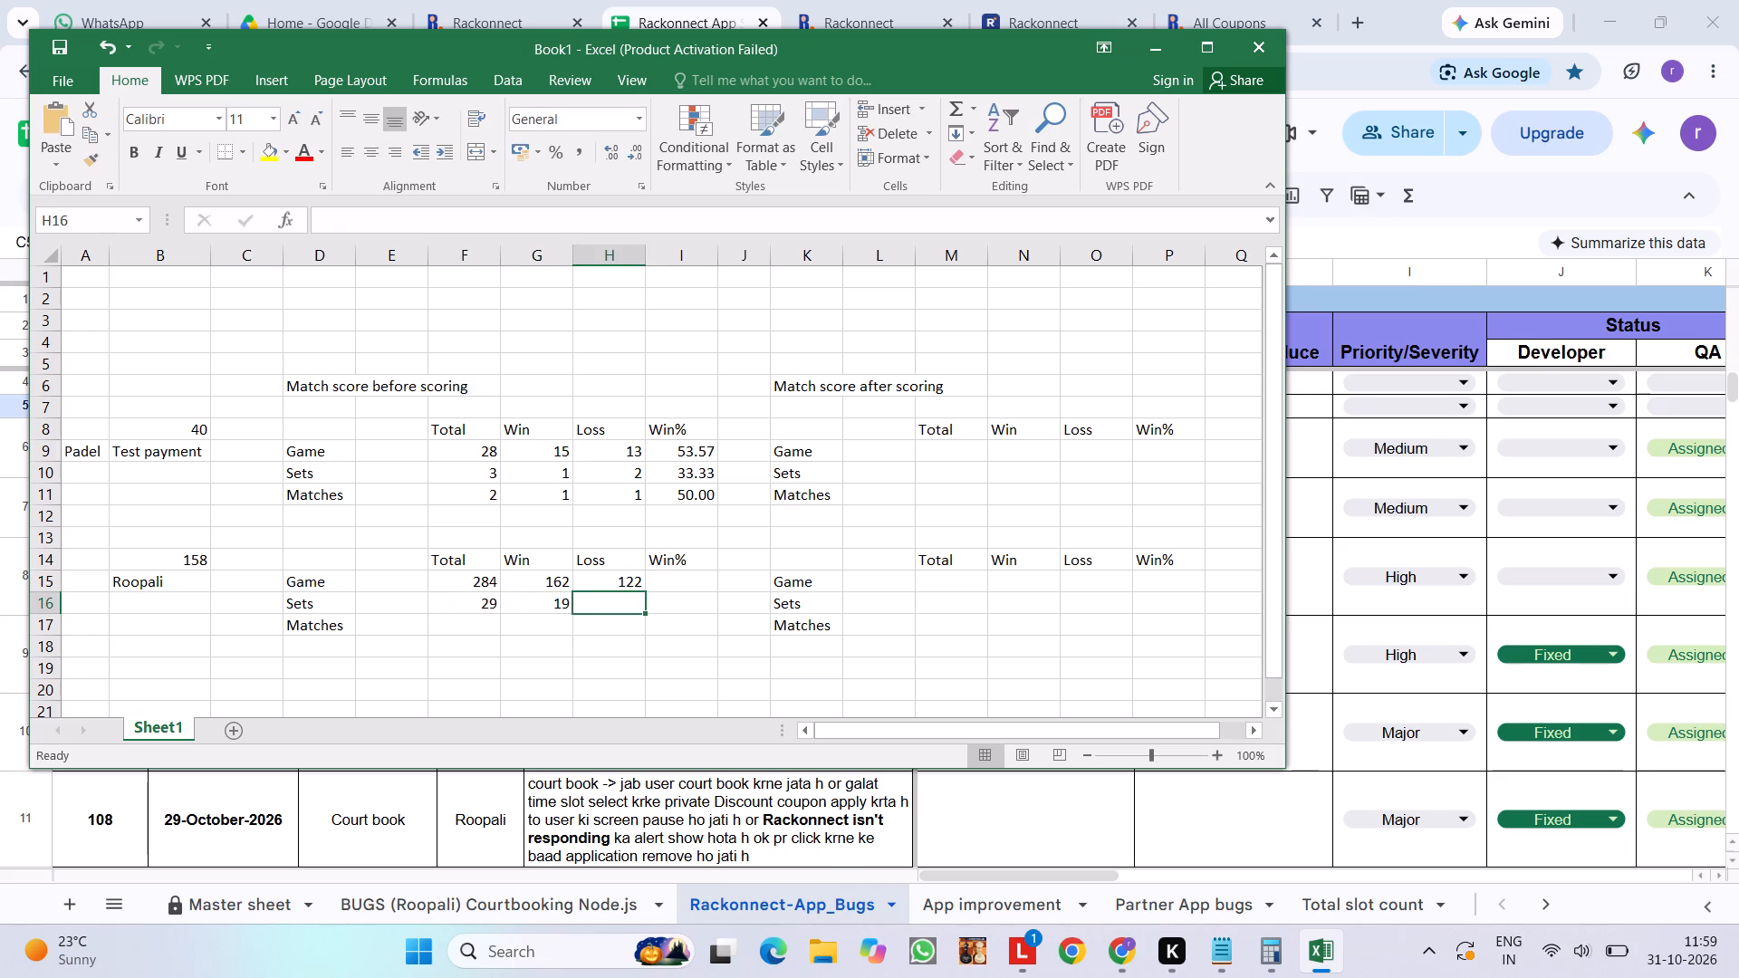
{"action": "type", "text": "10"}
{"action": "key", "text": "Down"}
Enter the second player's pre-scoring Matches stats in row 17: Total 10, Win 6, Loss 4.
{"action": "key", "text": "Left"}
{"action": "key", "text": "Left"}
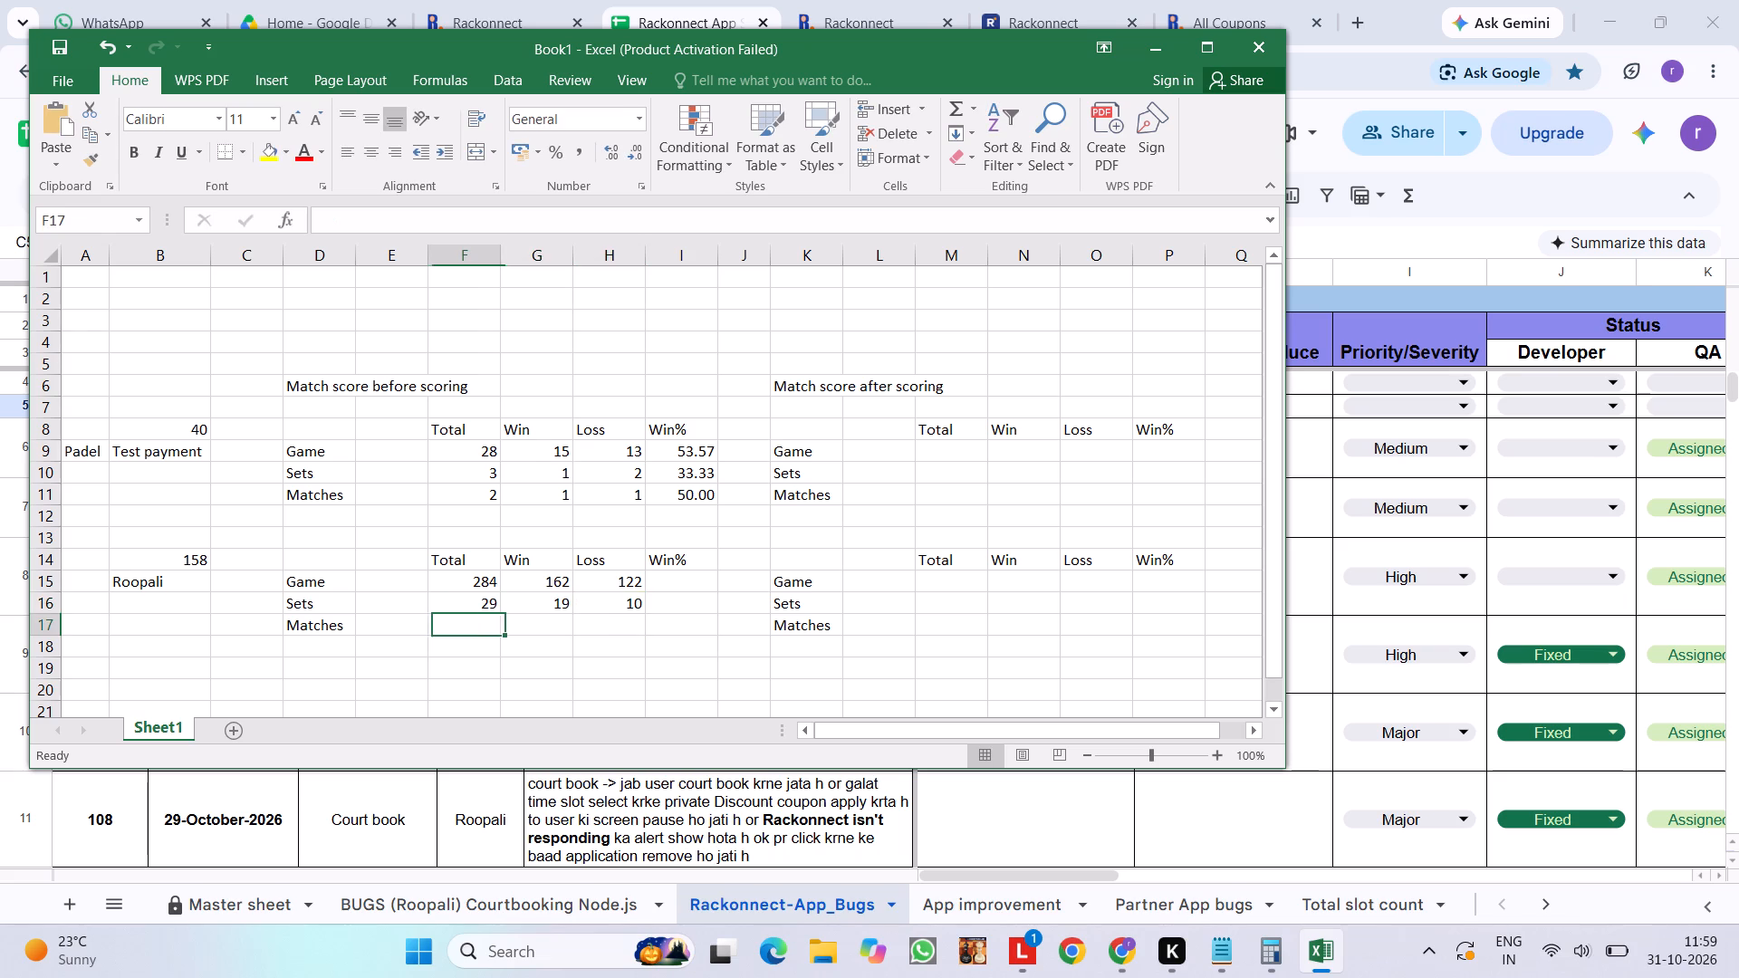
{"action": "type", "text": "10"}
{"action": "key", "text": "Right"}
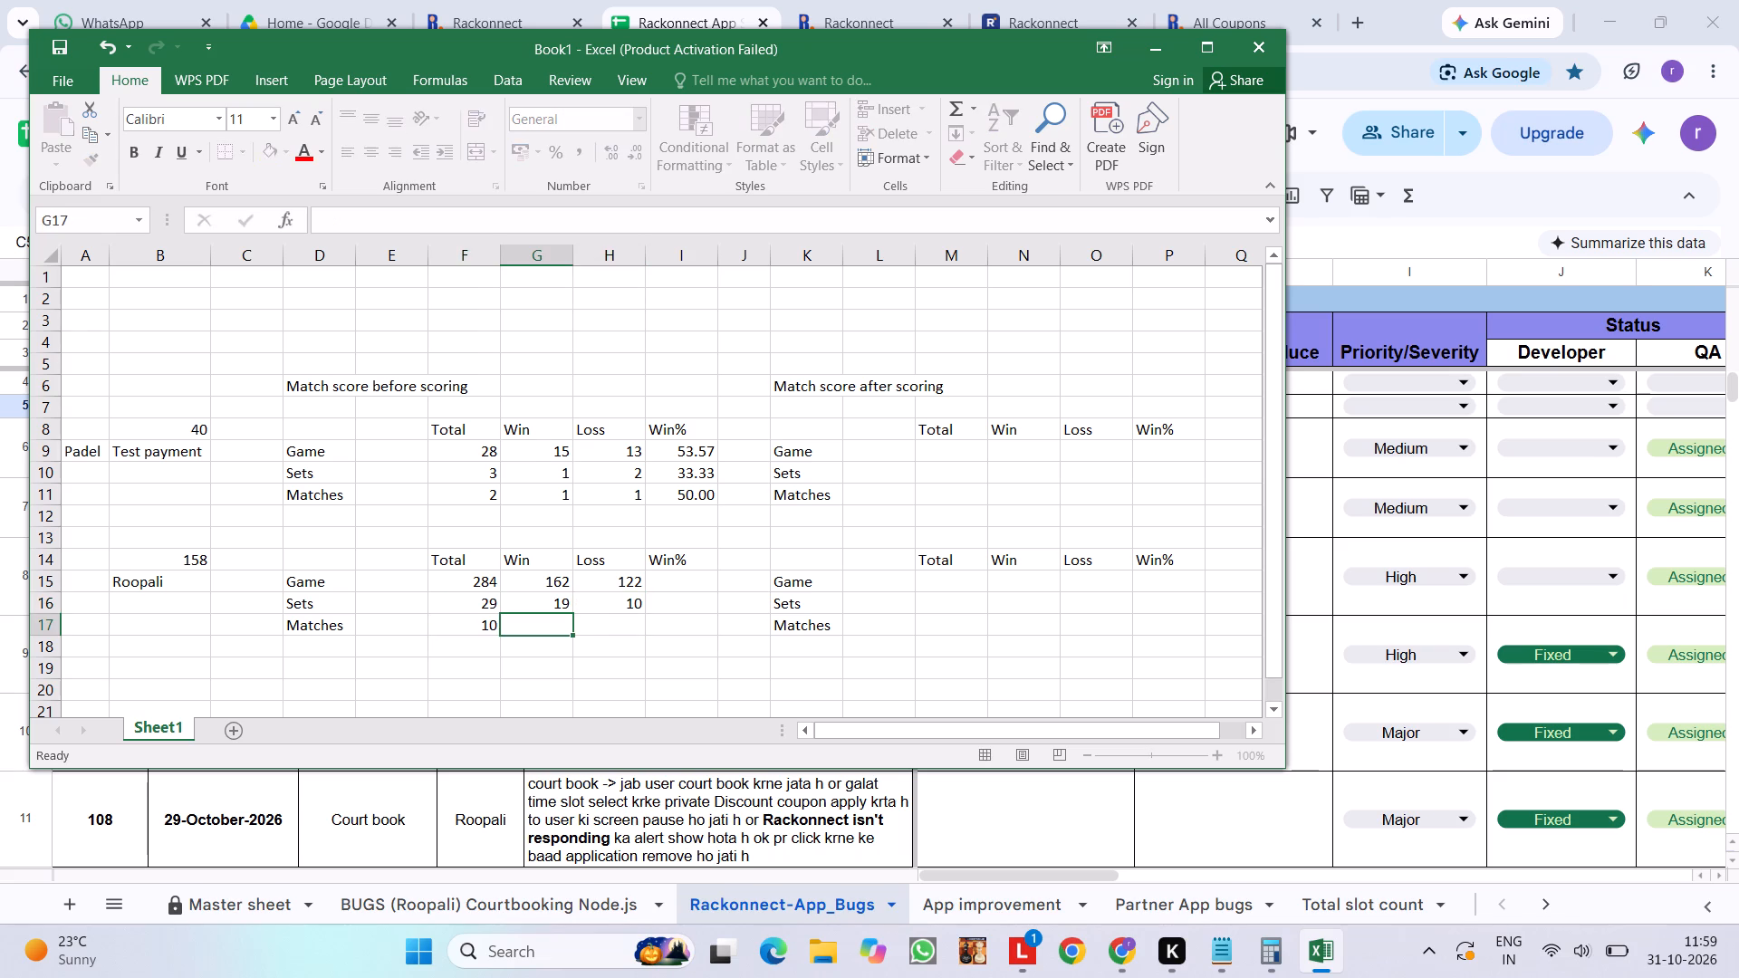
{"action": "key", "text": "6"}
{"action": "key", "text": "Right"}
{"action": "key", "text": "4"}
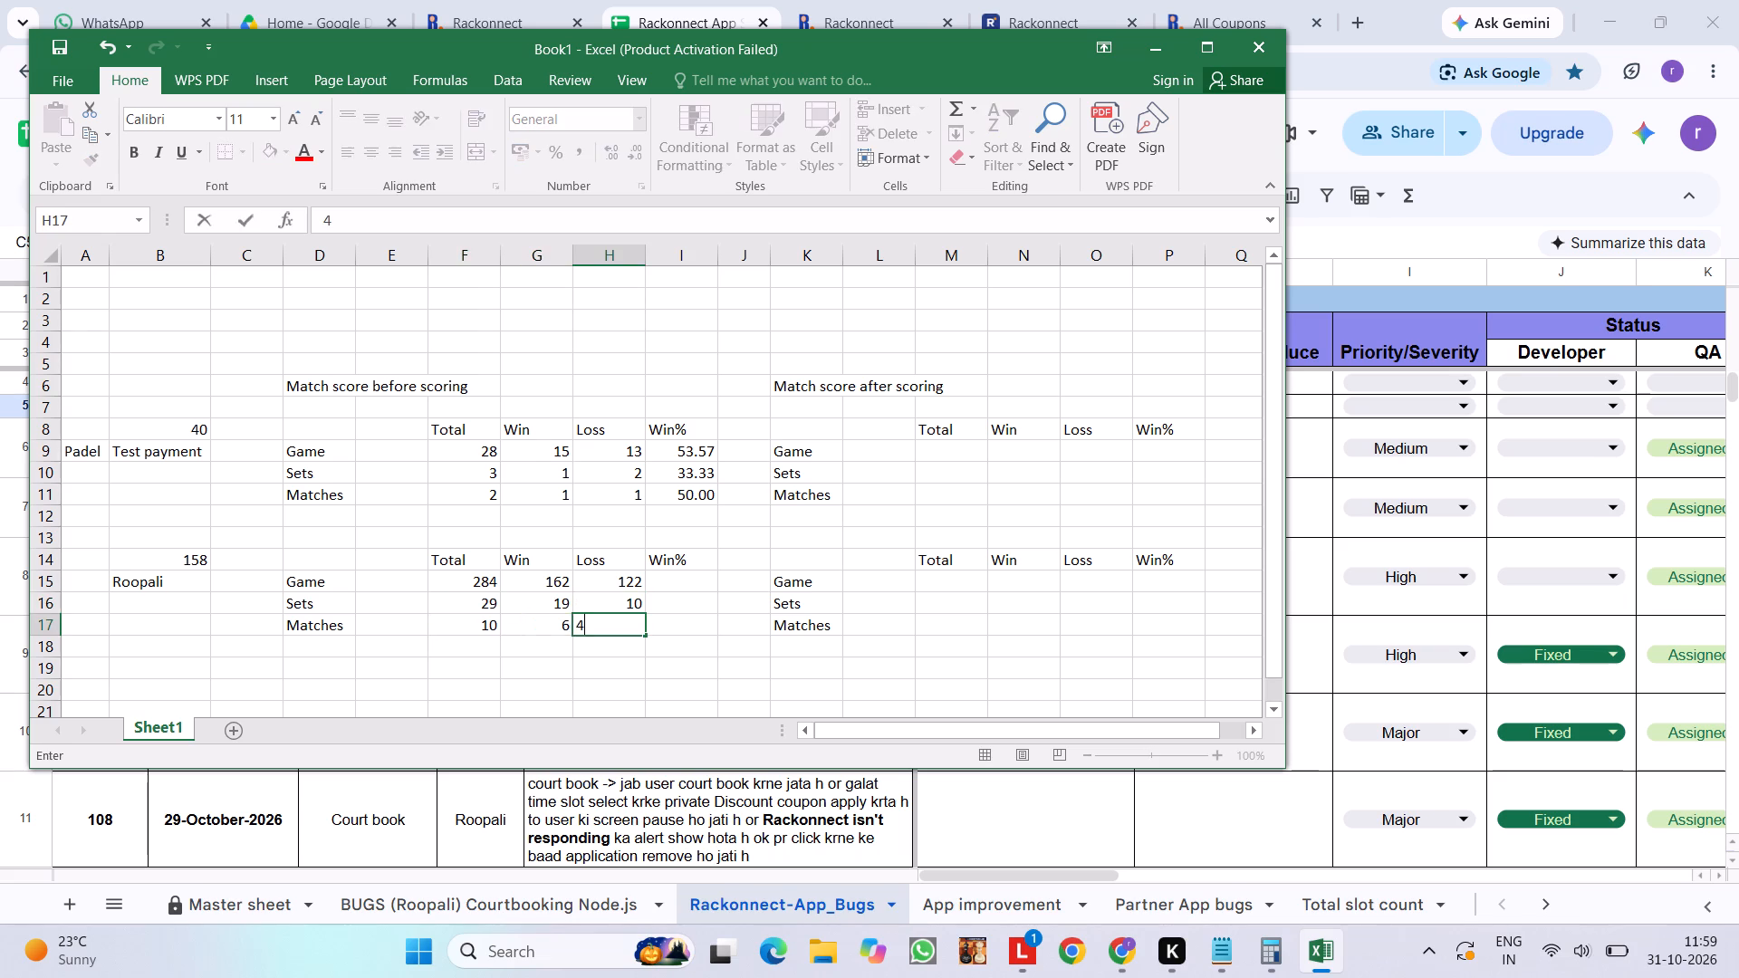
{"action": "key", "text": "Right"}
Calculate the second player's Game Win% in cell I15 with the formula =G15/F15*100.
{"action": "key", "text": "Up"}
{"action": "key", "text": "Up"}
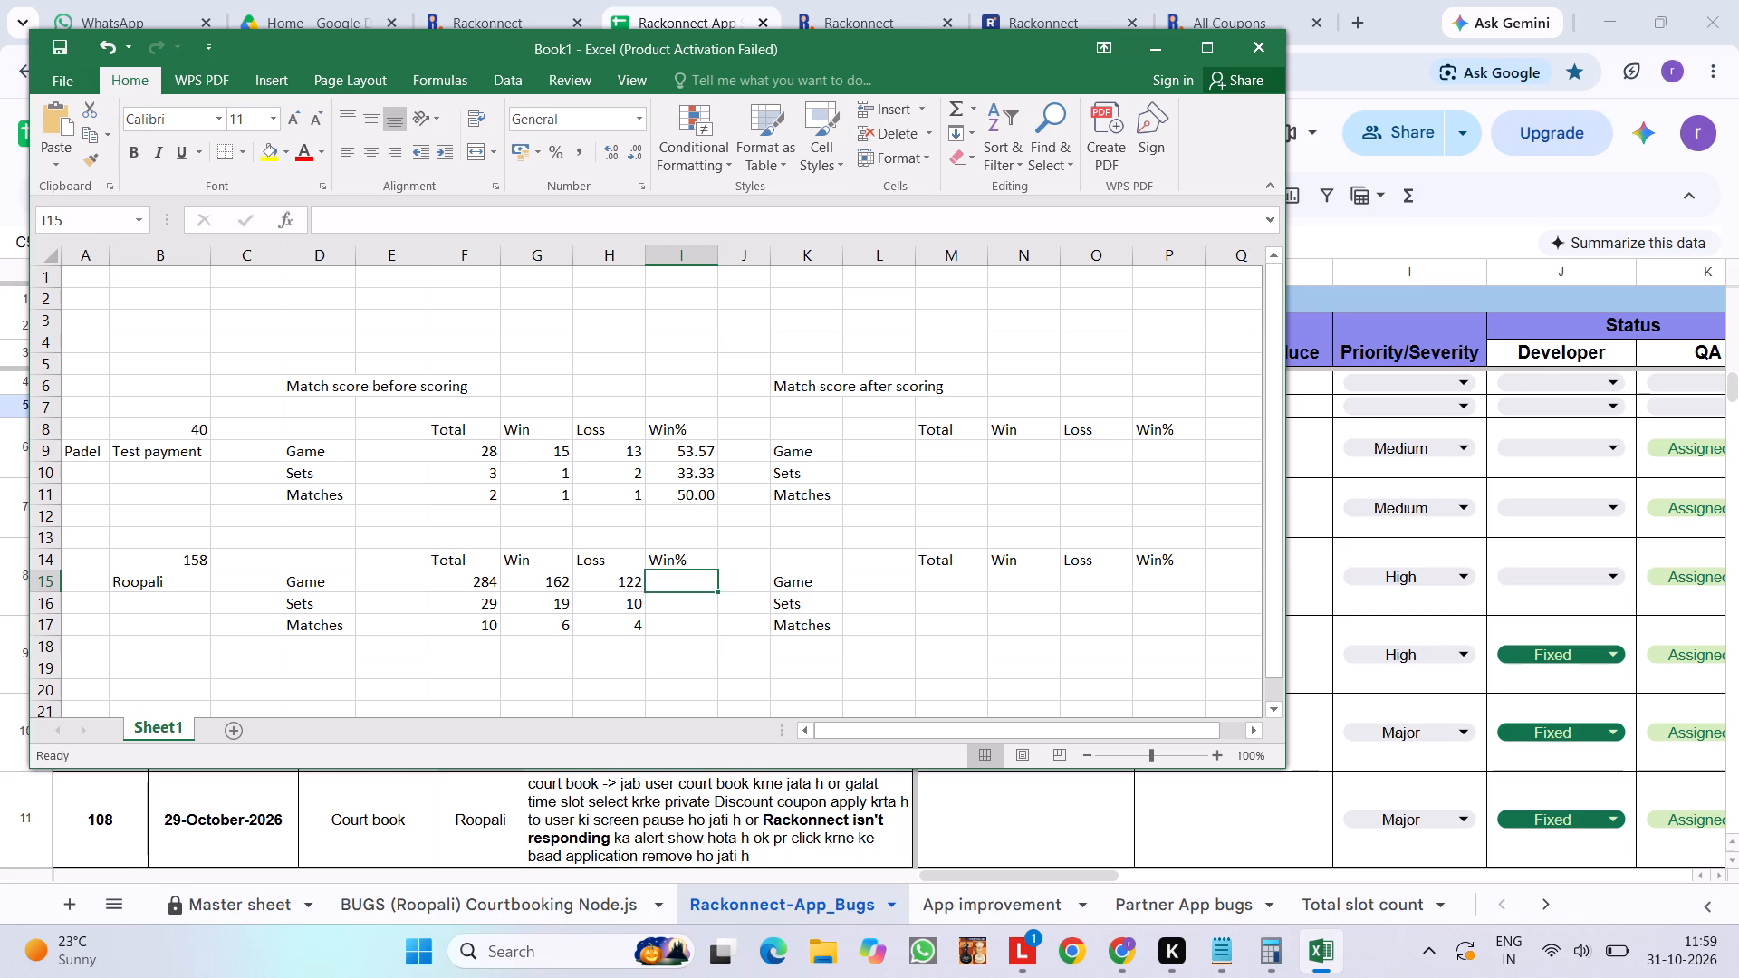
{"action": "key", "text": "equal"}
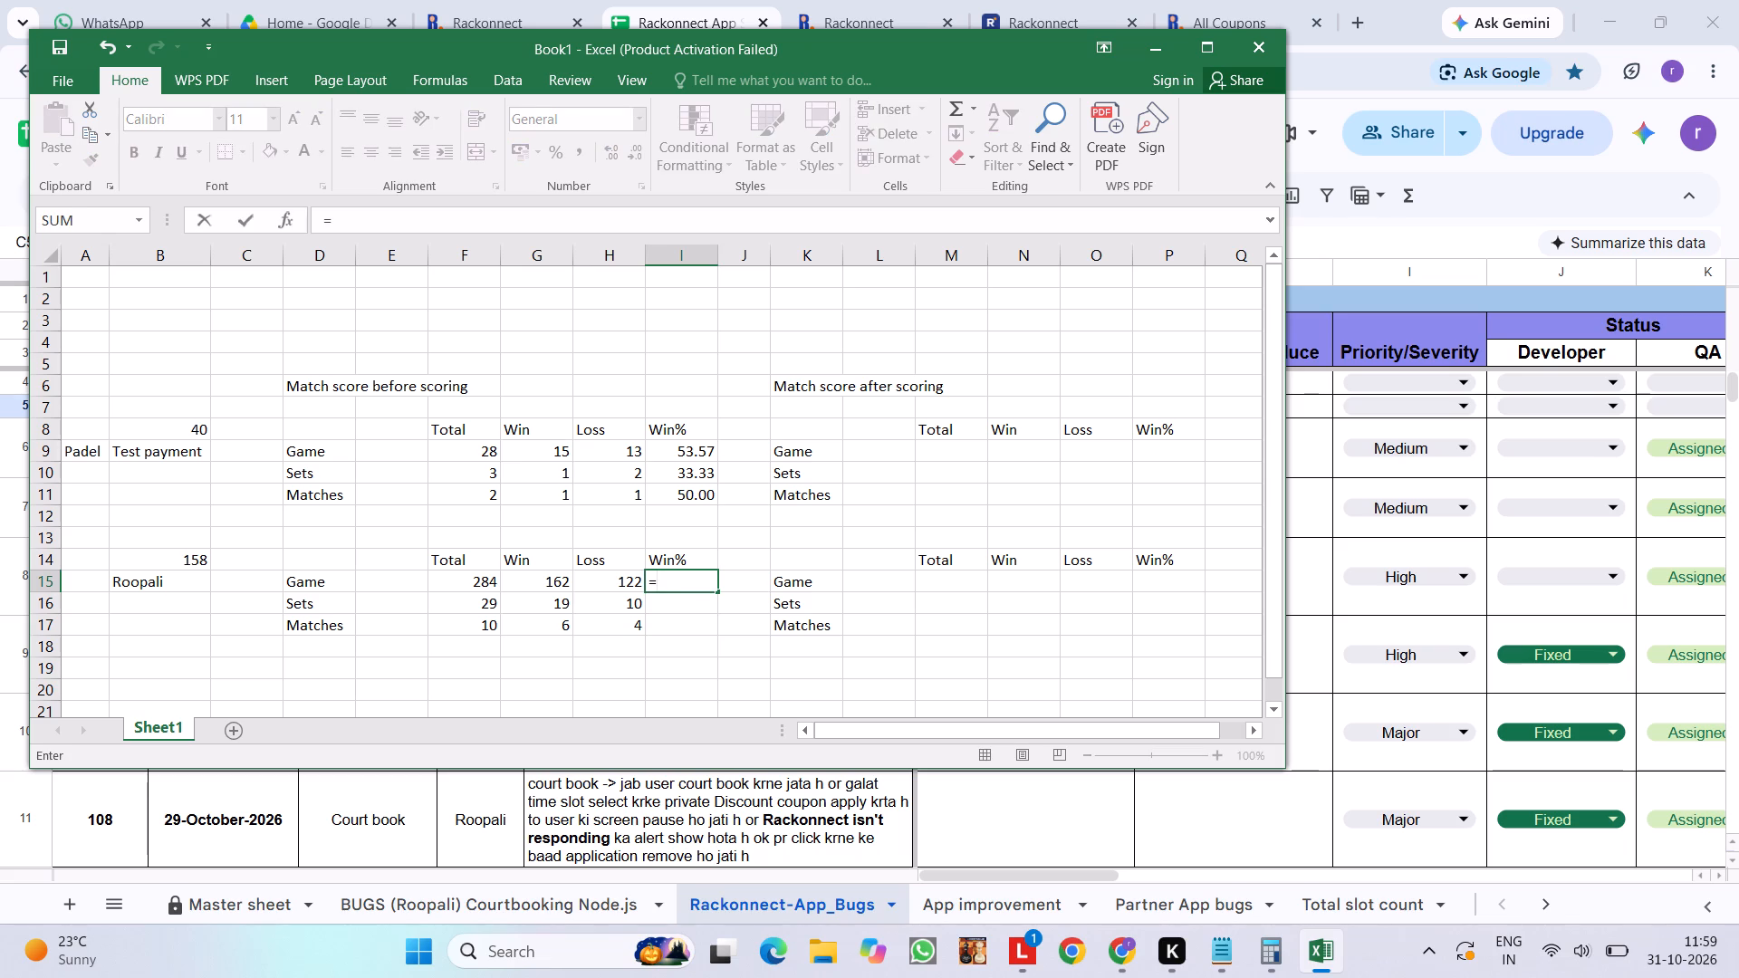
{"action": "left_click", "coordinate": [534, 580]}
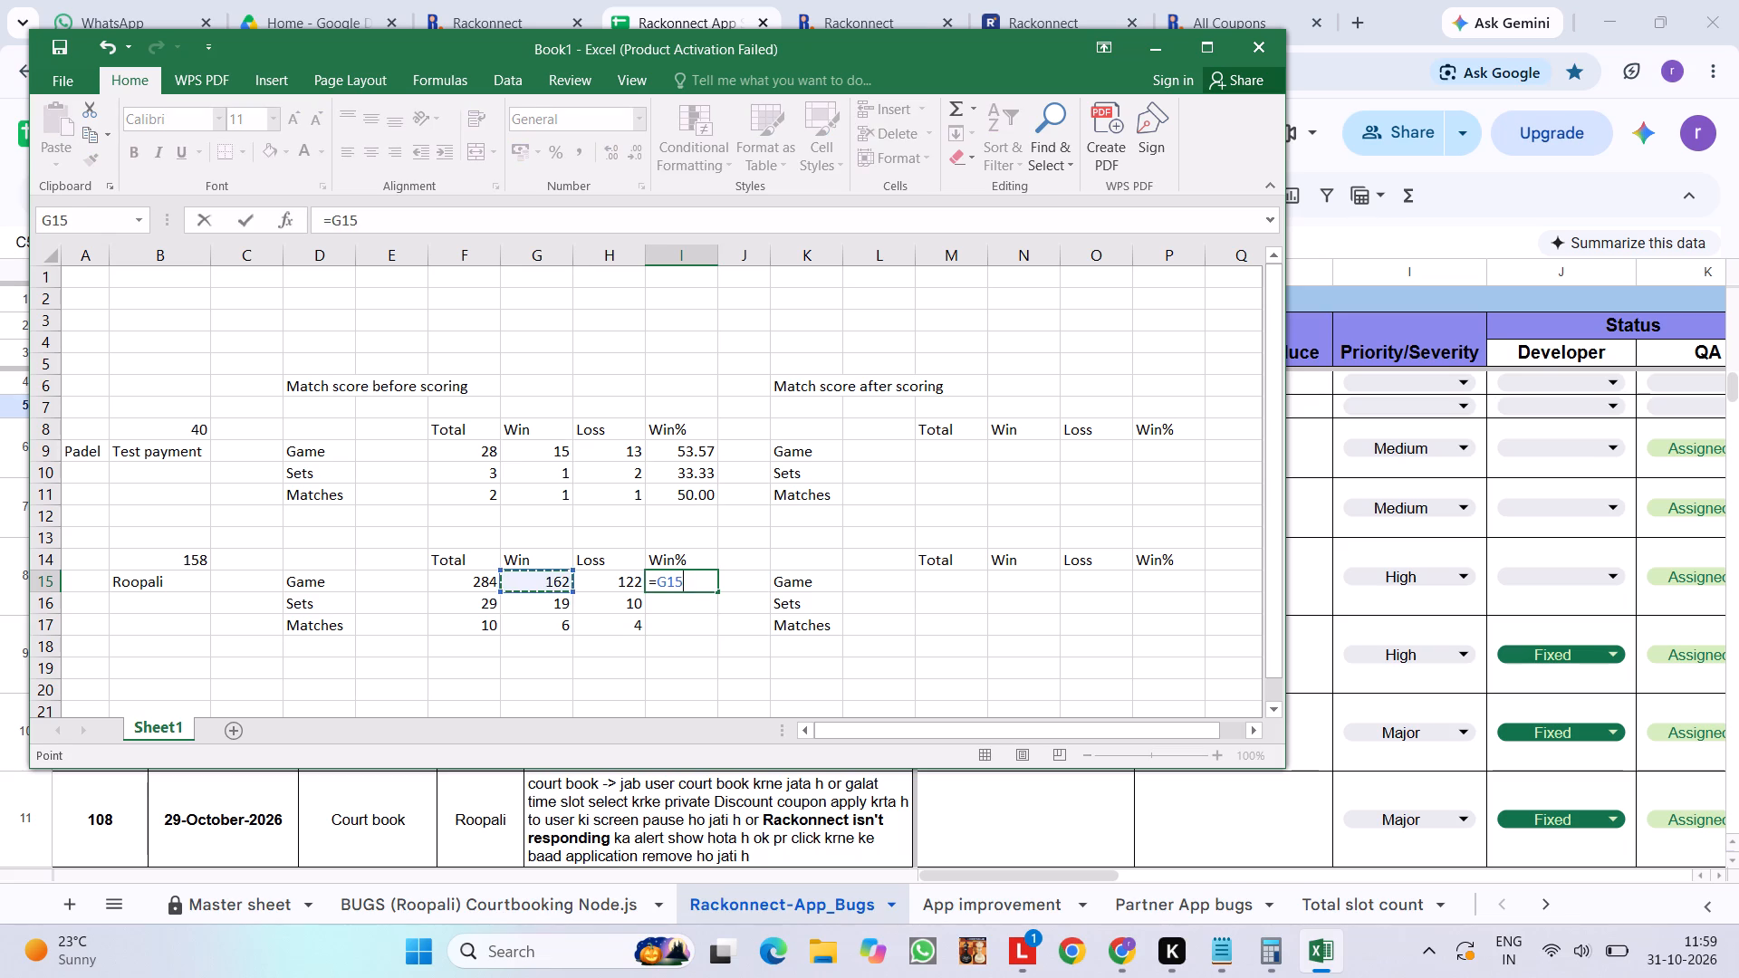
{"action": "key", "text": "slash"}
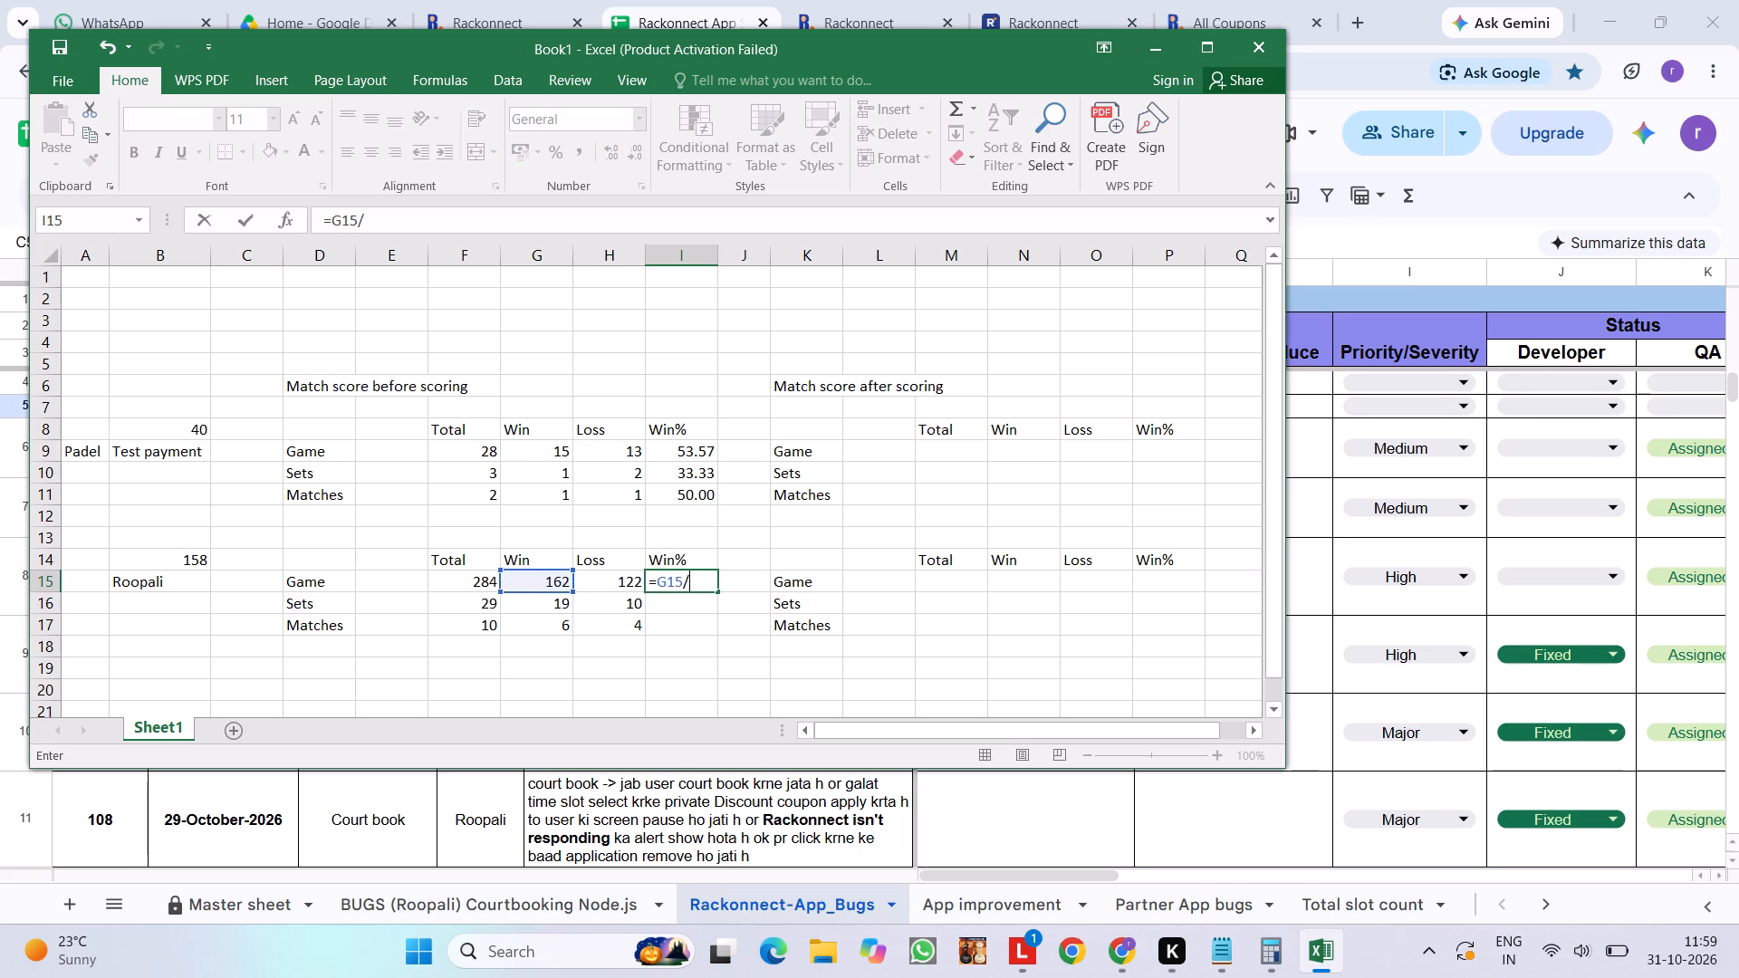
{"action": "left_click", "coordinate": [488, 583]}
{"action": "type", "text": "*100"}
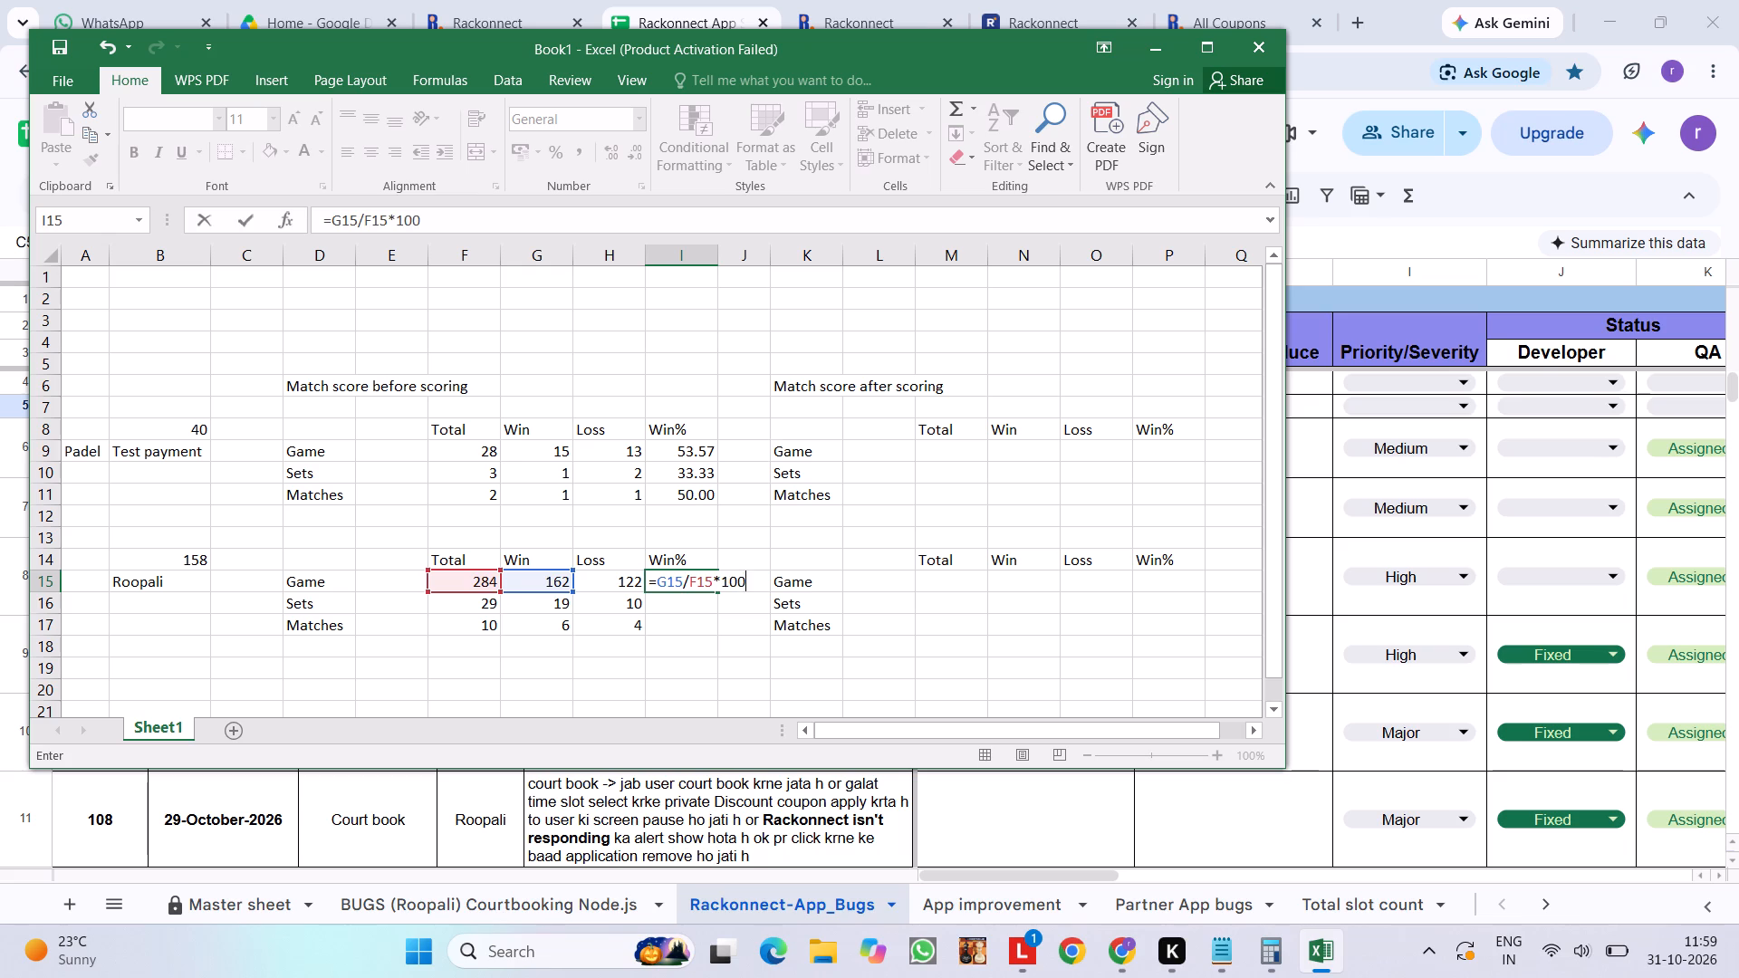
{"action": "key", "text": "Return"}
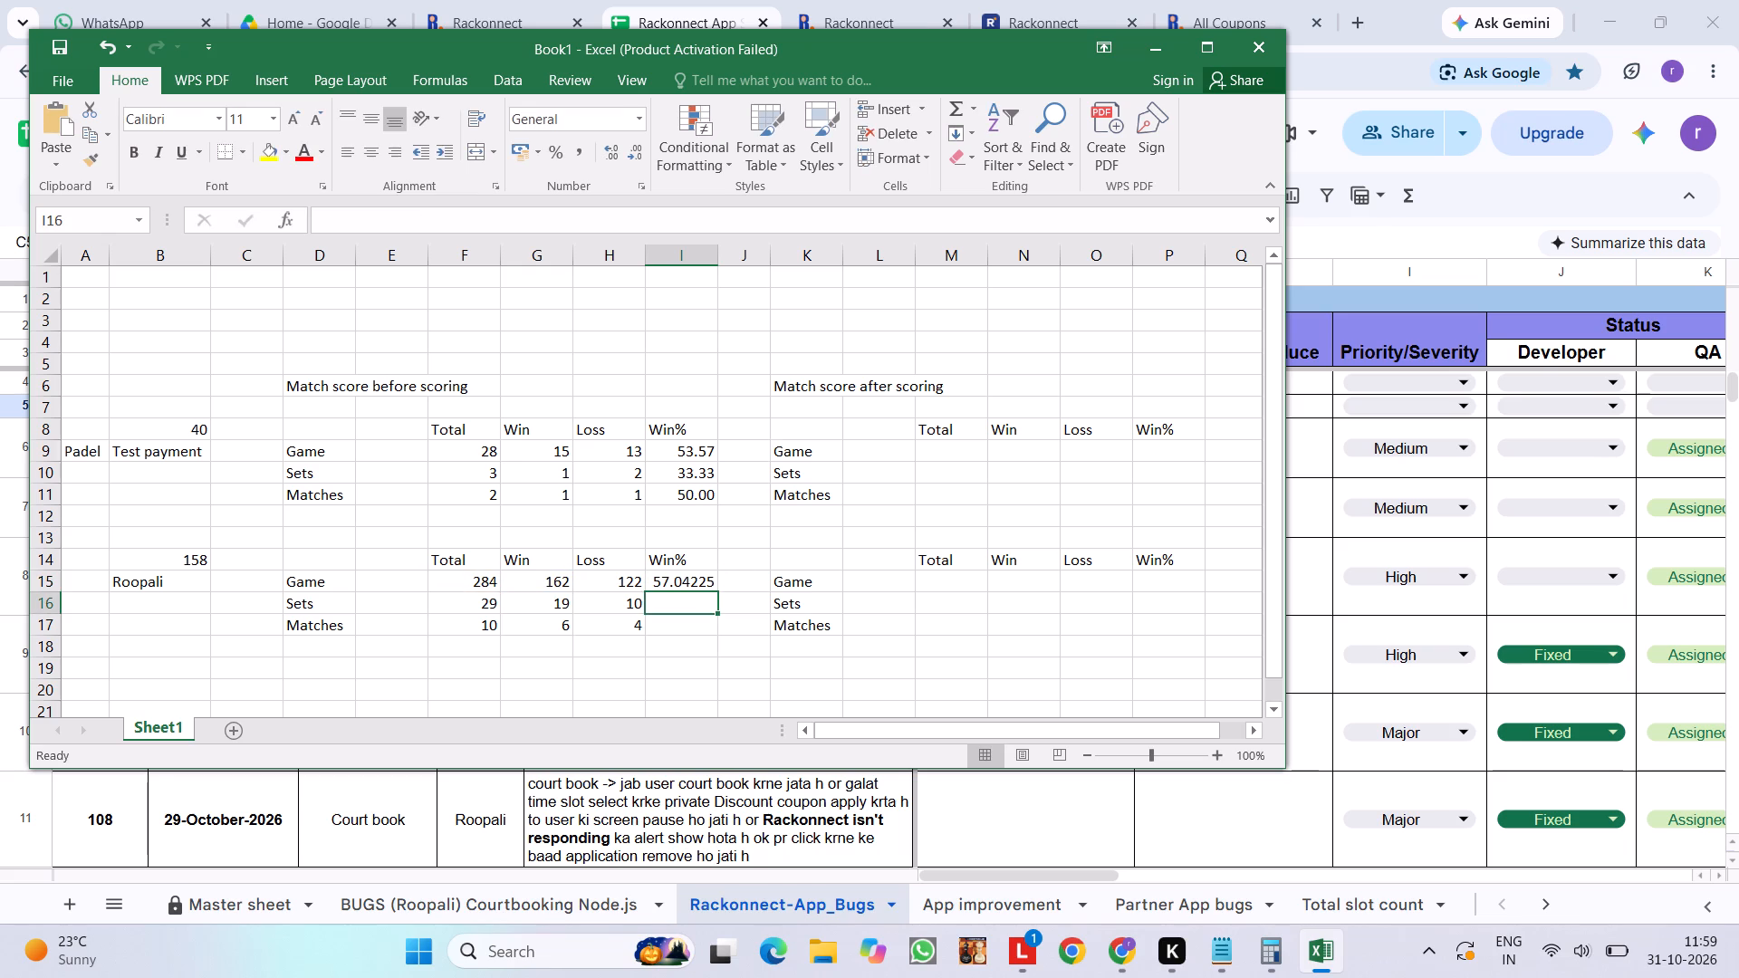
Format the Game Win% in cell I15 to show two decimal places.
{"action": "left_click", "coordinate": [668, 580]}
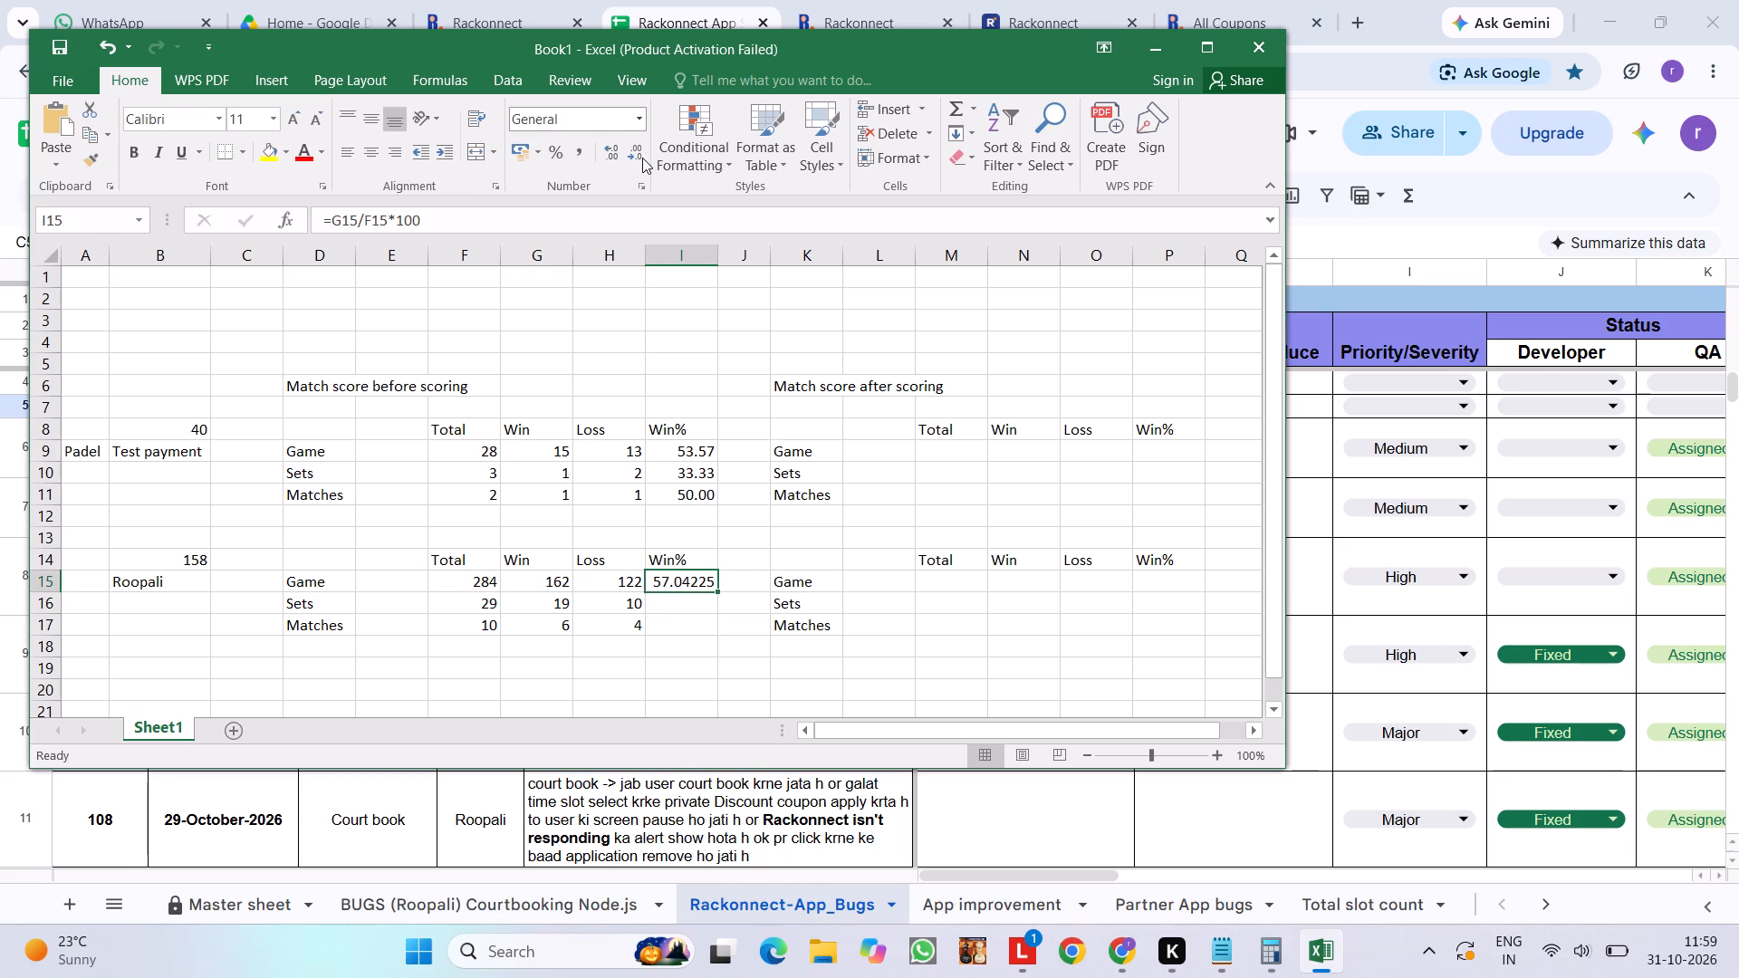
{"action": "double_click", "coordinate": [642, 158]}
{"action": "left_click", "coordinate": [642, 158]}
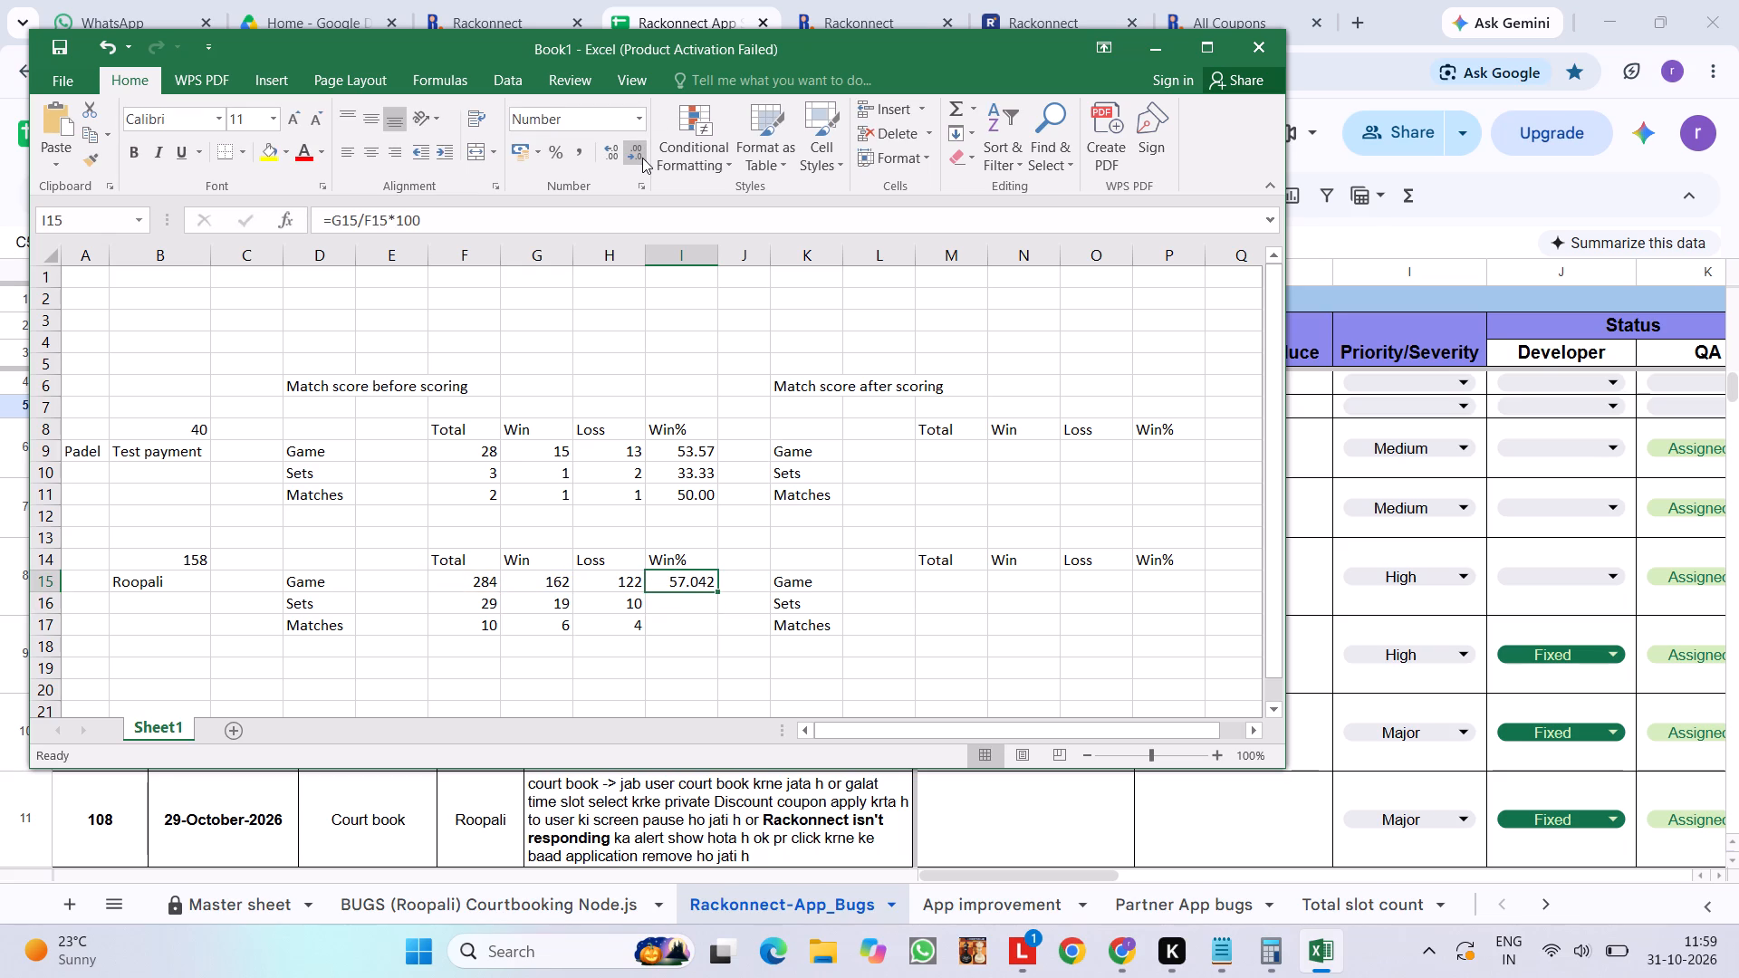
Fill the Win% formula down into the second player's Sets and Matches rows, cells I16 and I17.
{"action": "left_click", "coordinate": [699, 603]}
{"action": "key", "text": "ctrl+d"}
{"action": "key", "text": "Down"}
{"action": "key", "text": "ctrl+d"}
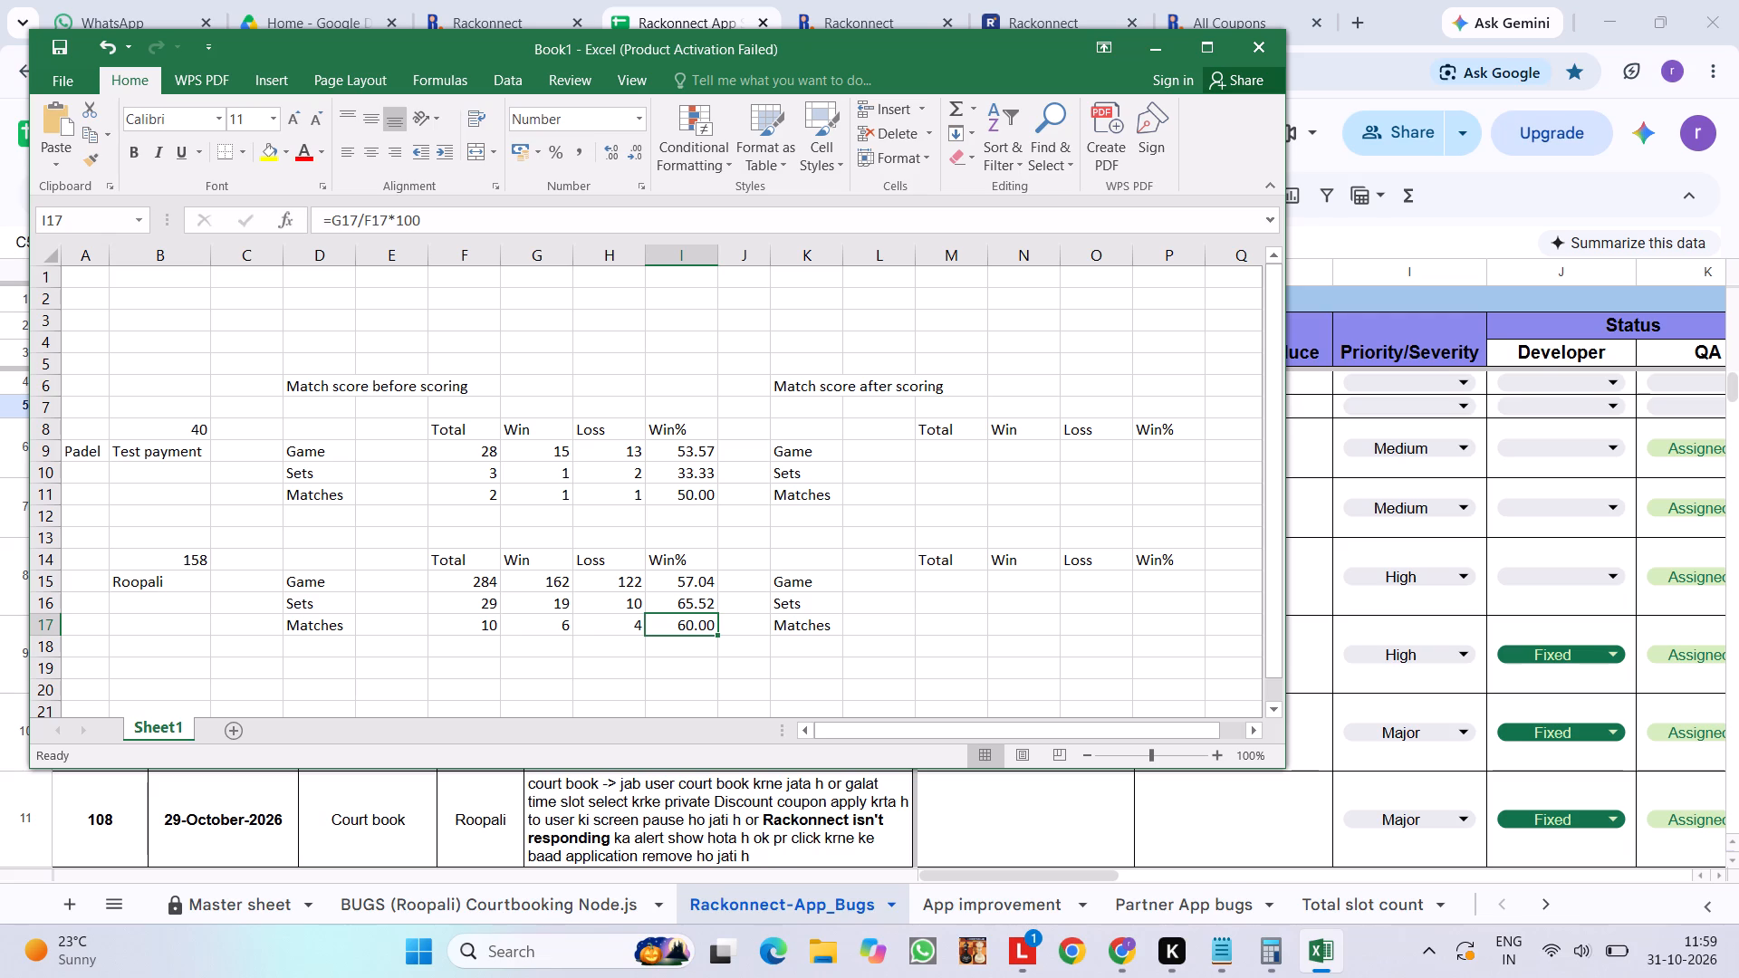
Switch to Chrome, open the RKT TS MAIN spreadsheet in a new tab, and go to its RKT Point System sheet.
{"action": "left_click", "coordinate": [946, 451]}
{"action": "left_click", "coordinate": [1474, 225]}
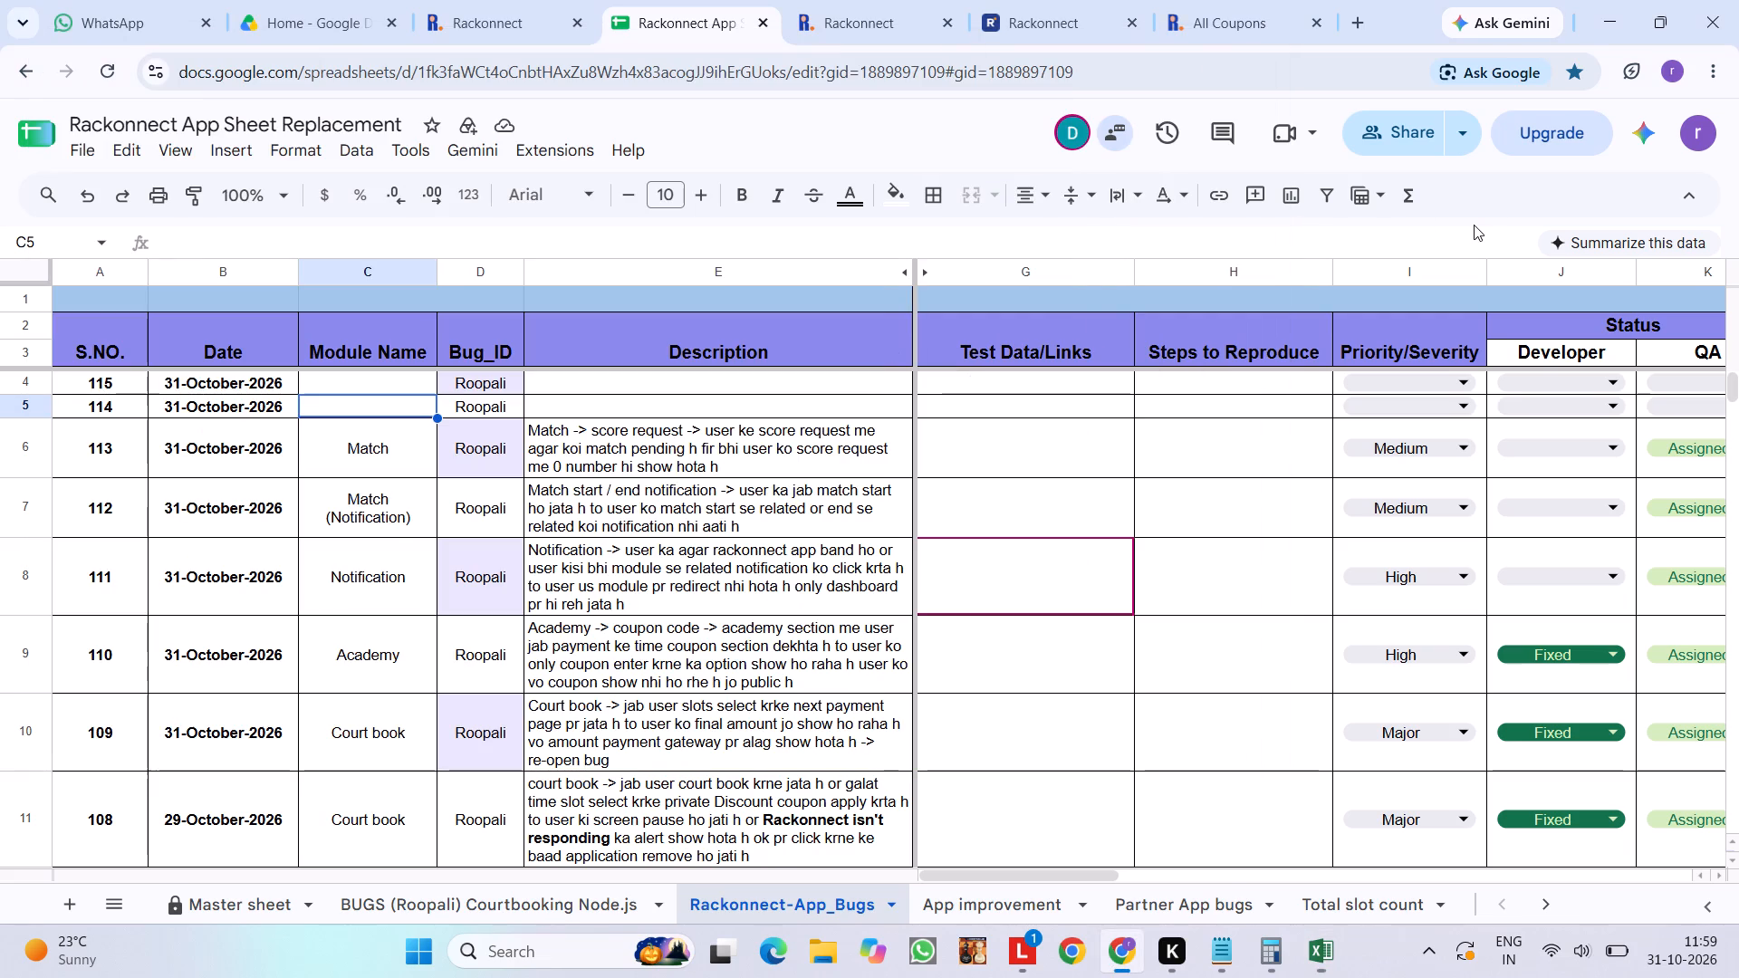
{"action": "left_click", "coordinate": [1361, 31]}
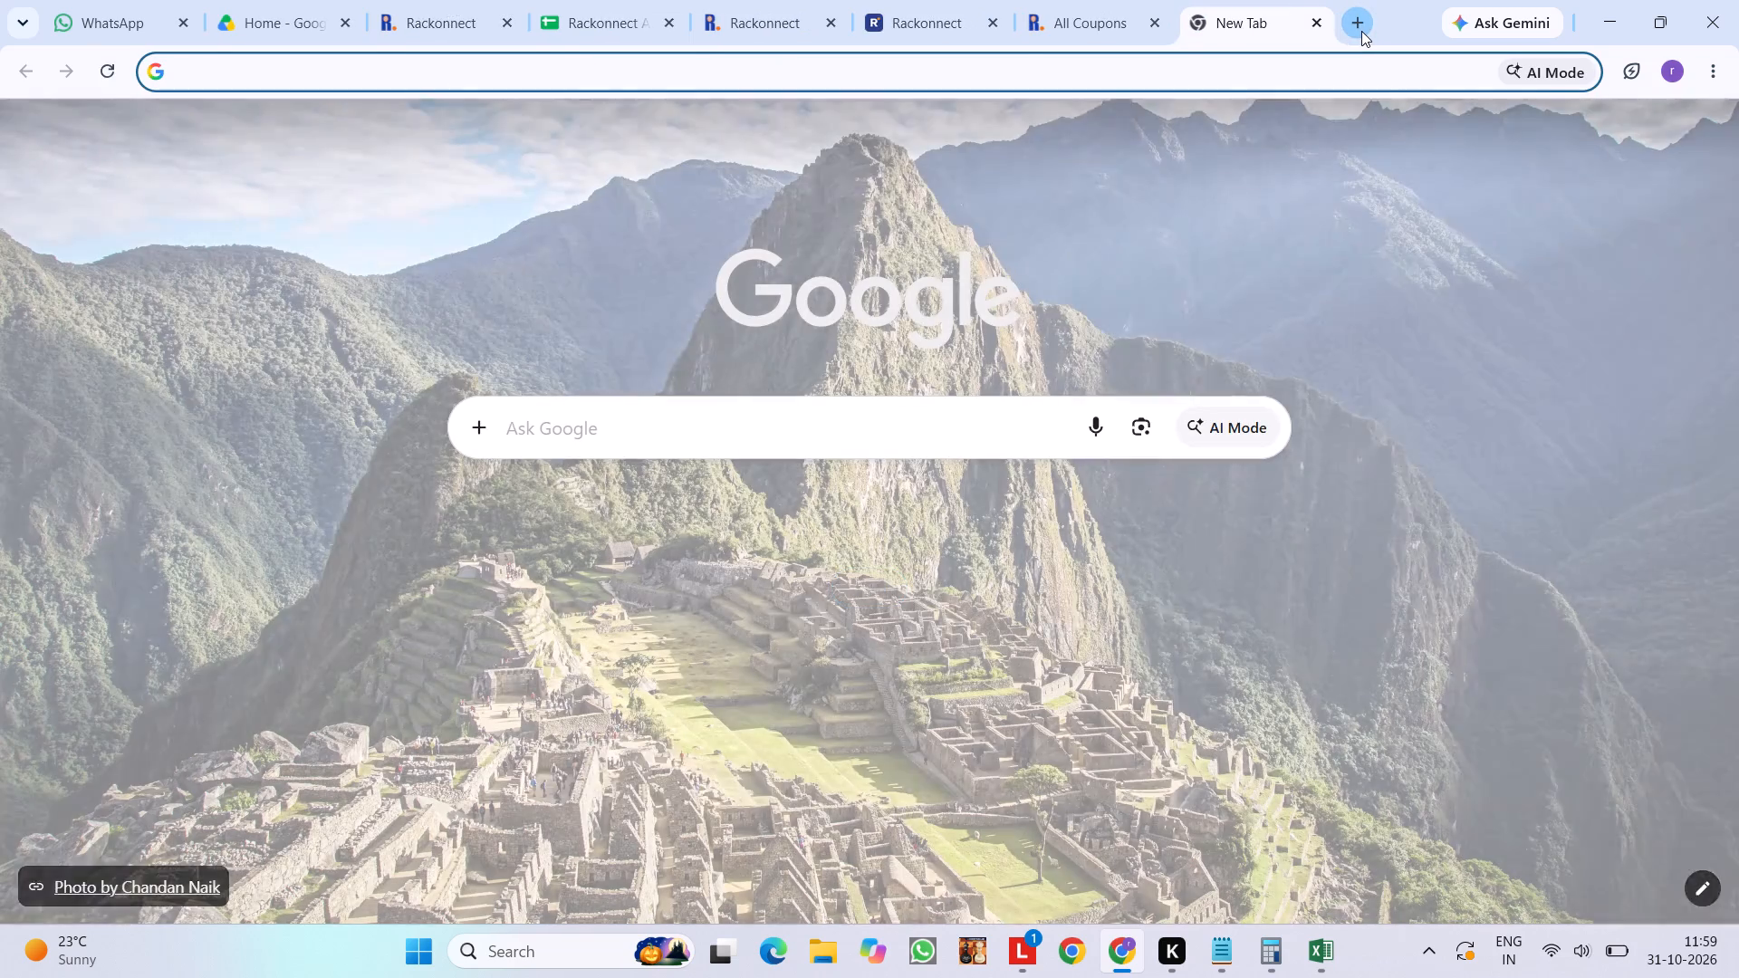
{"action": "type", "text": "RKT"}
{"action": "key", "text": "Return"}
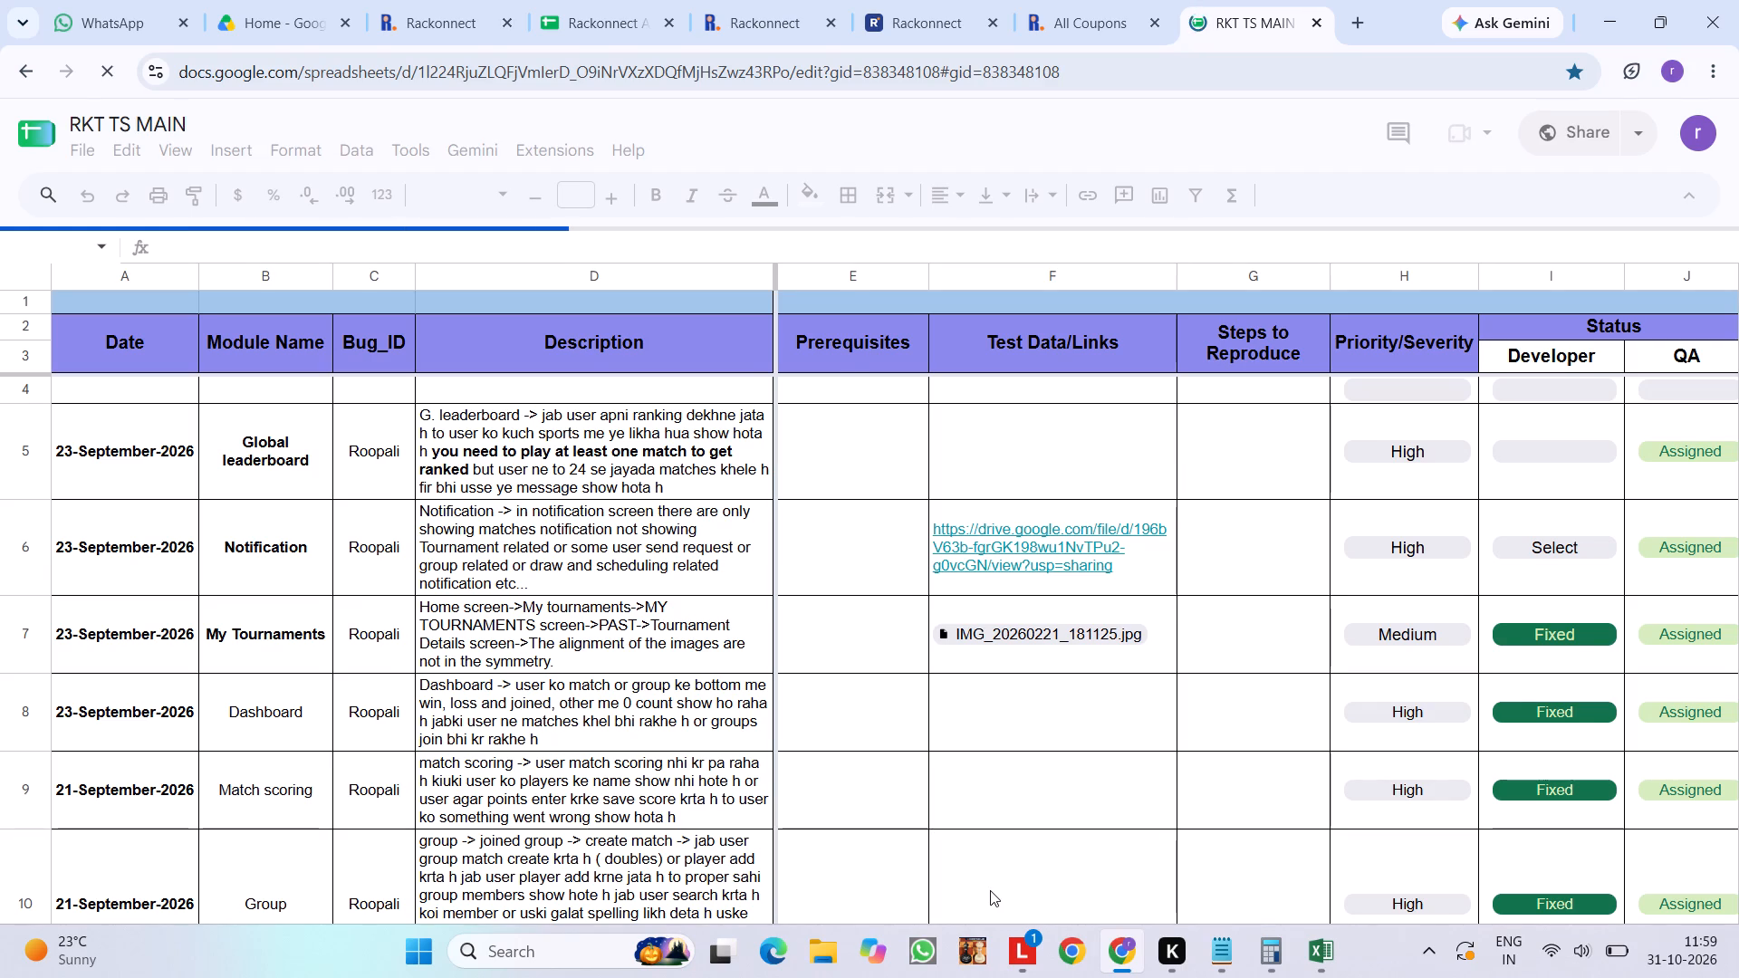
{"action": "scroll", "coordinate": [1109, 884], "scroll_direction": "left", "scroll_amount": 2}
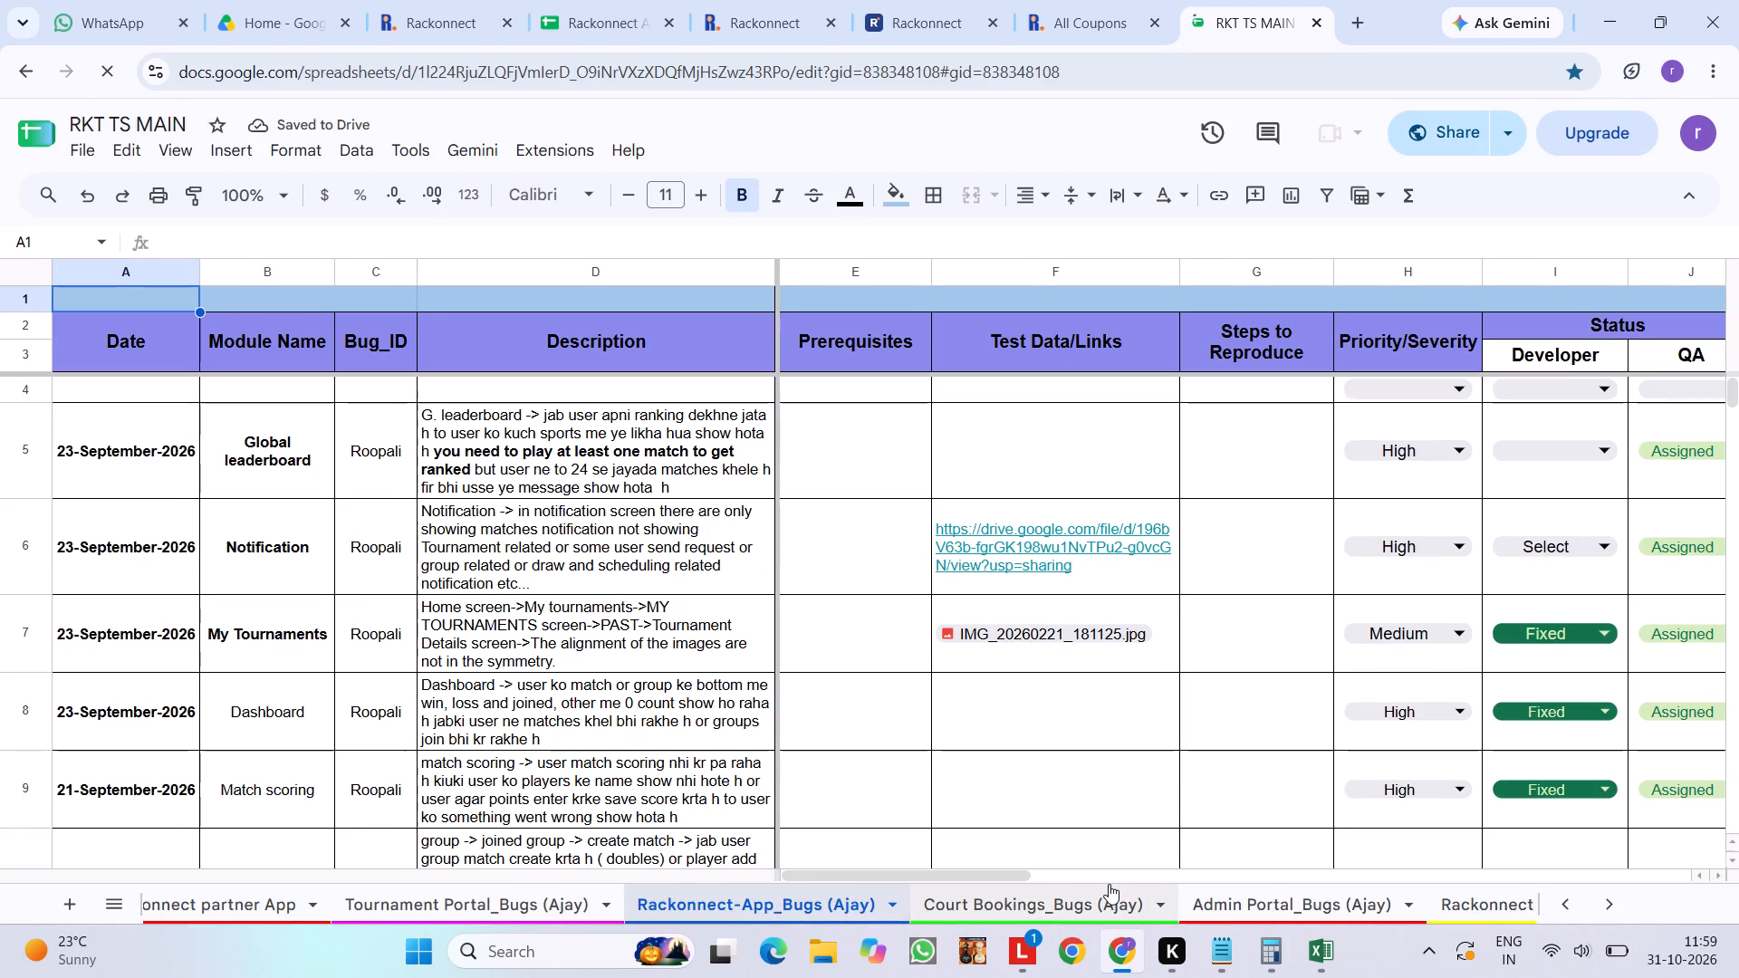
{"action": "scroll", "coordinate": [1109, 884], "scroll_direction": "left", "scroll_amount": 2}
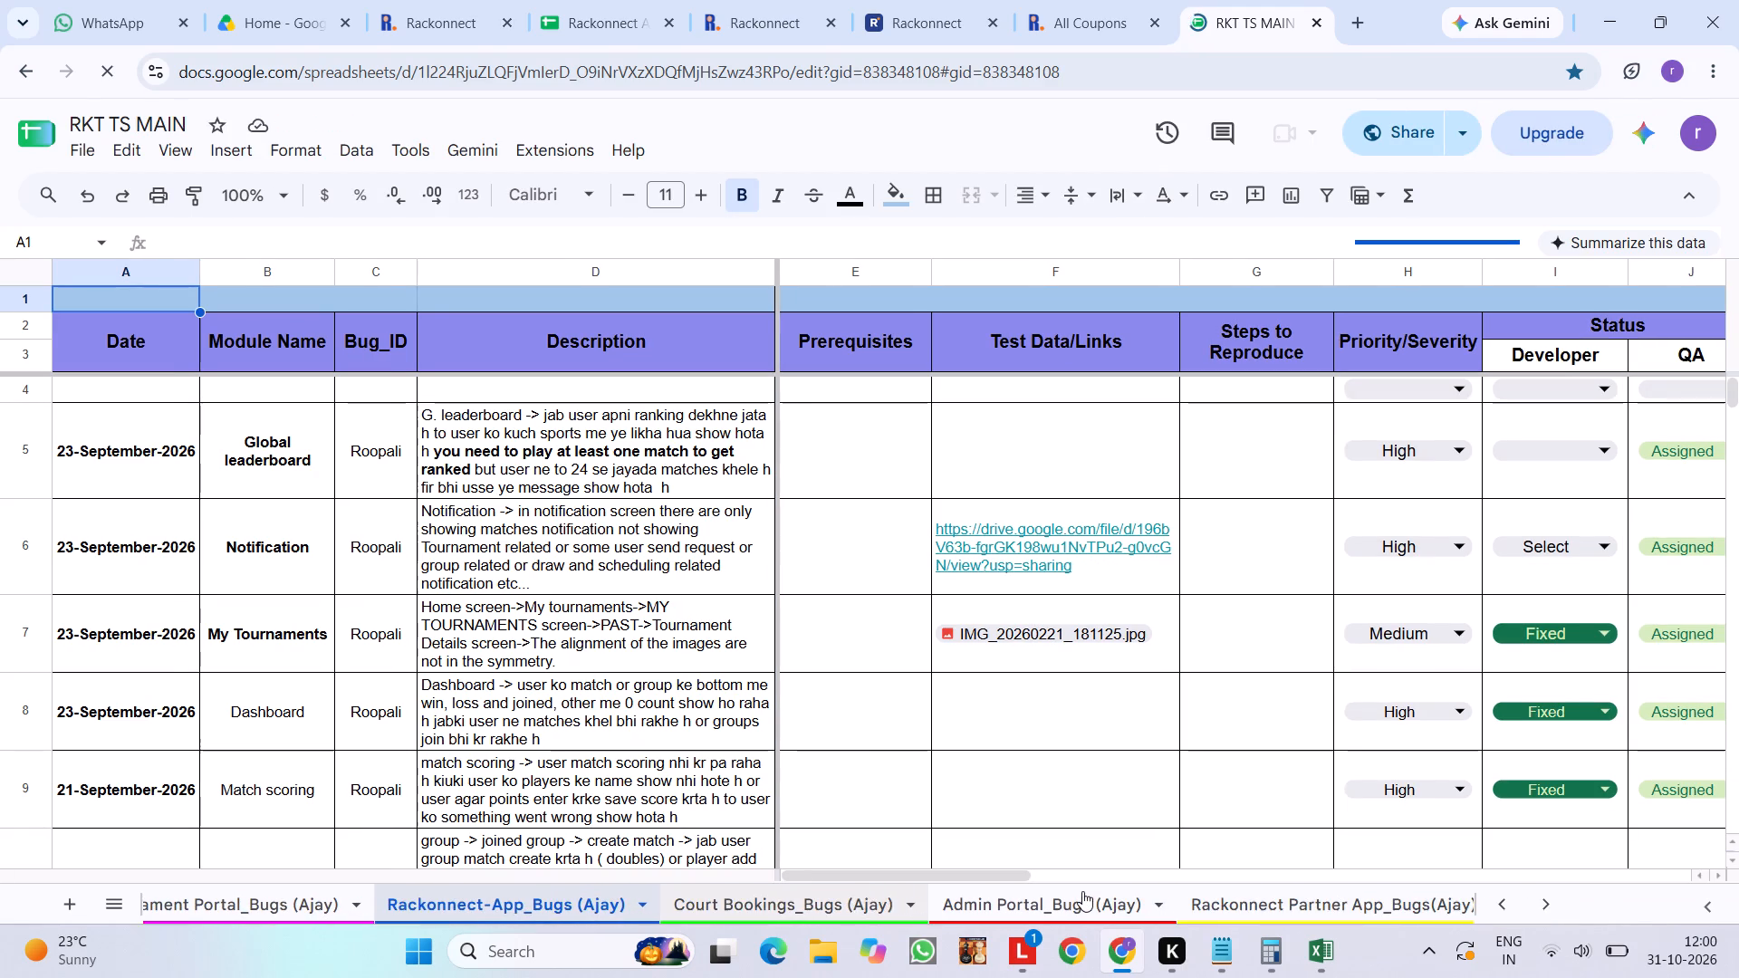
{"action": "scroll", "coordinate": [1082, 891], "scroll_direction": "left", "scroll_amount": 6}
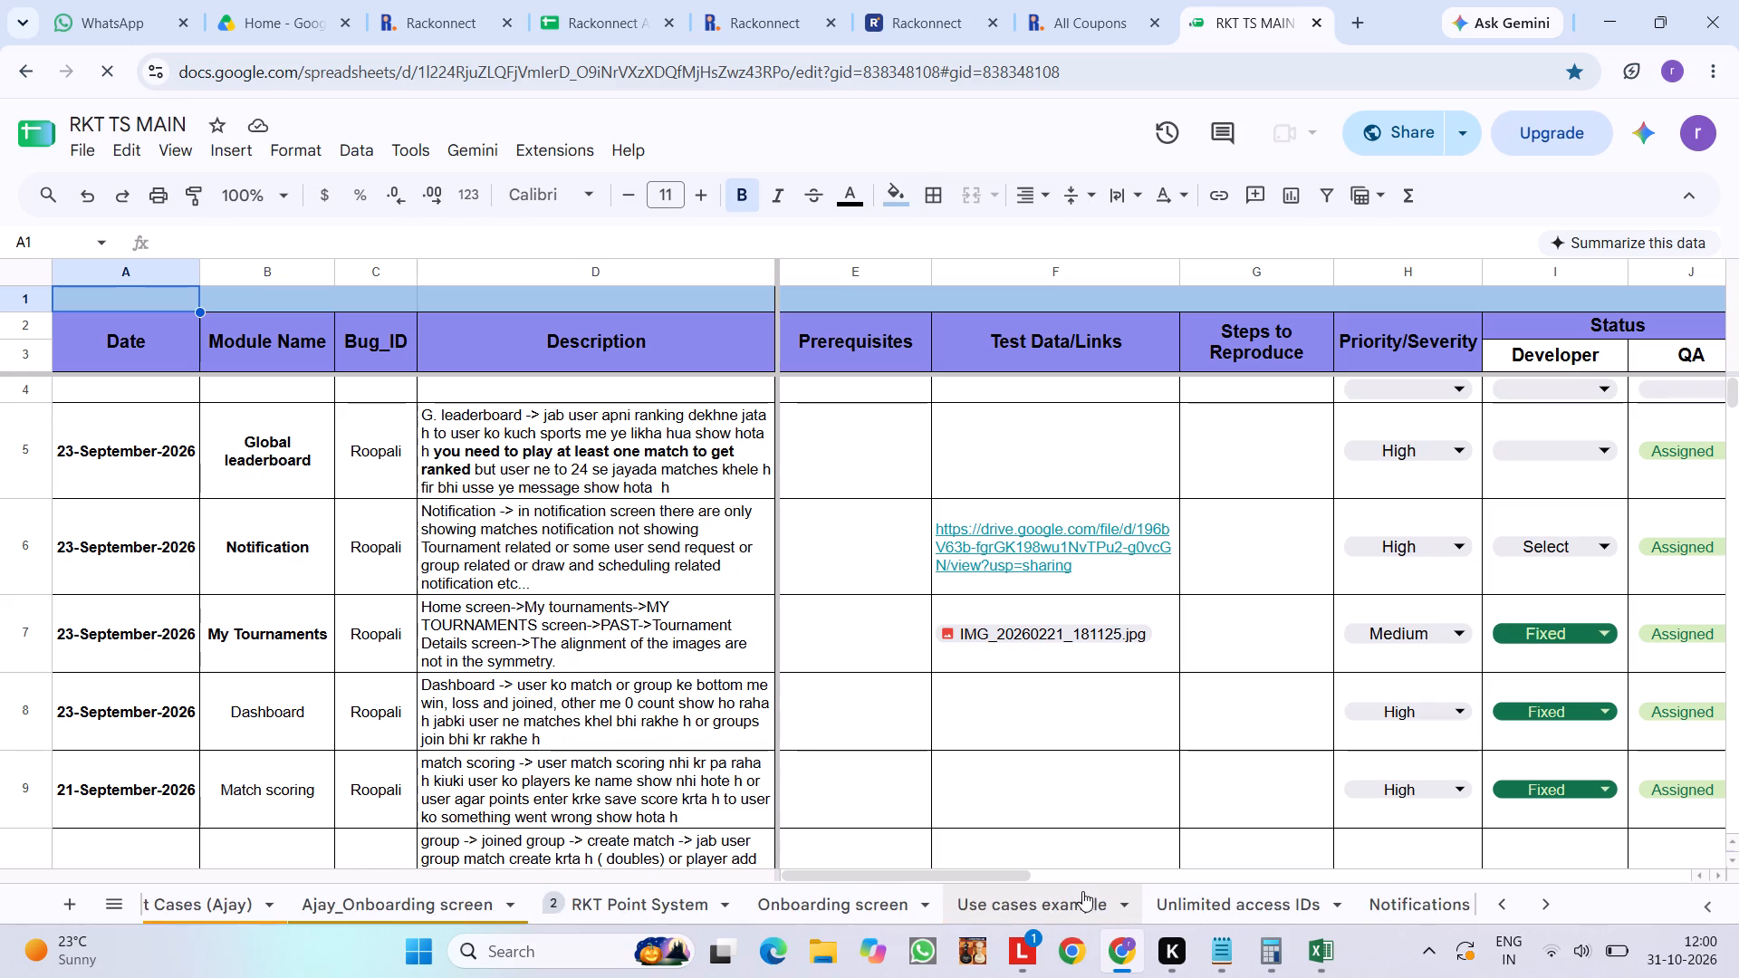
{"action": "scroll", "coordinate": [1082, 891], "scroll_direction": "left", "scroll_amount": 3}
{"action": "left_click", "coordinate": [777, 892]}
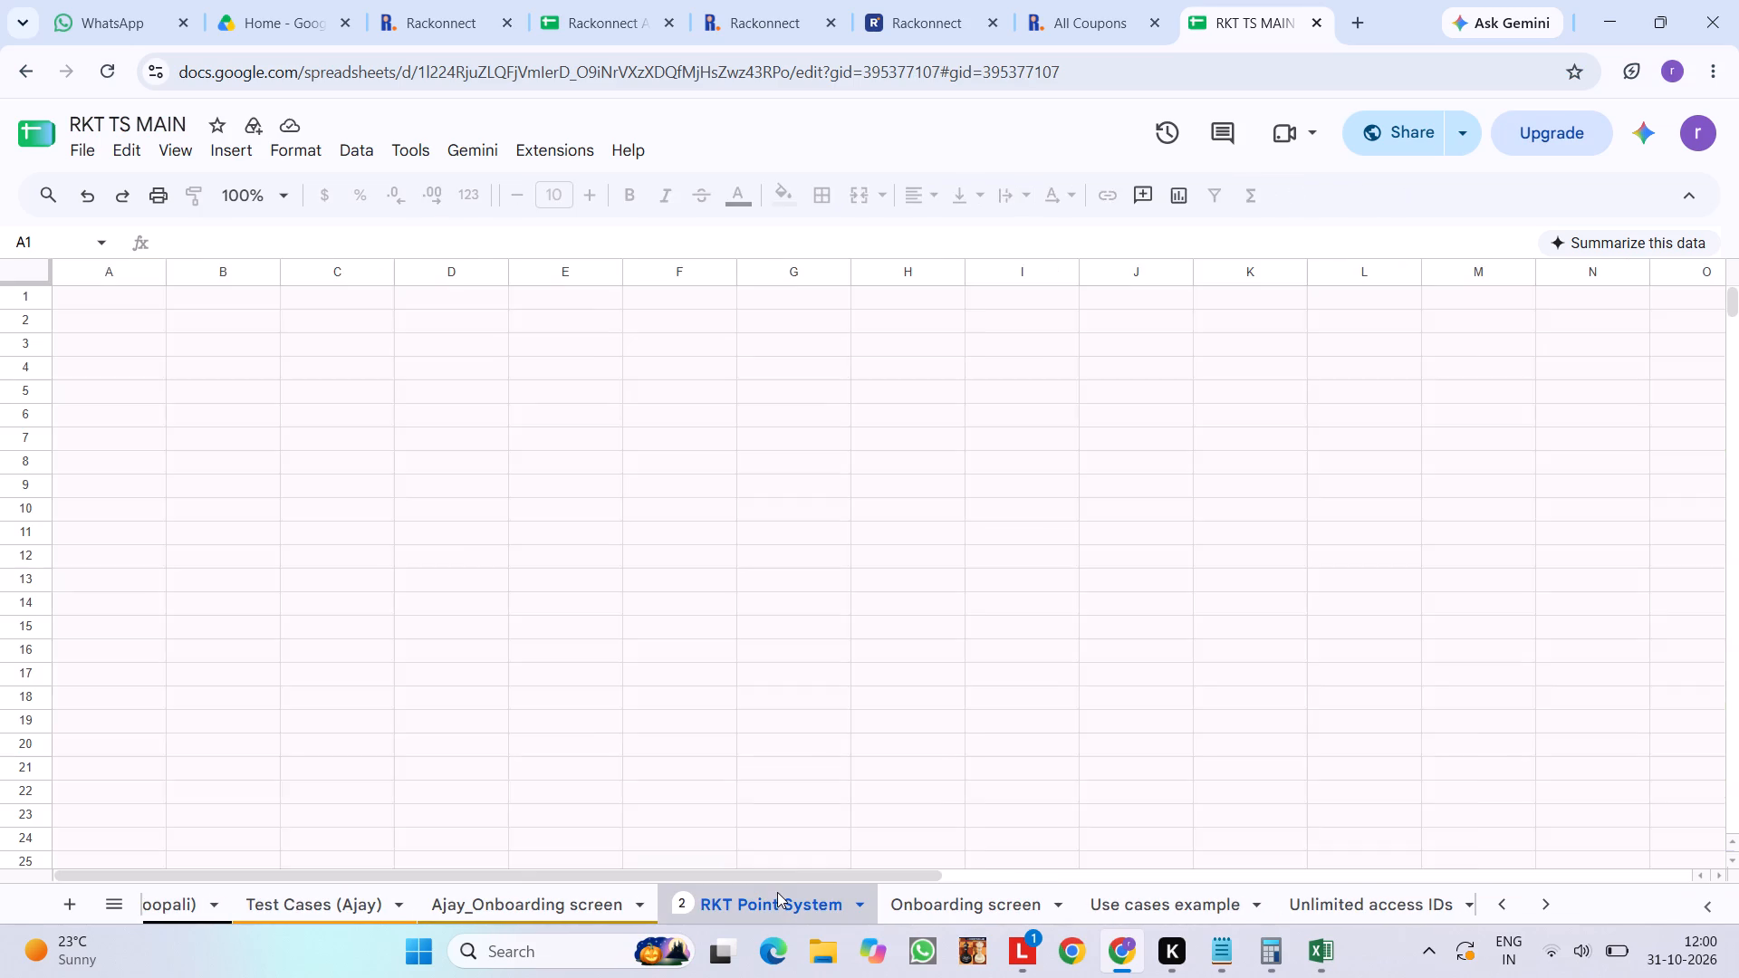
Examine the RKT Point System sheet for the padel scoring rules, the doubles note, and the worked game, set and match examples.
{"action": "scroll", "coordinate": [994, 701], "scroll_direction": "down", "scroll_amount": 2}
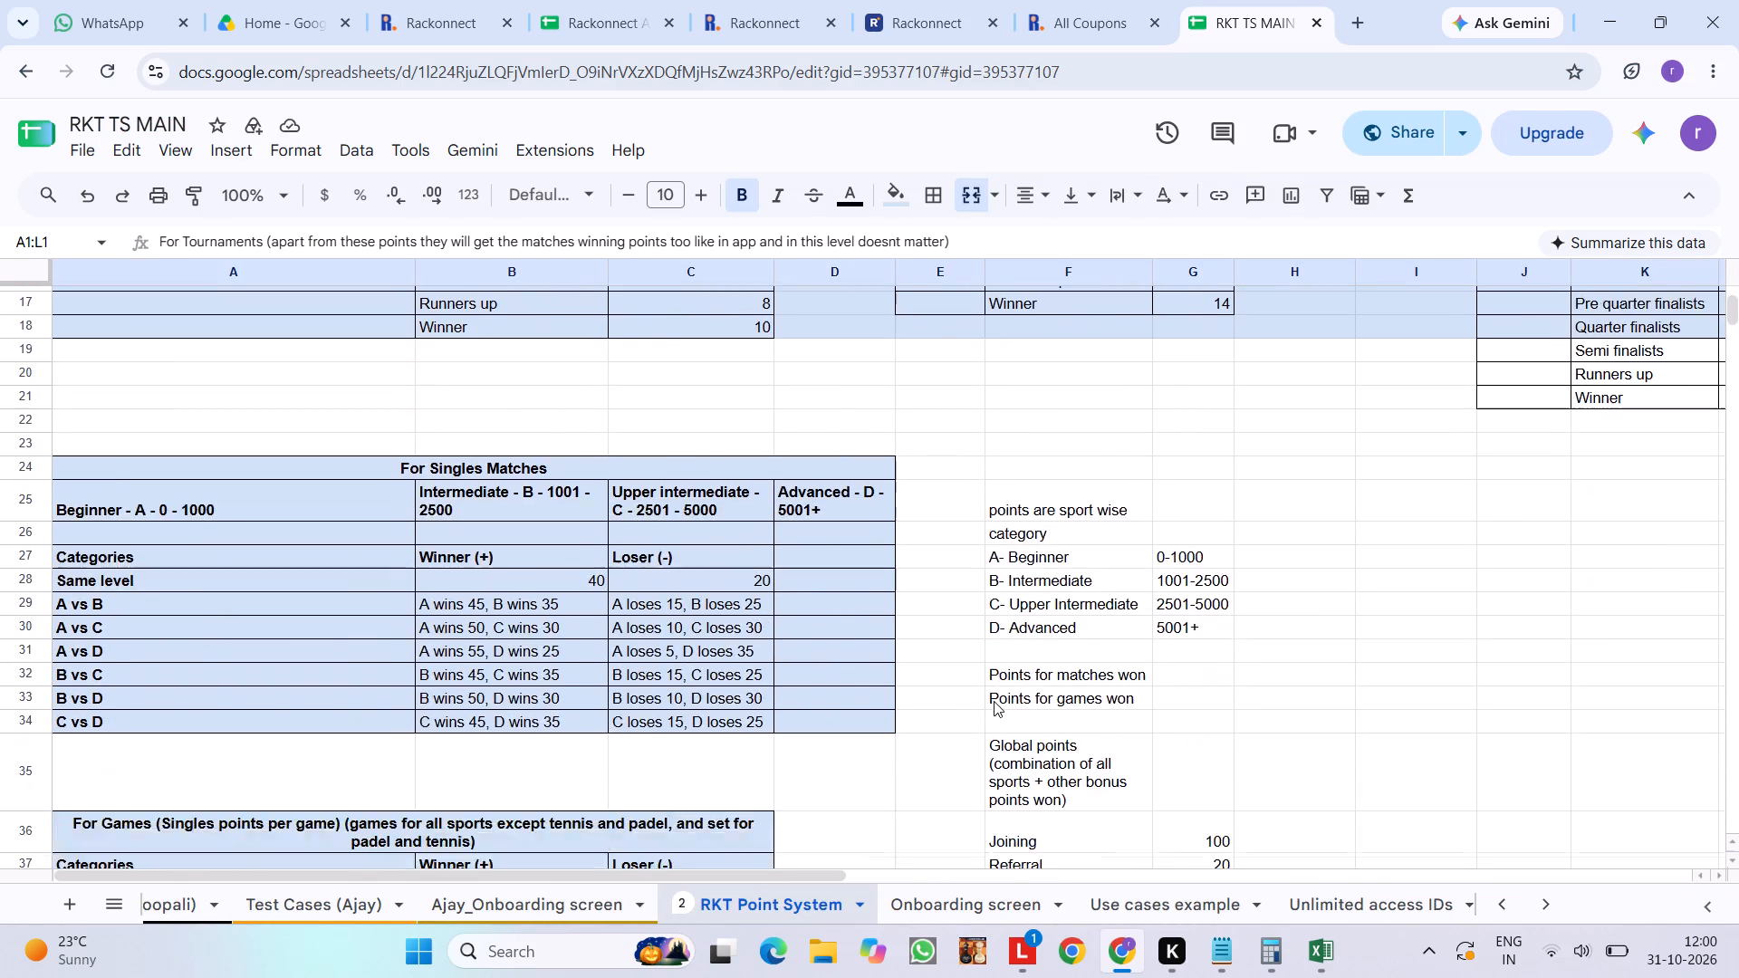
{"action": "scroll", "coordinate": [994, 701], "scroll_direction": "down", "scroll_amount": 3}
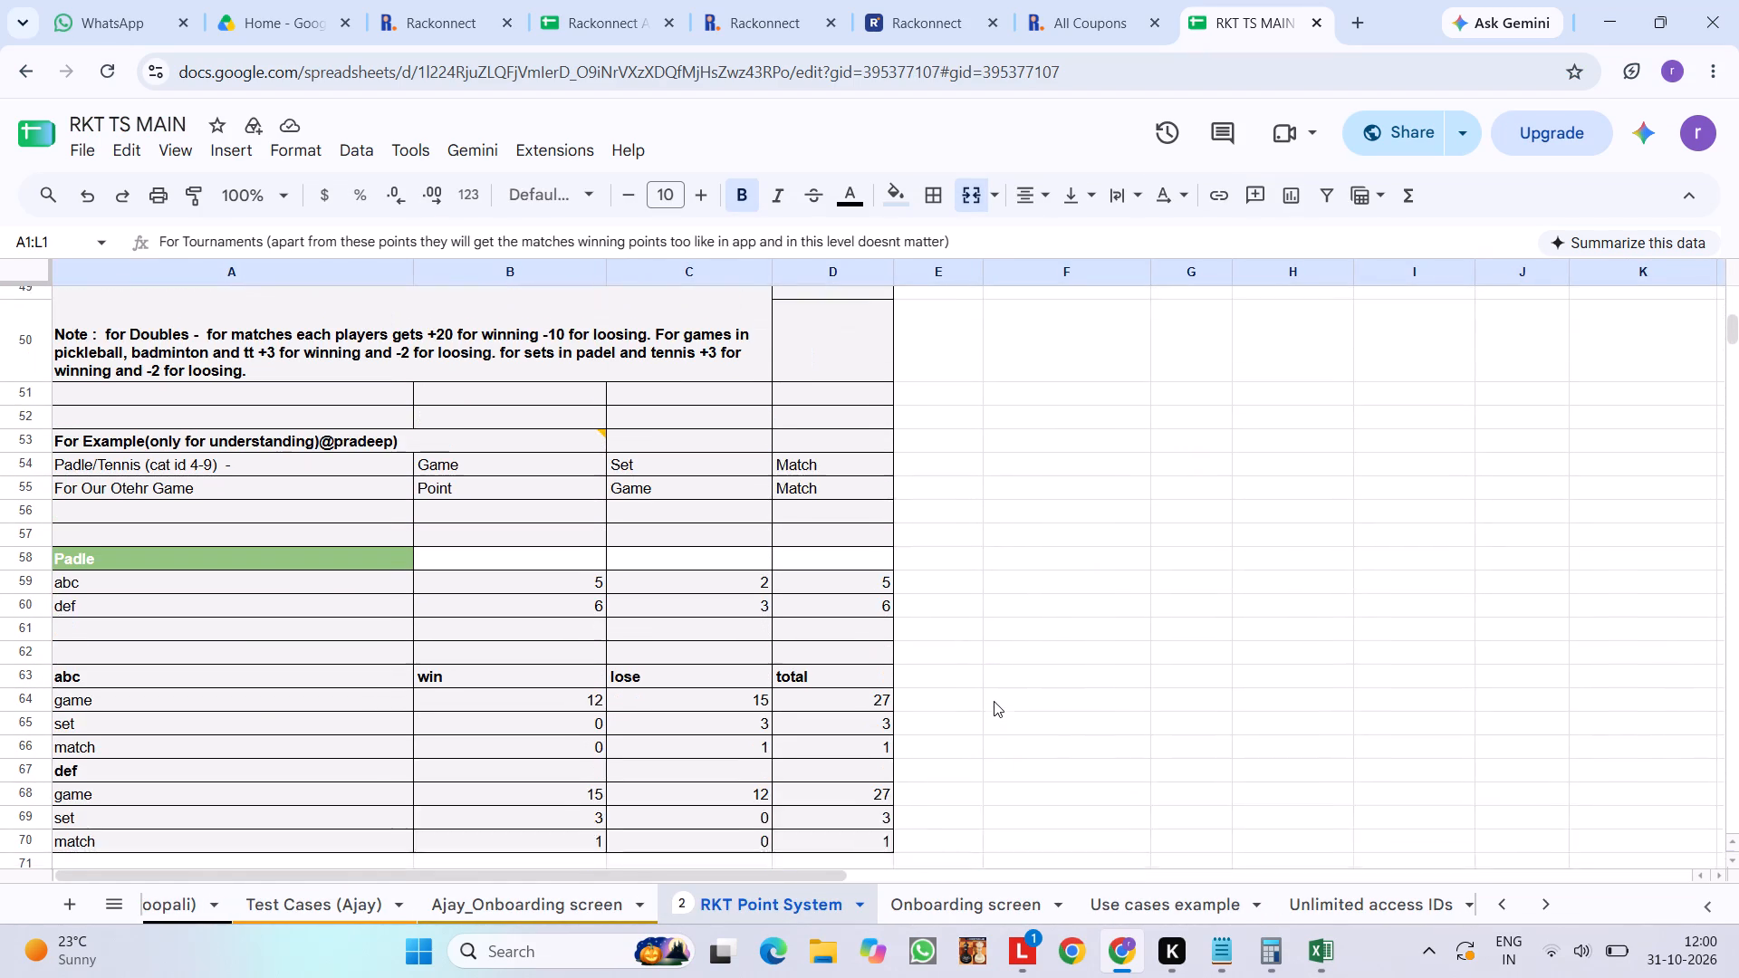
{"action": "scroll", "coordinate": [994, 701], "scroll_direction": "down", "scroll_amount": 2}
{"action": "scroll", "coordinate": [994, 701], "scroll_direction": "right", "scroll_amount": 2}
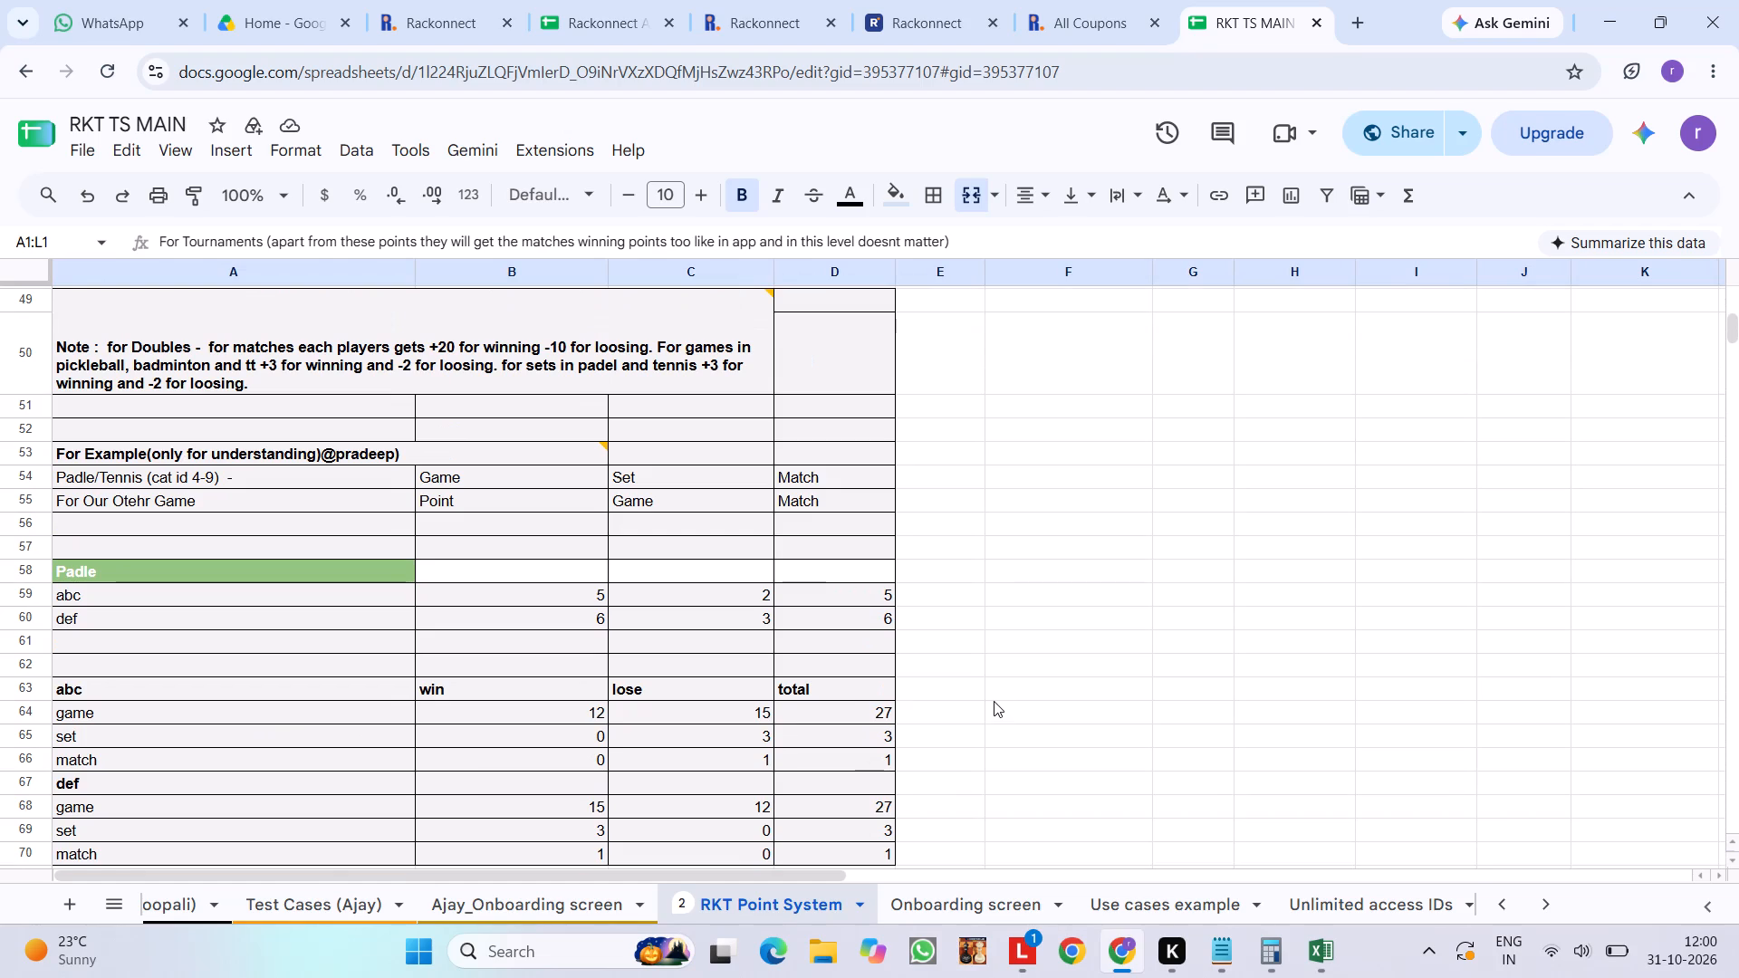
{"action": "scroll", "coordinate": [994, 701], "scroll_direction": "up", "scroll_amount": 2}
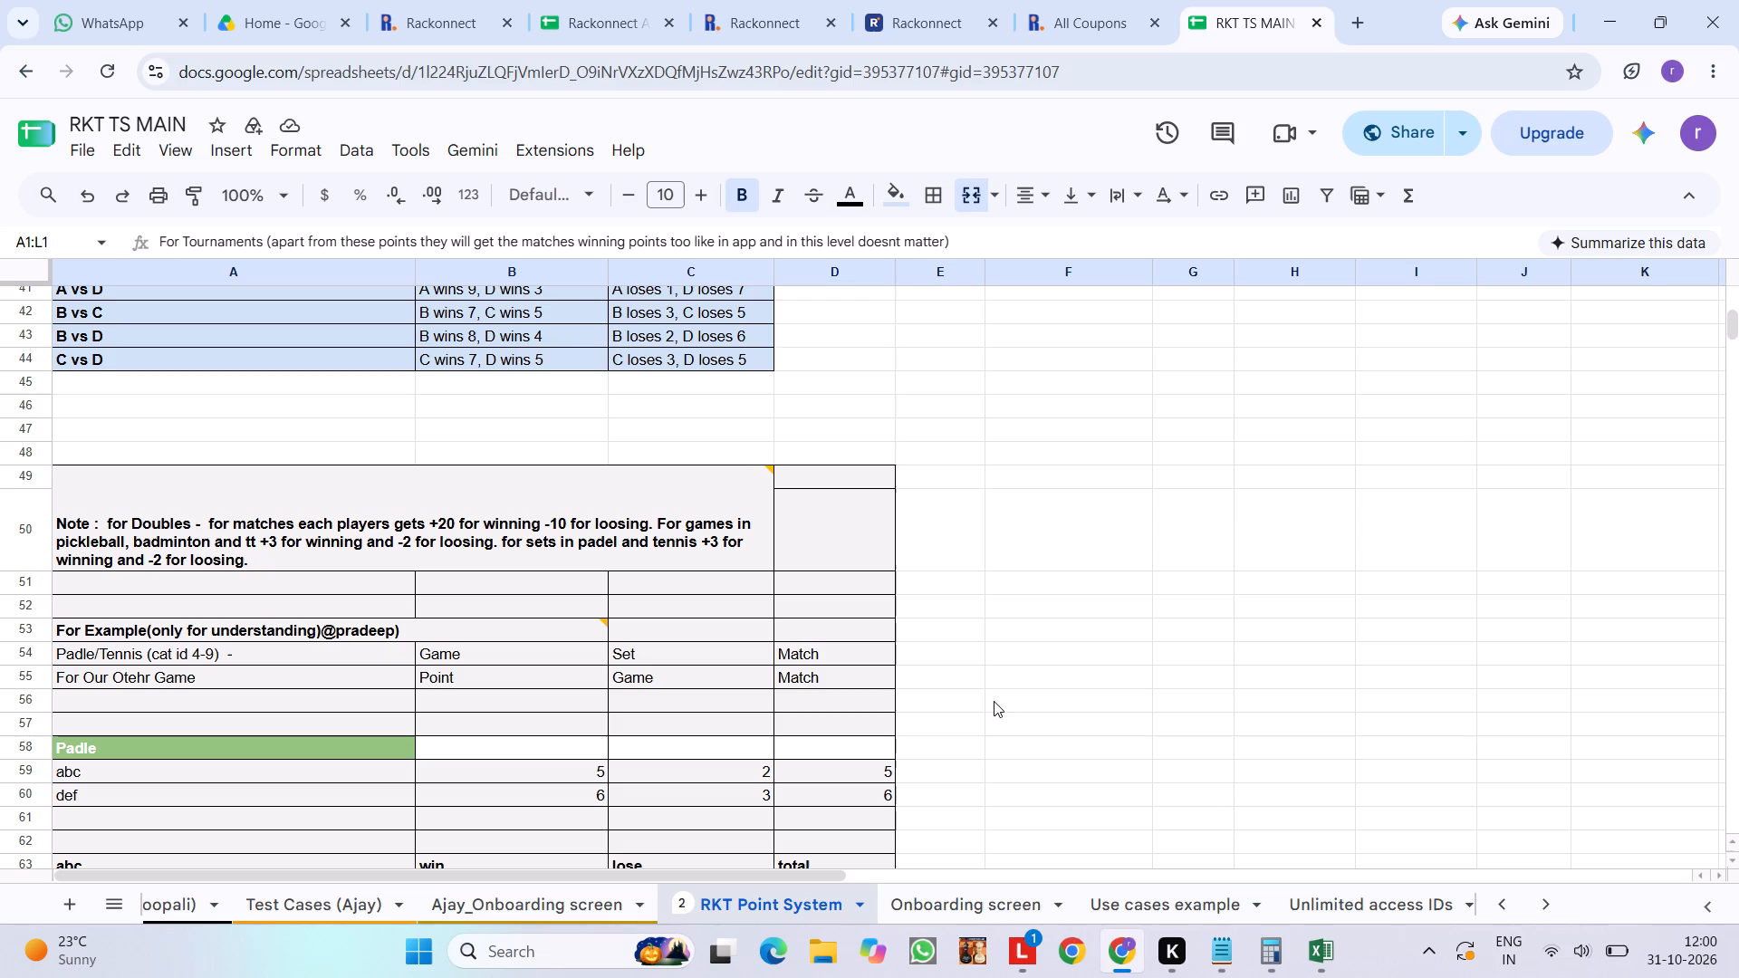
{"action": "scroll", "coordinate": [994, 701], "scroll_direction": "down", "scroll_amount": 4}
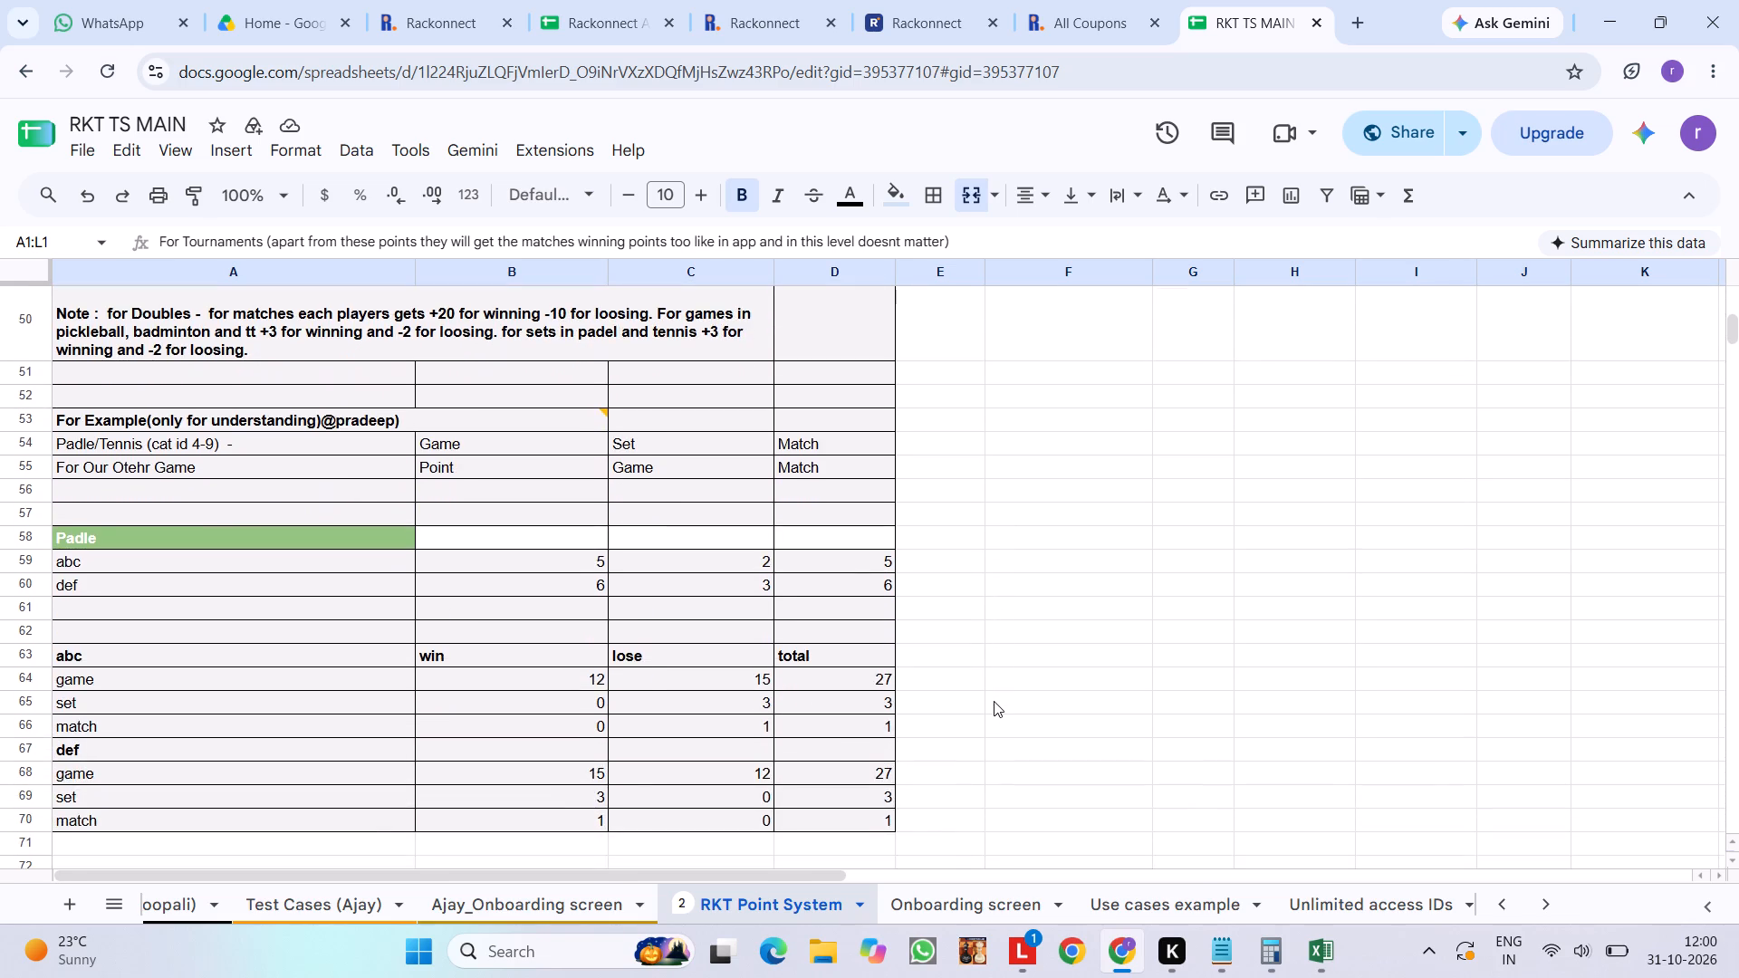
{"action": "scroll", "coordinate": [994, 701], "scroll_direction": "down", "scroll_amount": 2}
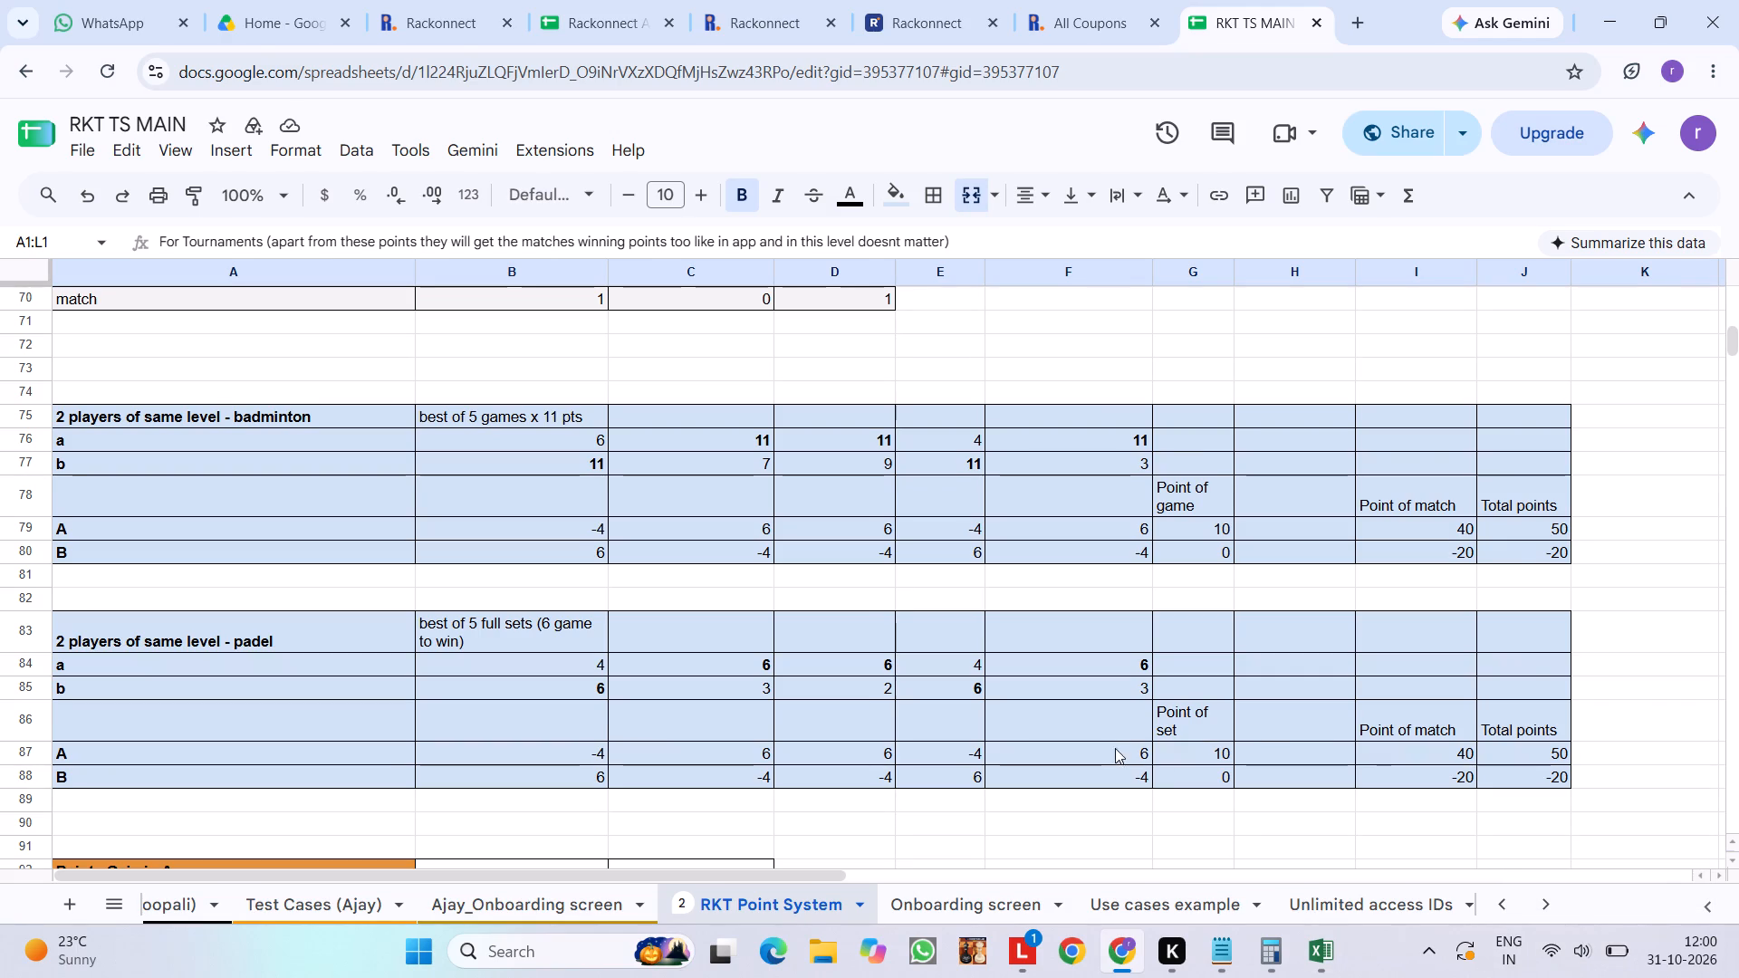
{"action": "scroll", "coordinate": [1115, 748], "scroll_direction": "down", "scroll_amount": 2}
{"action": "scroll", "coordinate": [1009, 664], "scroll_direction": "down", "scroll_amount": 1}
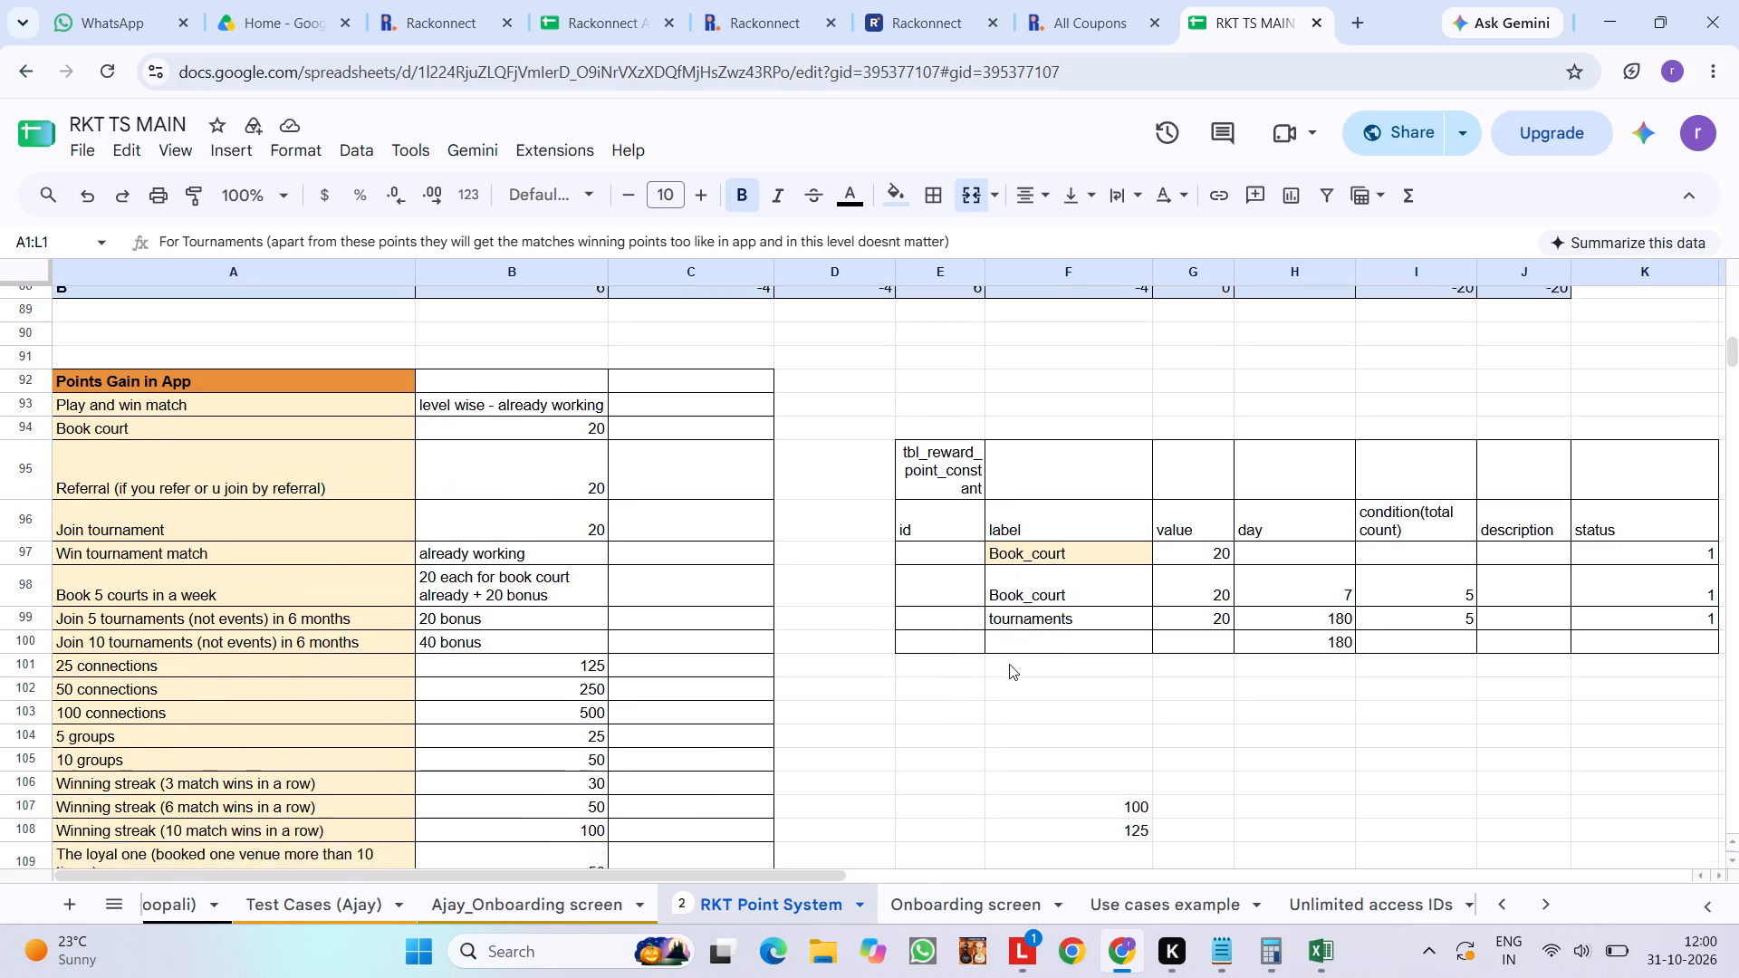
{"action": "scroll", "coordinate": [1009, 664], "scroll_direction": "down", "scroll_amount": 2}
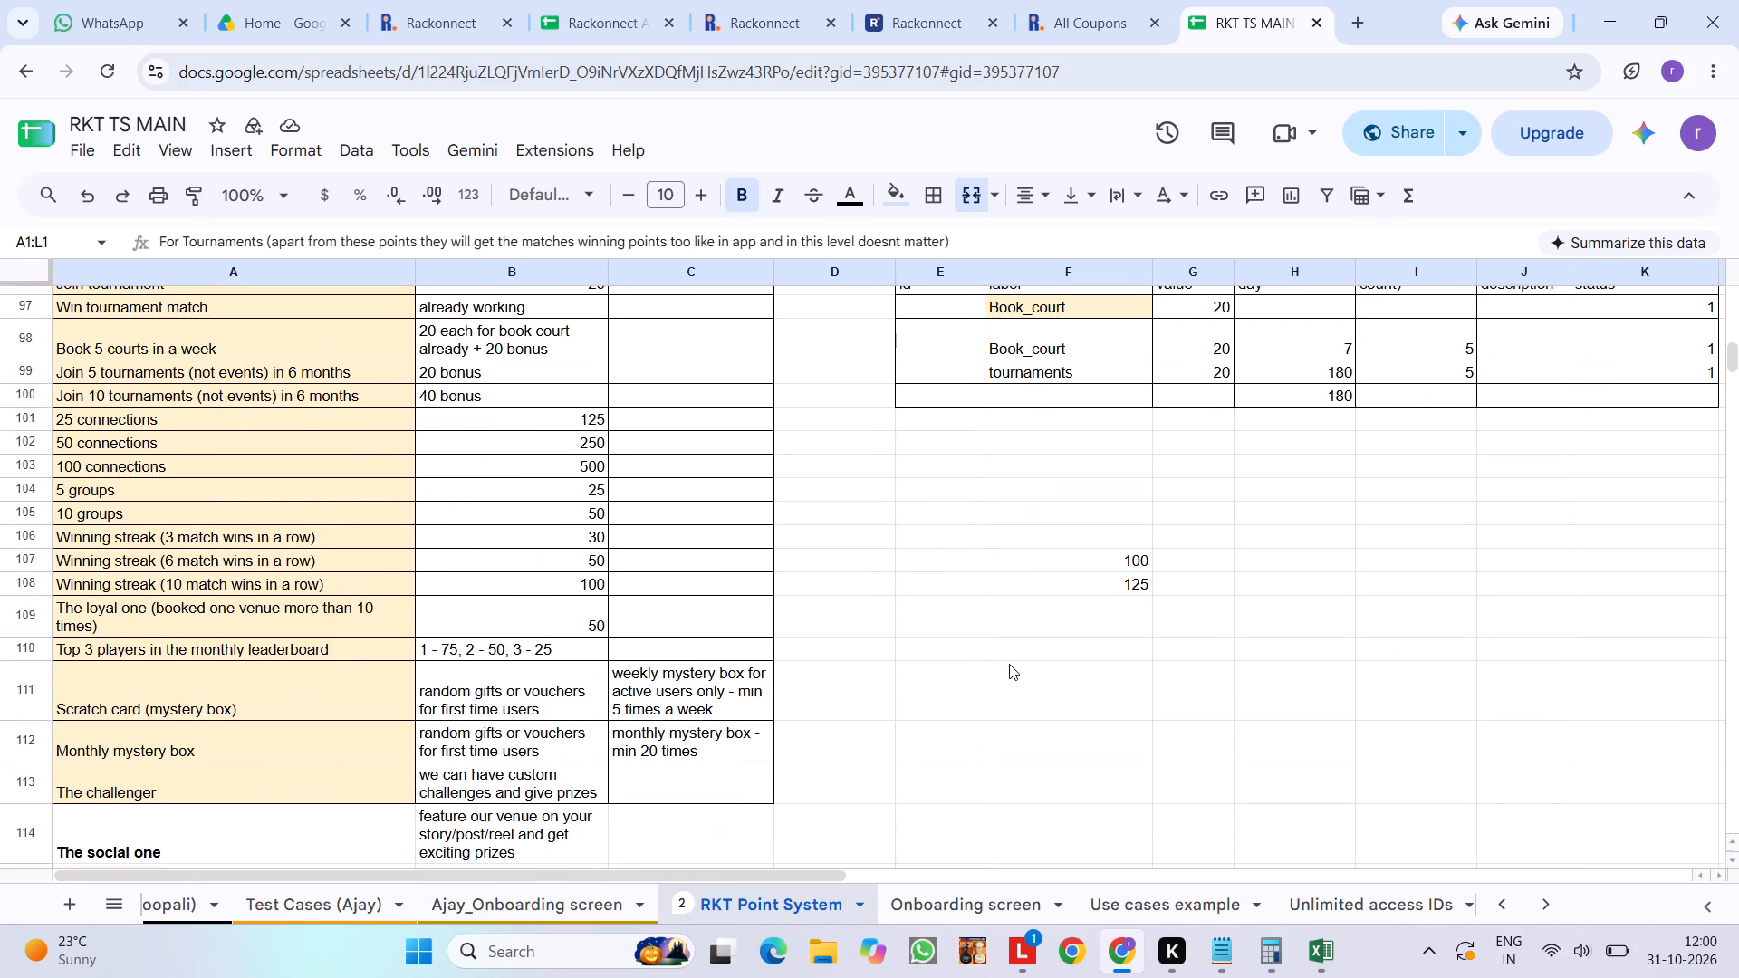
{"action": "scroll", "coordinate": [1009, 664], "scroll_direction": "up", "scroll_amount": 4}
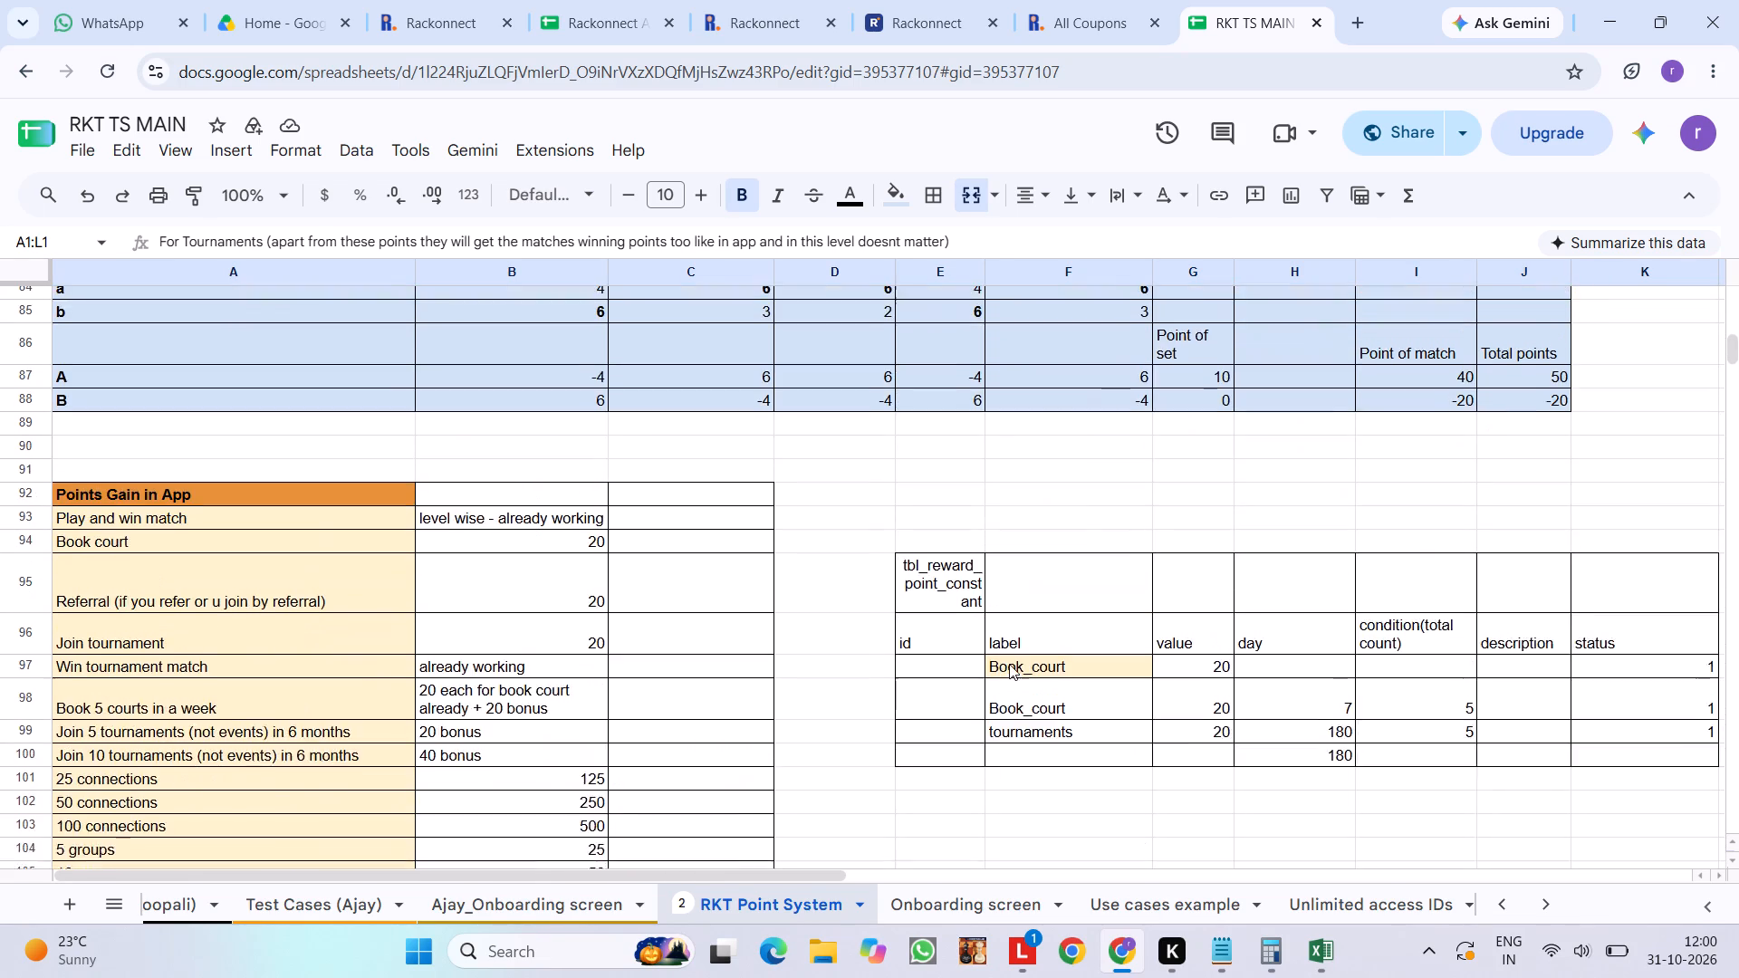
{"action": "scroll", "coordinate": [1009, 664], "scroll_direction": "up", "scroll_amount": 3}
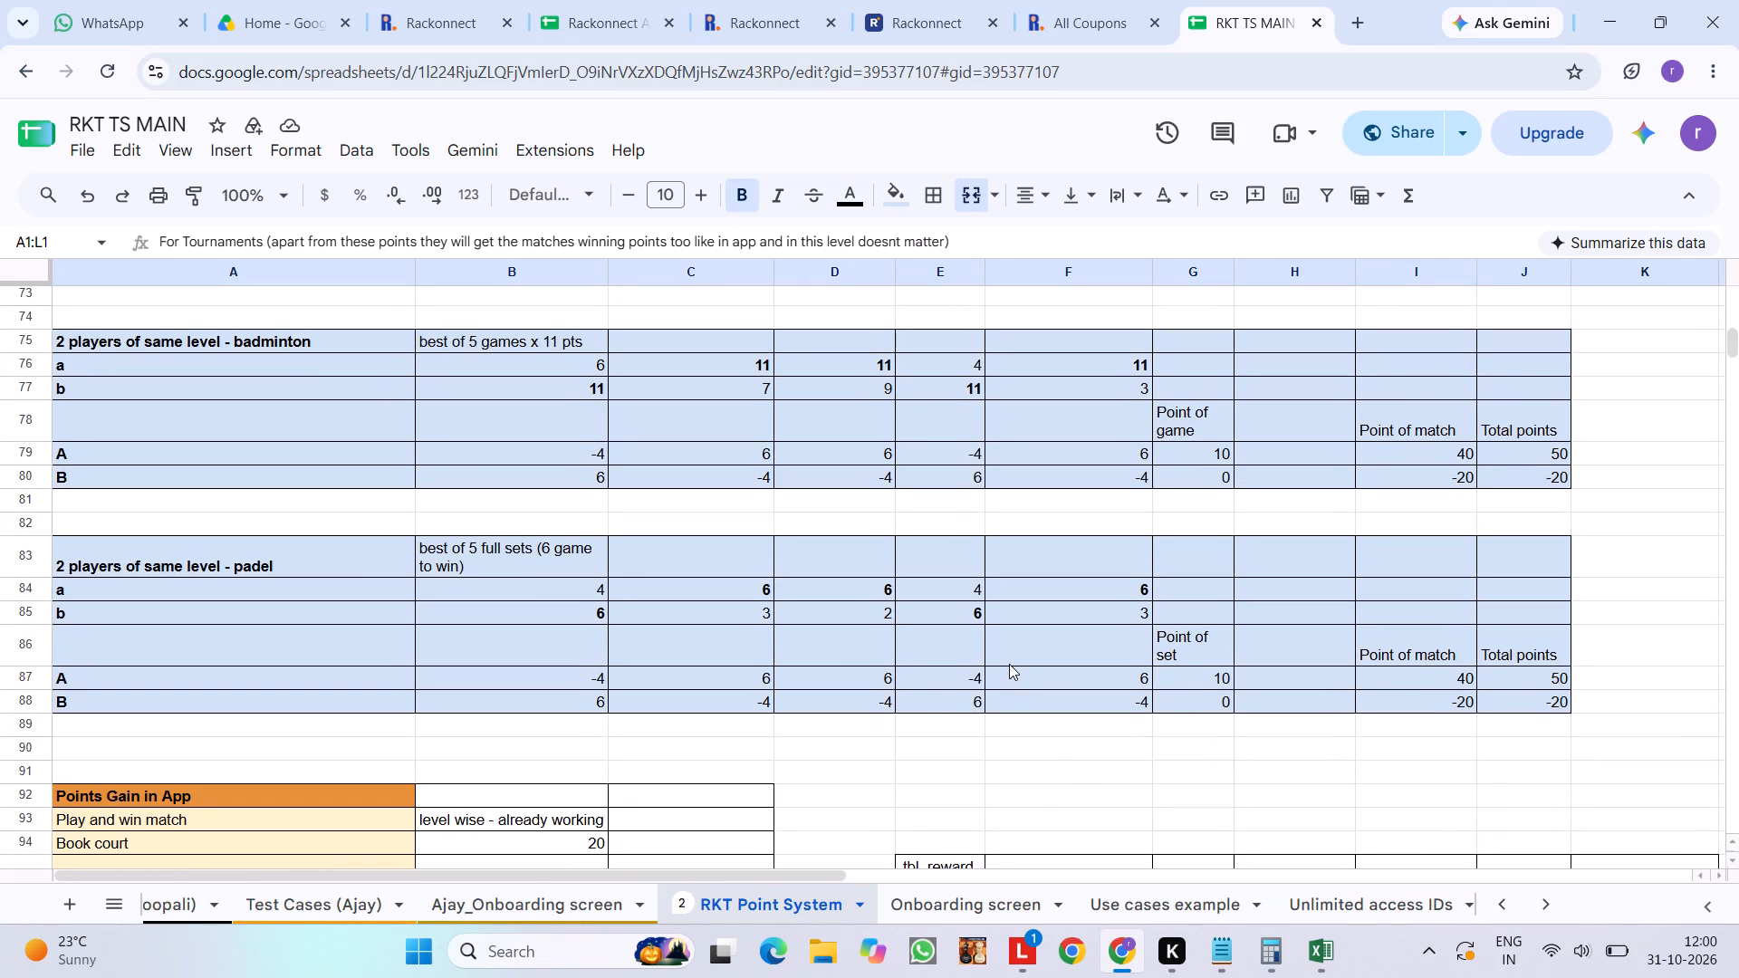
{"action": "scroll", "coordinate": [1009, 664], "scroll_direction": "down", "scroll_amount": 2}
{"action": "scroll", "coordinate": [795, 587], "scroll_direction": "up", "scroll_amount": 1}
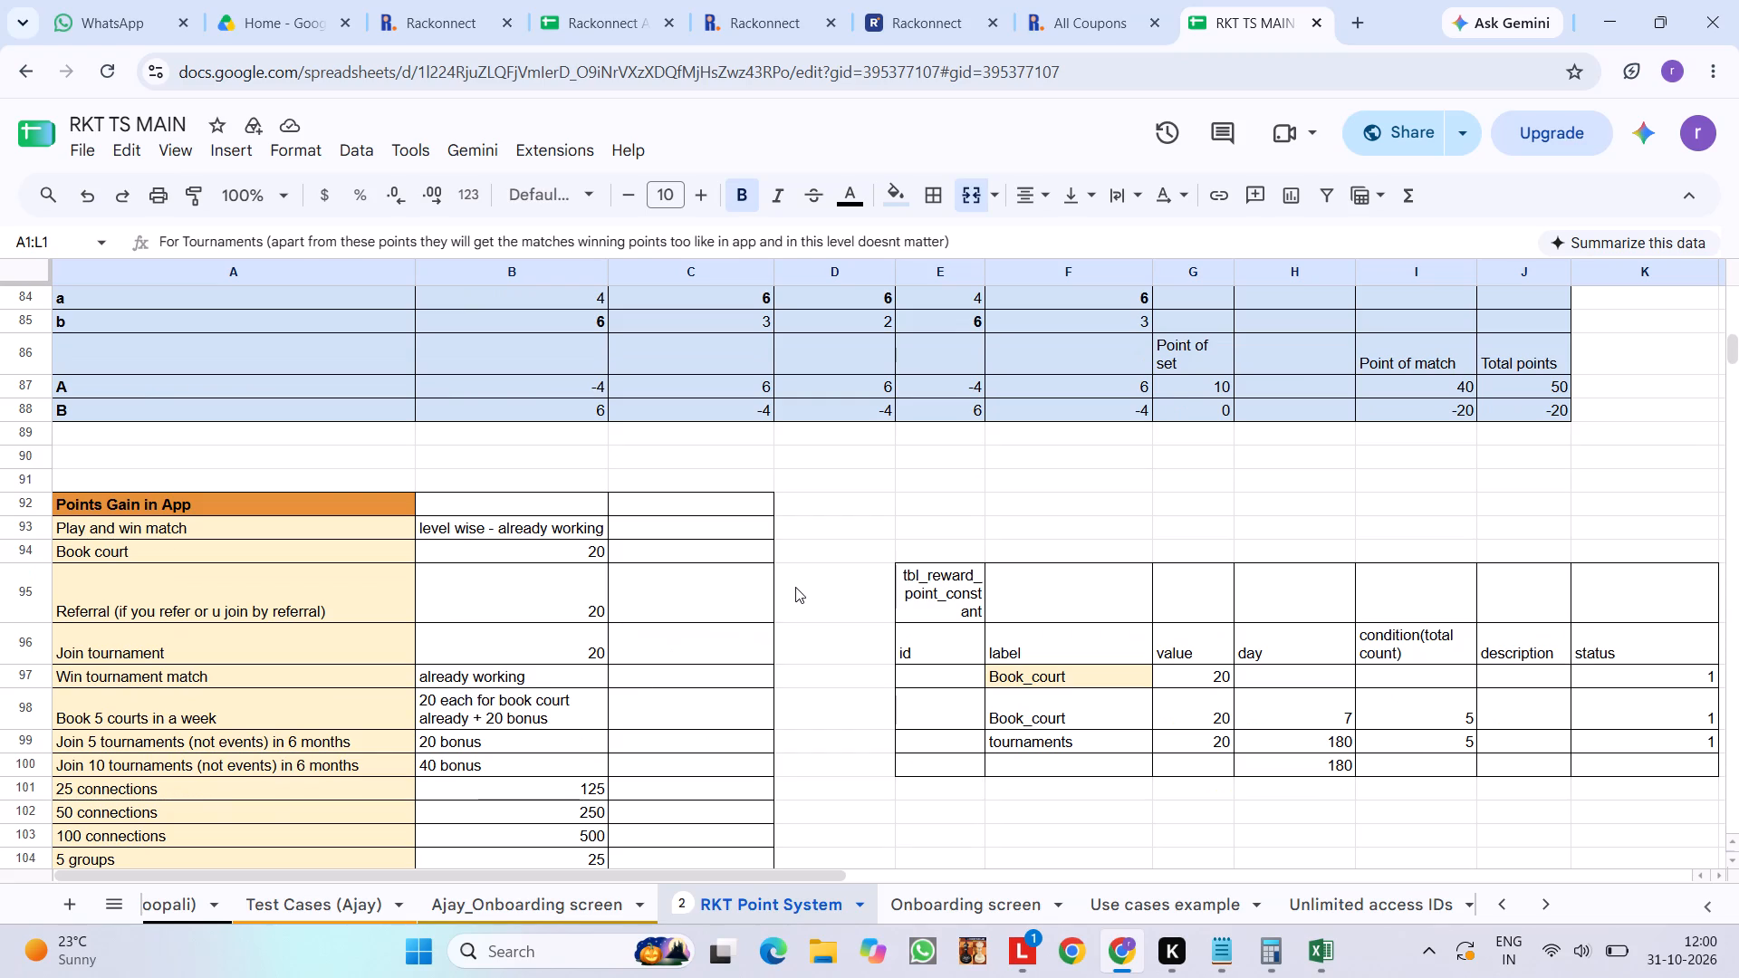
{"action": "scroll", "coordinate": [795, 587], "scroll_direction": "up", "scroll_amount": 6}
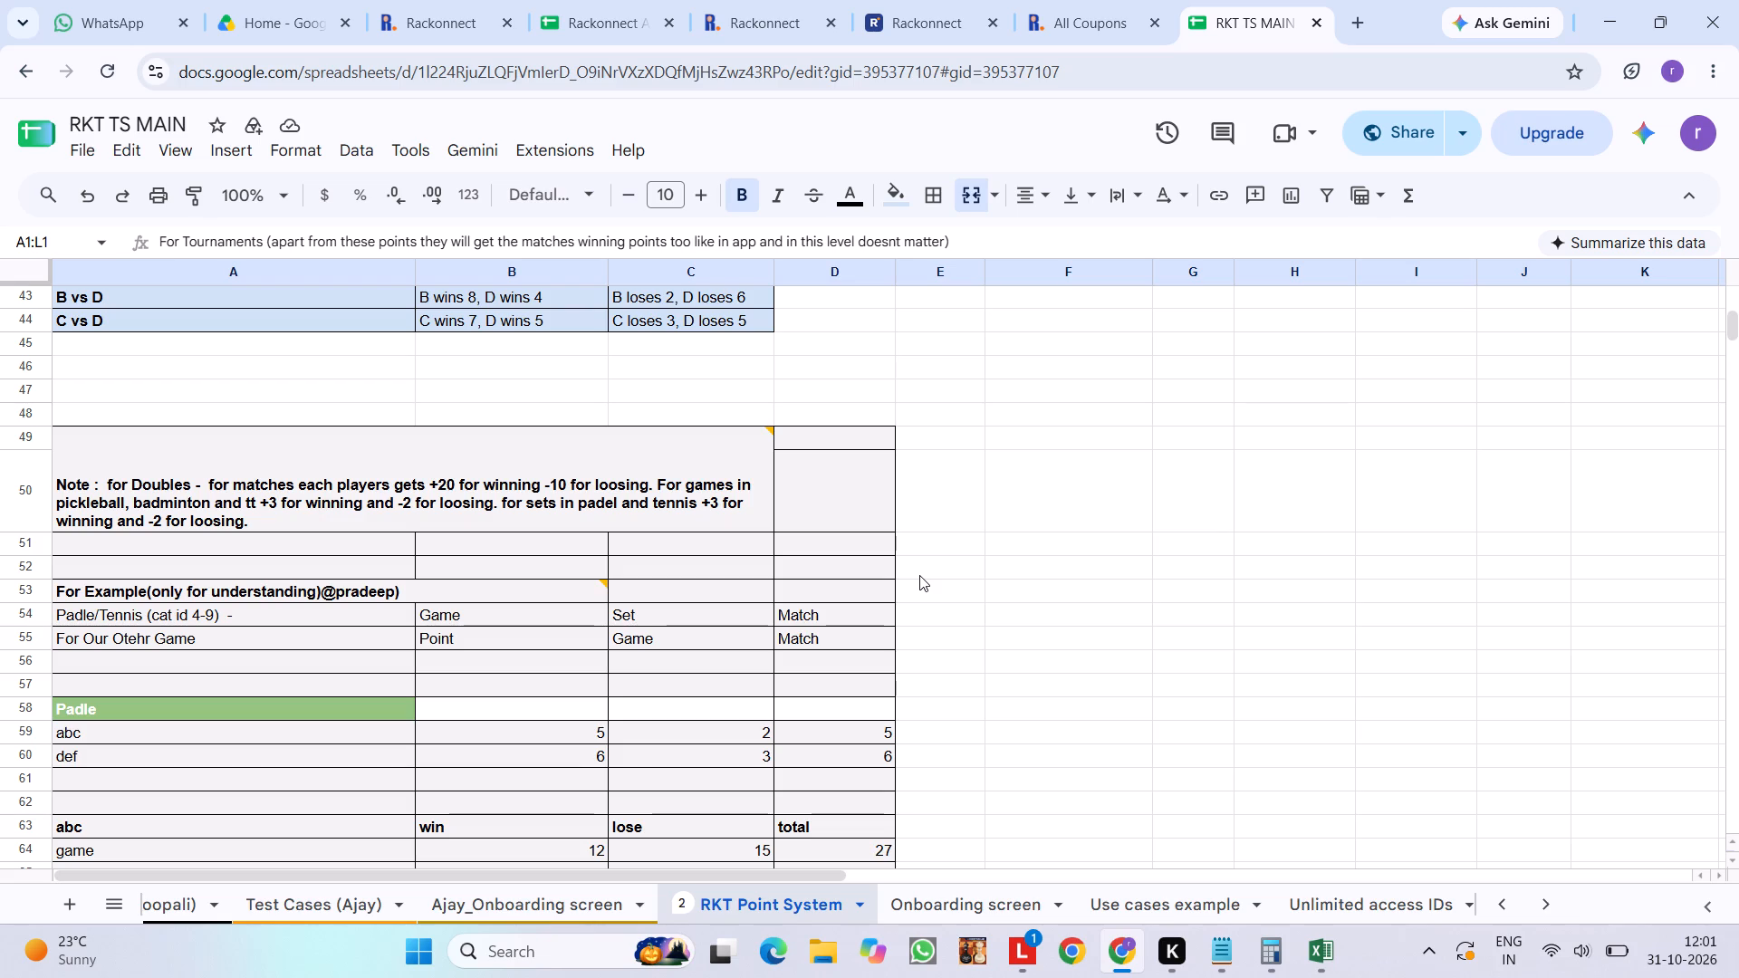
{"action": "scroll", "coordinate": [919, 575], "scroll_direction": "right", "scroll_amount": 2}
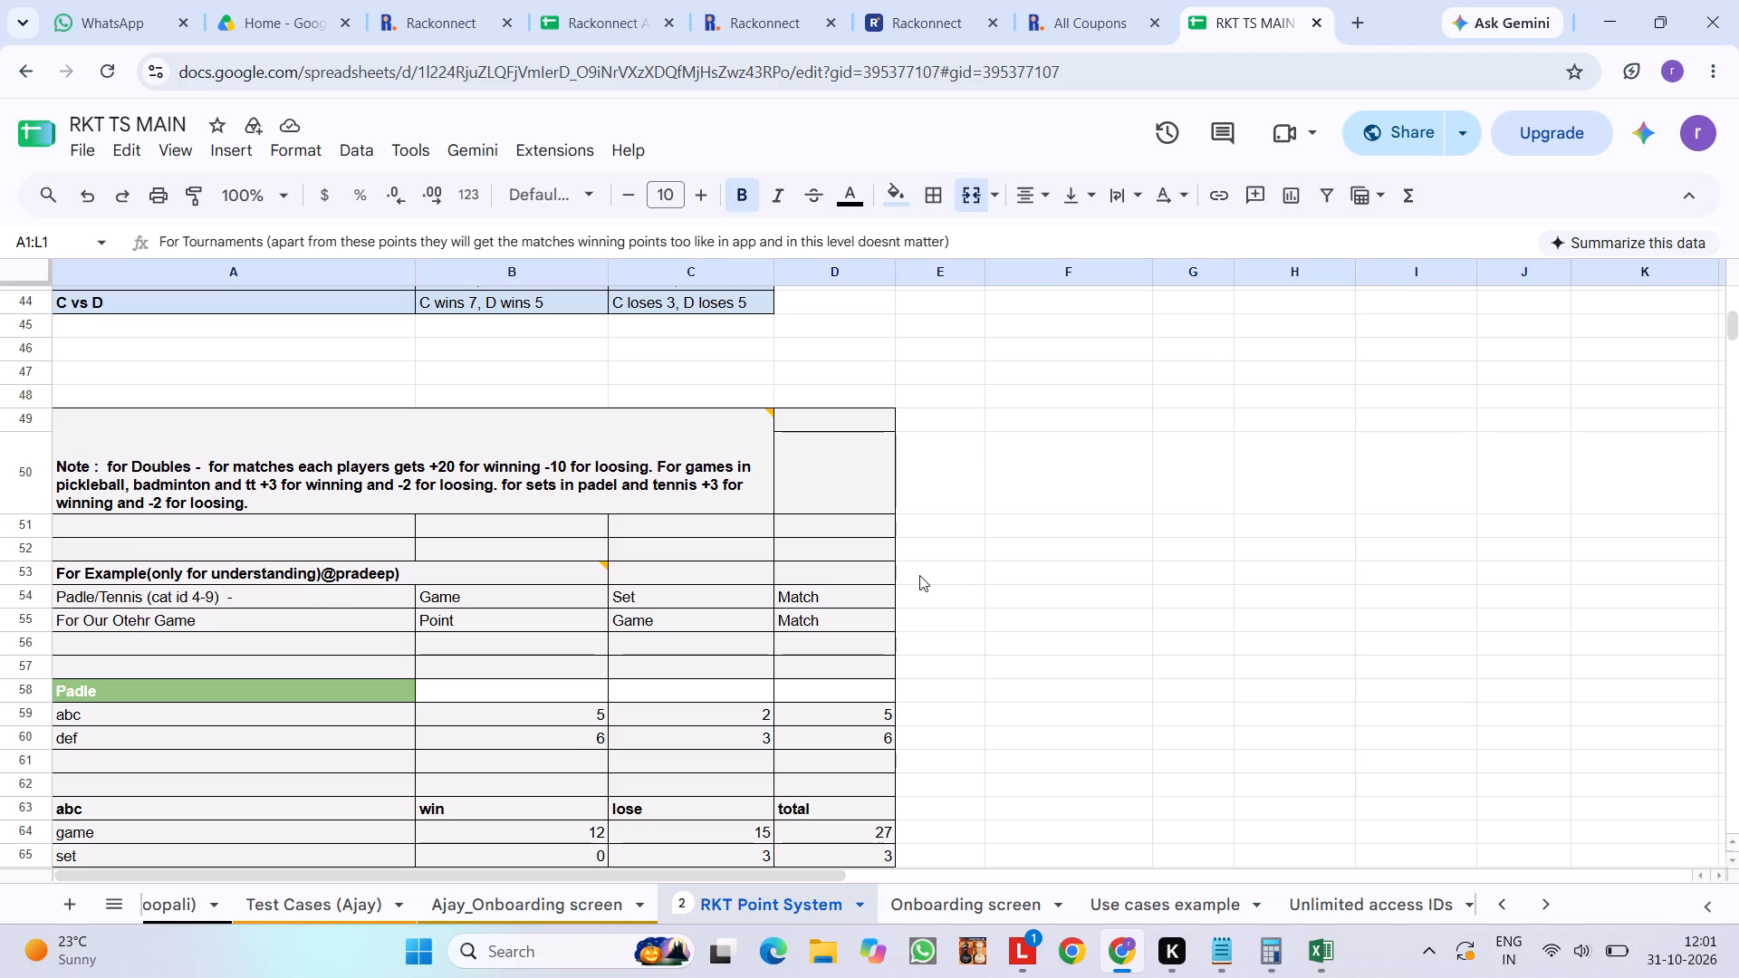
{"action": "scroll", "coordinate": [919, 575], "scroll_direction": "down", "scroll_amount": 2}
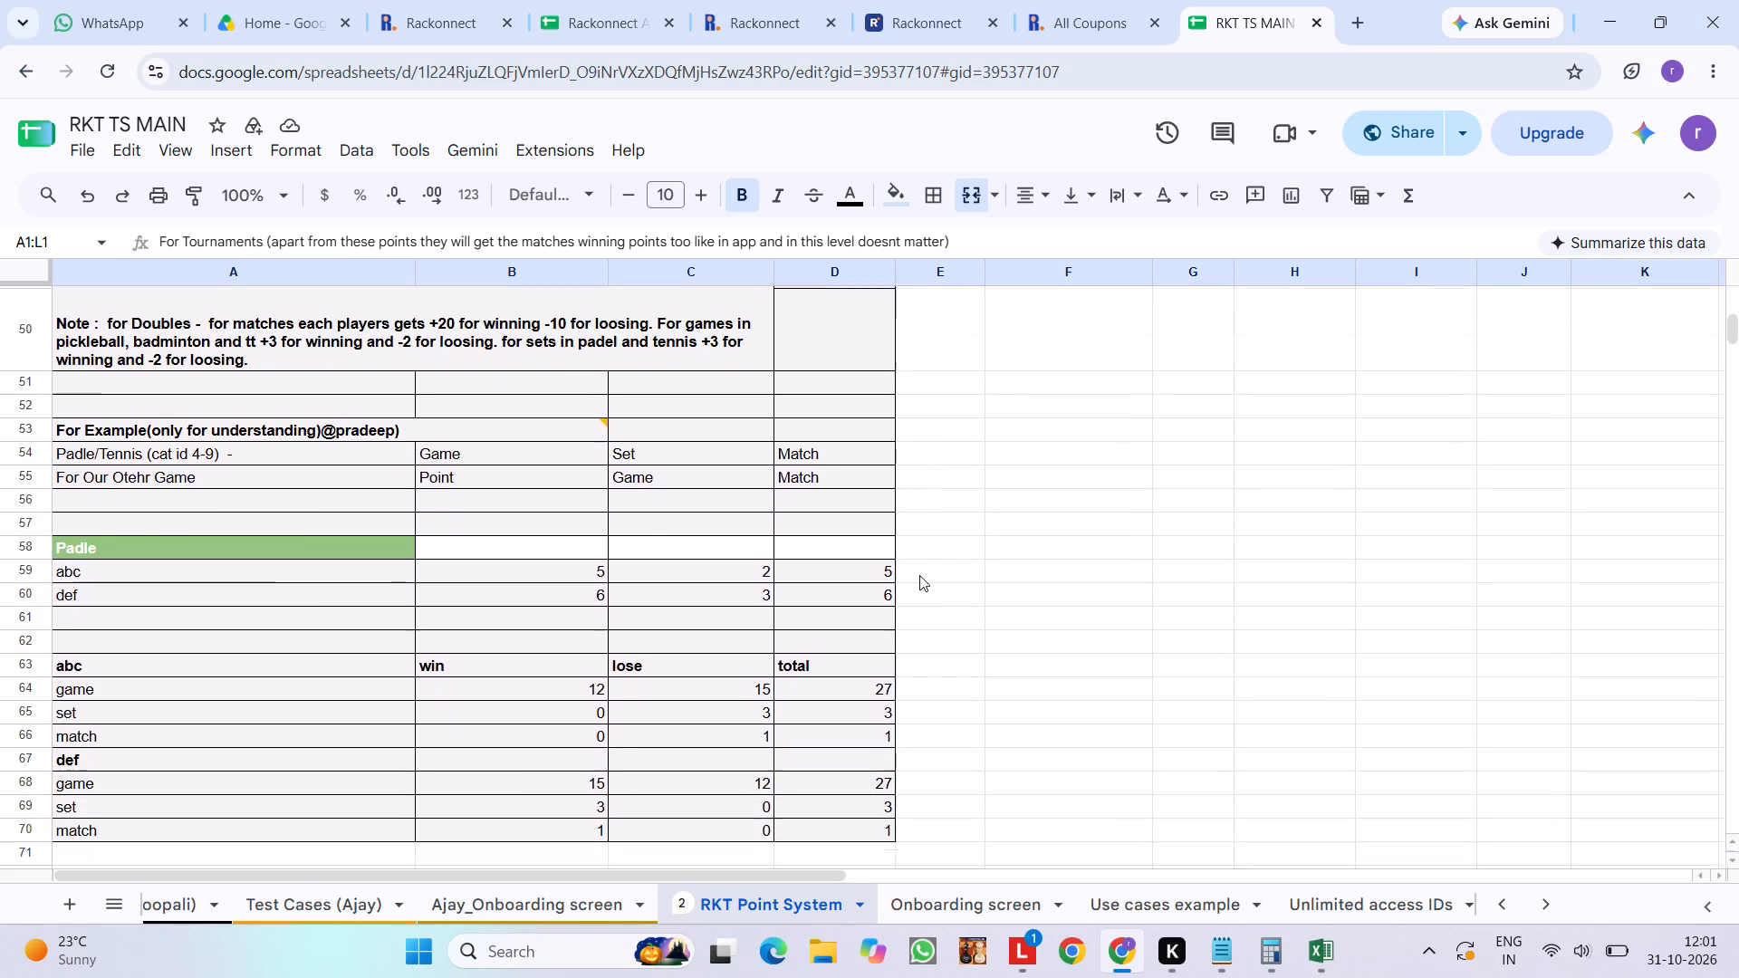
{"action": "scroll", "coordinate": [919, 575], "scroll_direction": "down", "scroll_amount": 1}
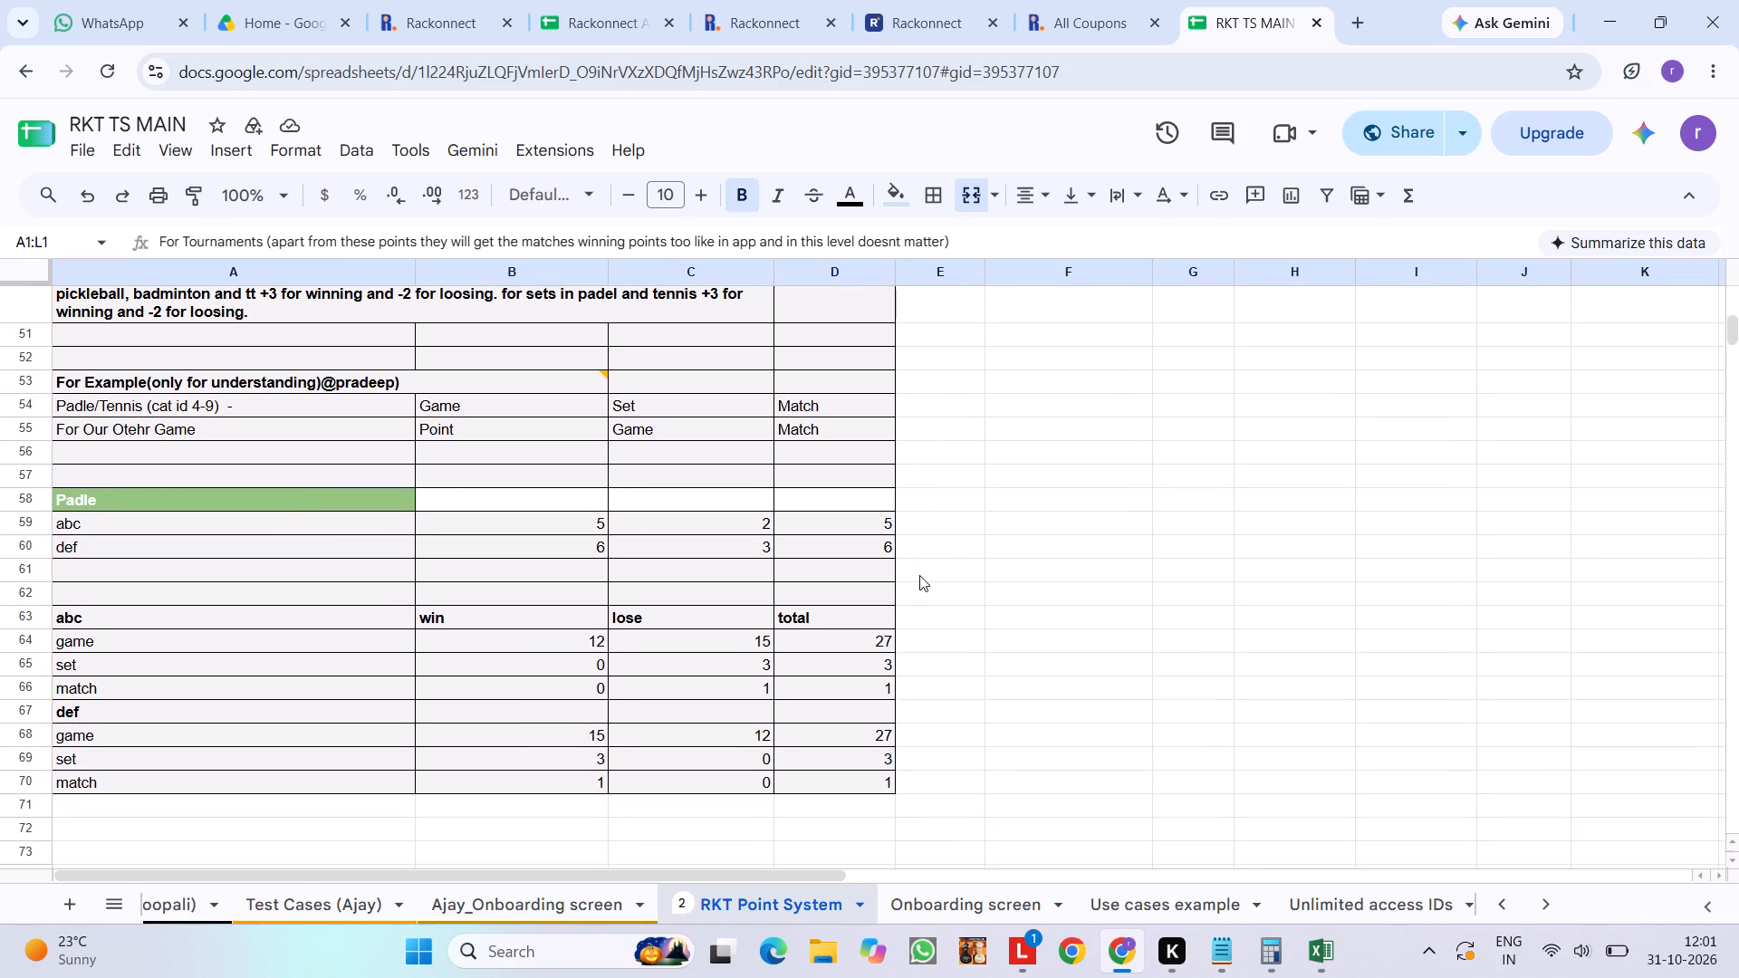
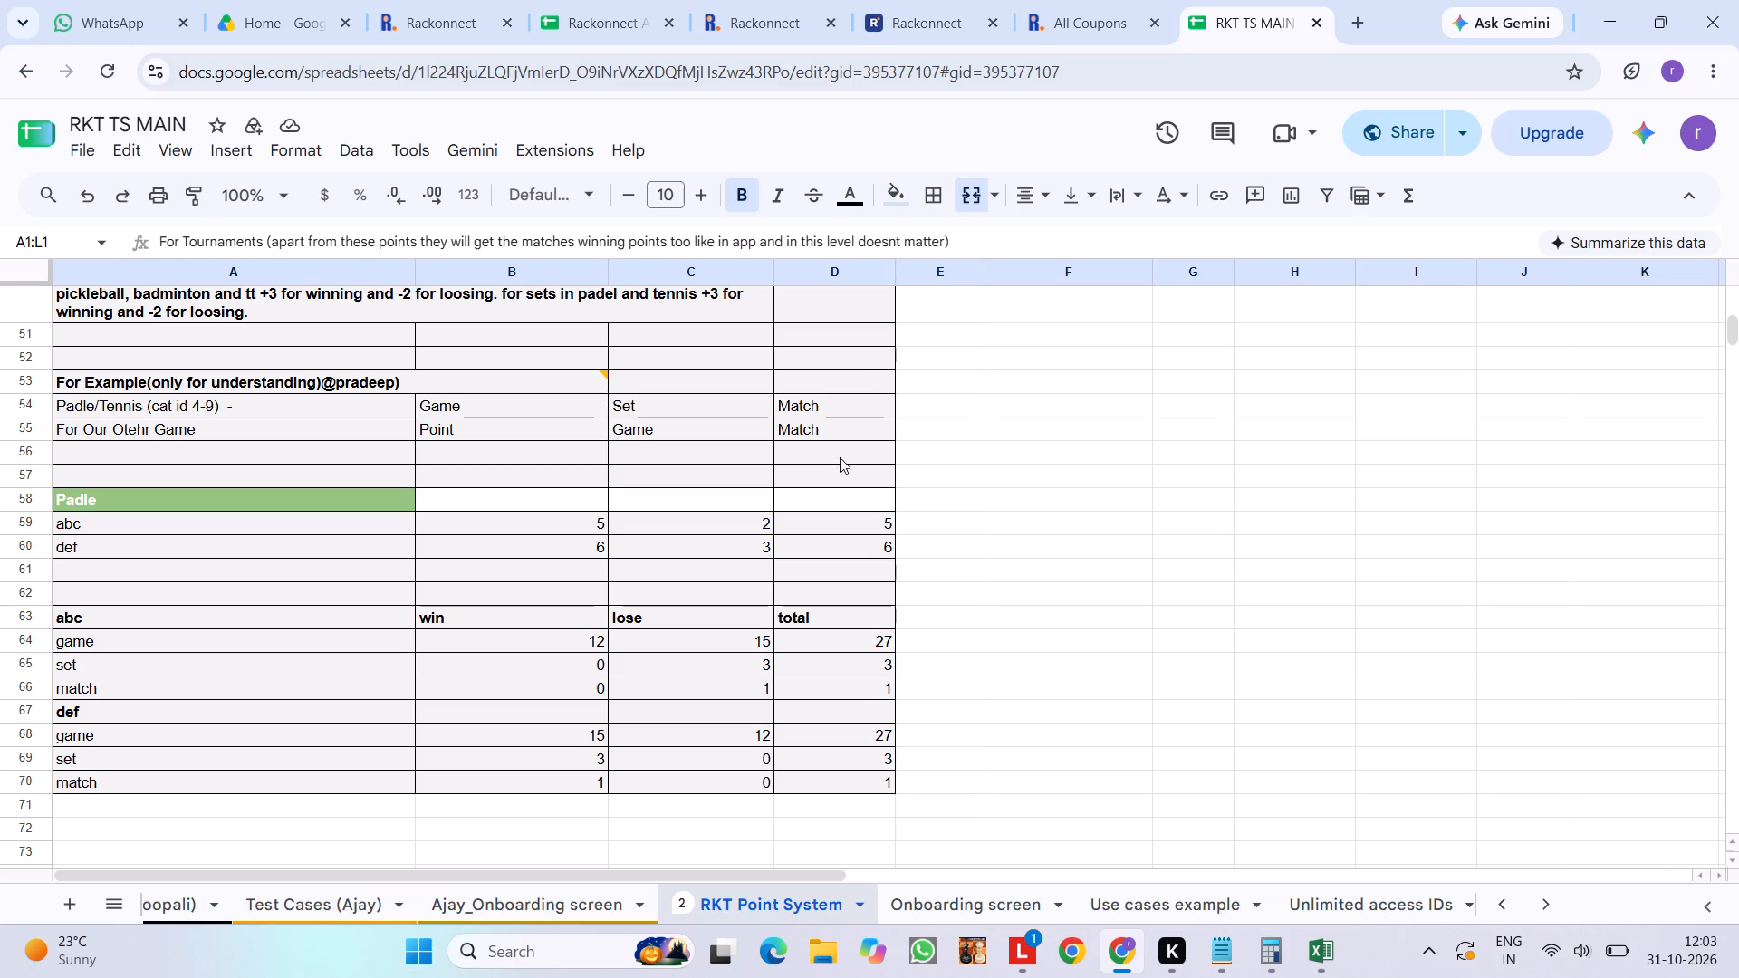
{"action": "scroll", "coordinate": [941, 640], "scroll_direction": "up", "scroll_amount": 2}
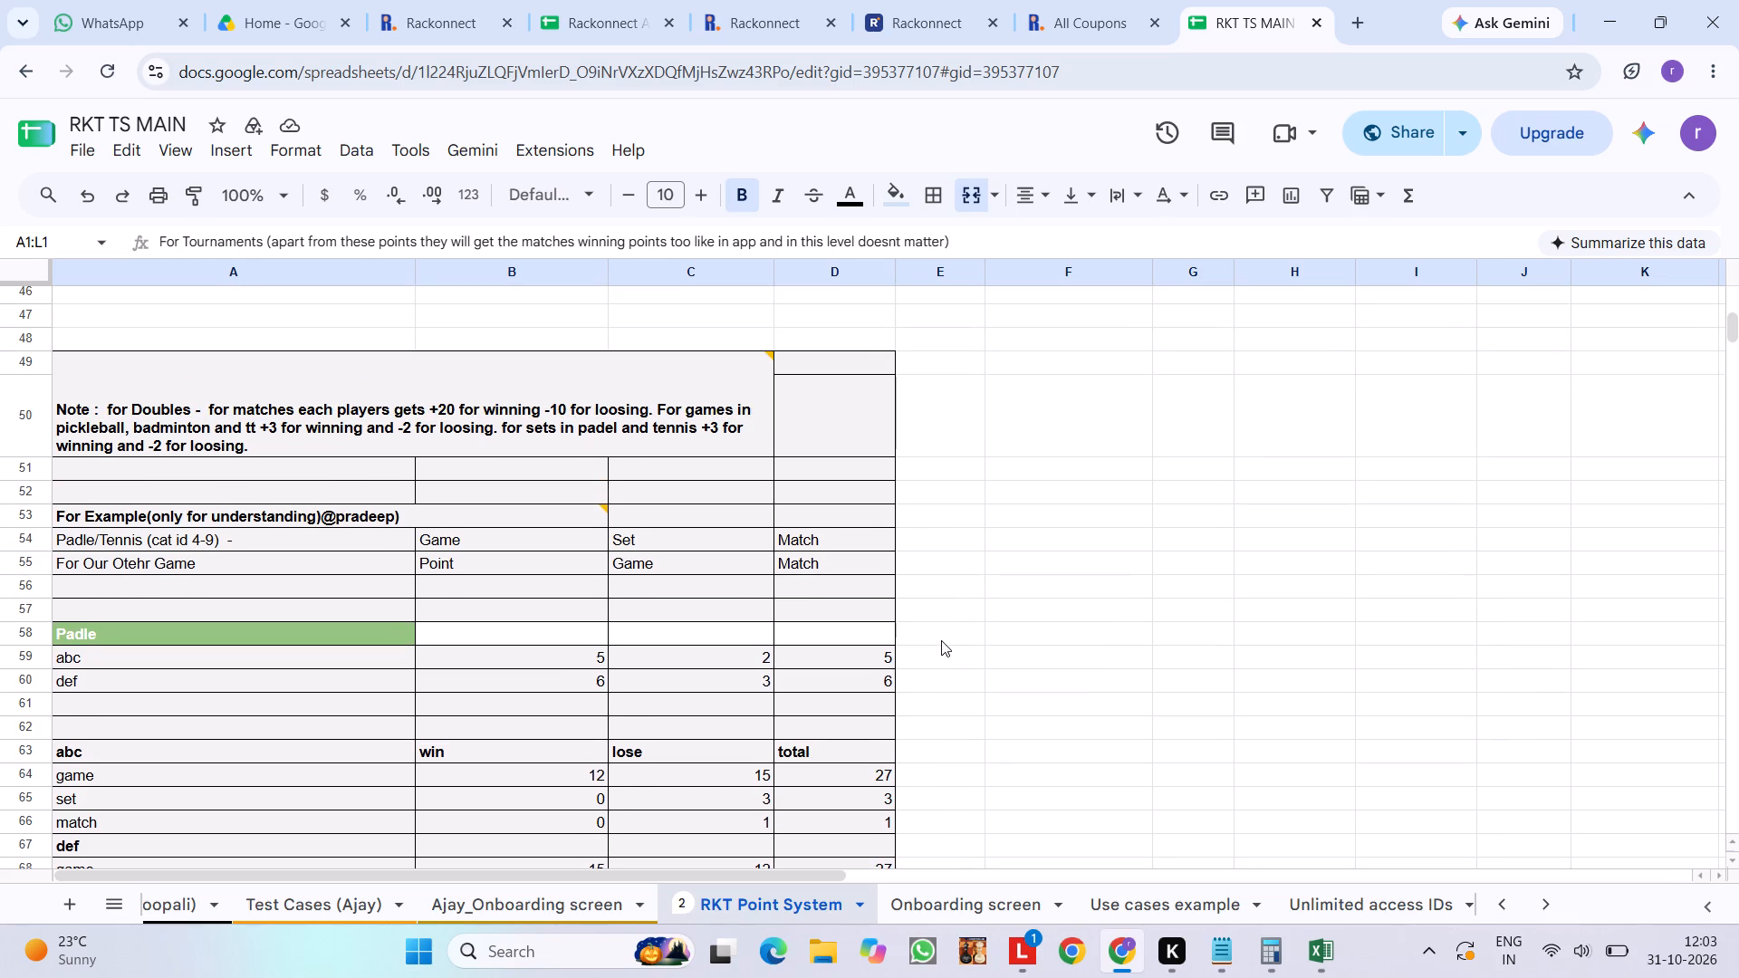
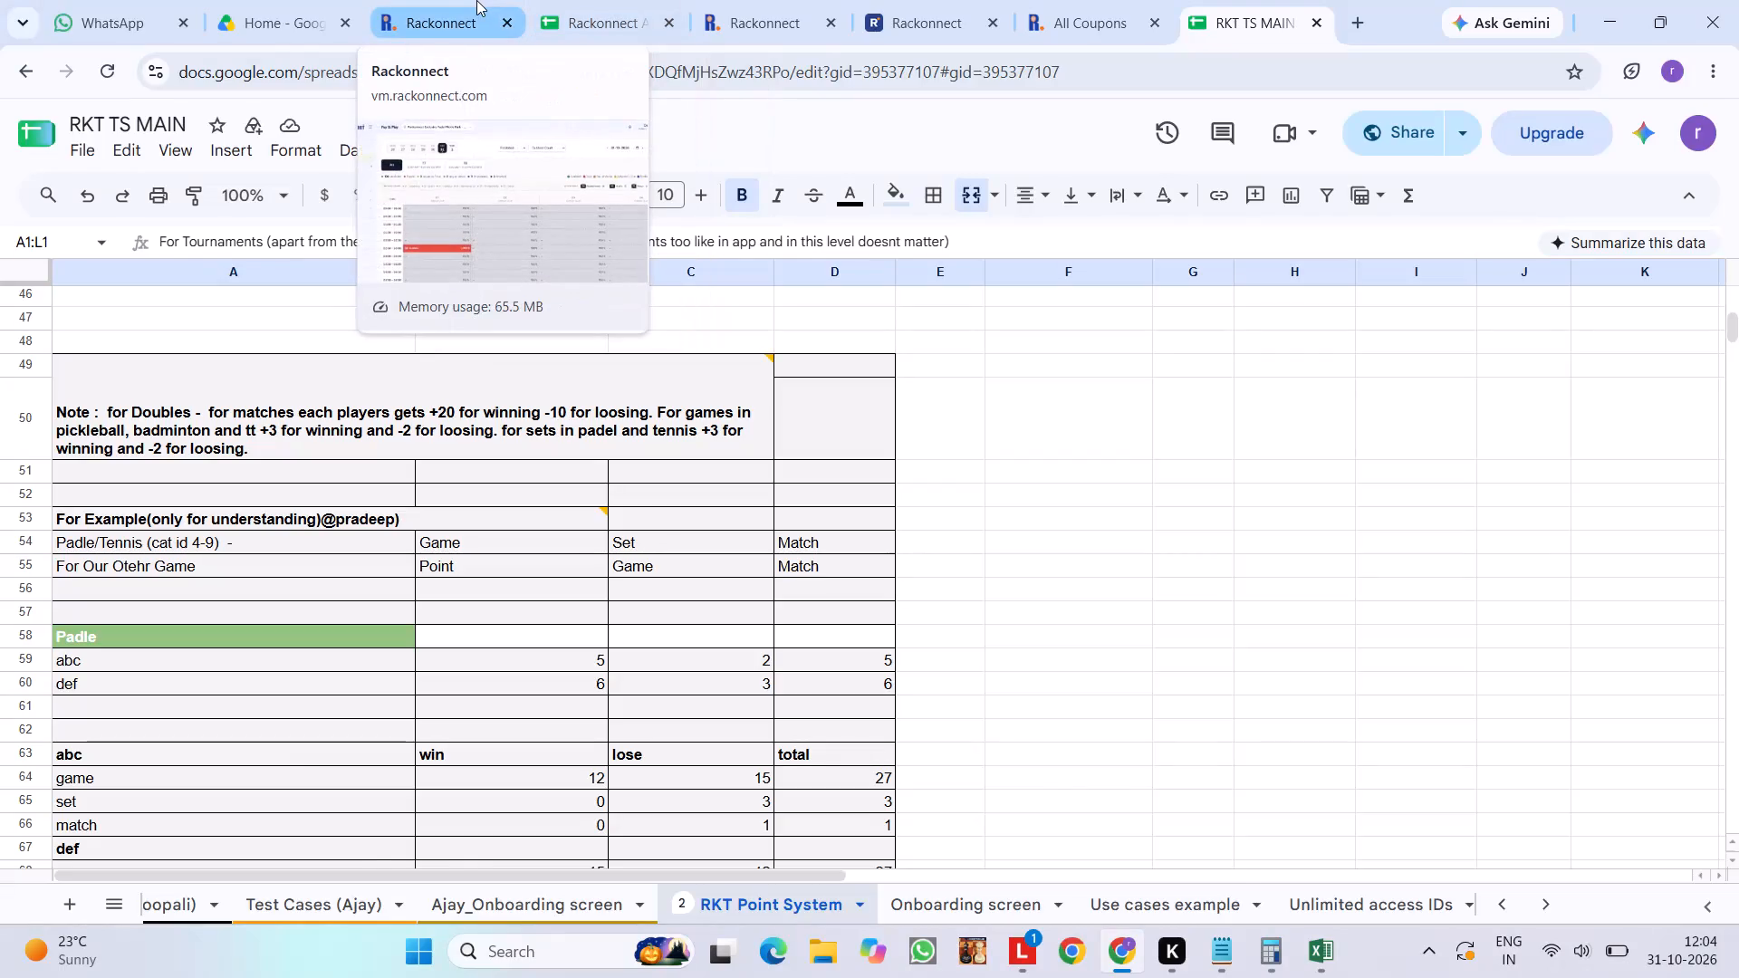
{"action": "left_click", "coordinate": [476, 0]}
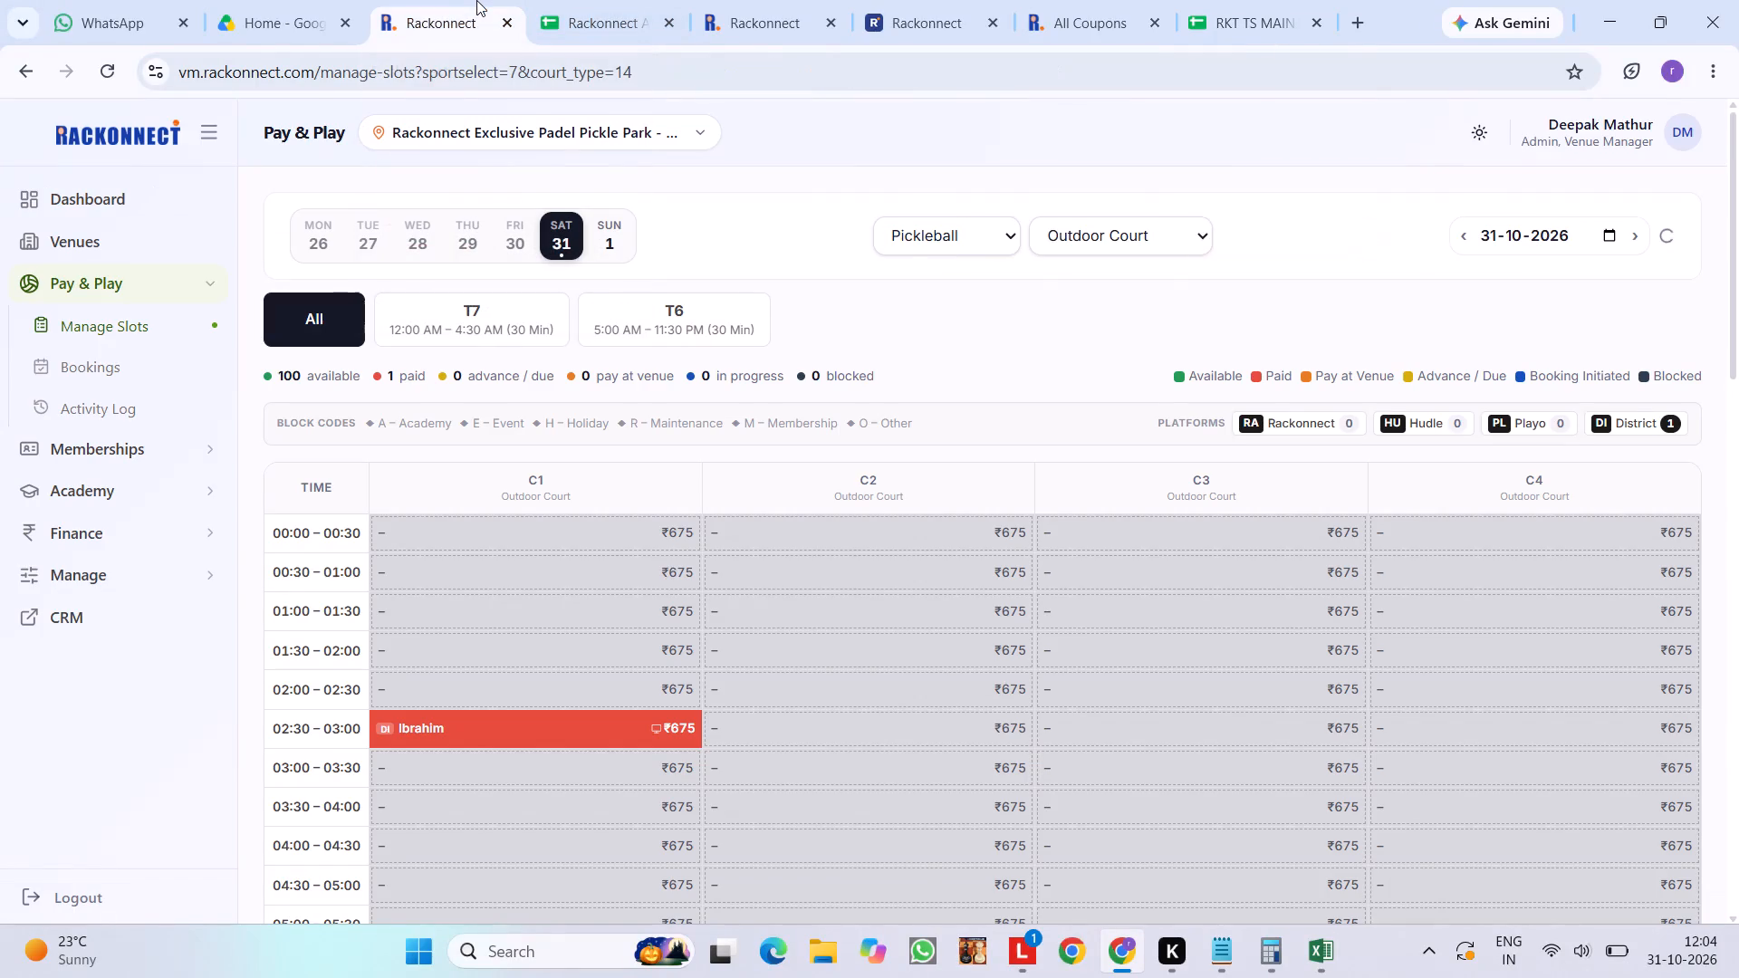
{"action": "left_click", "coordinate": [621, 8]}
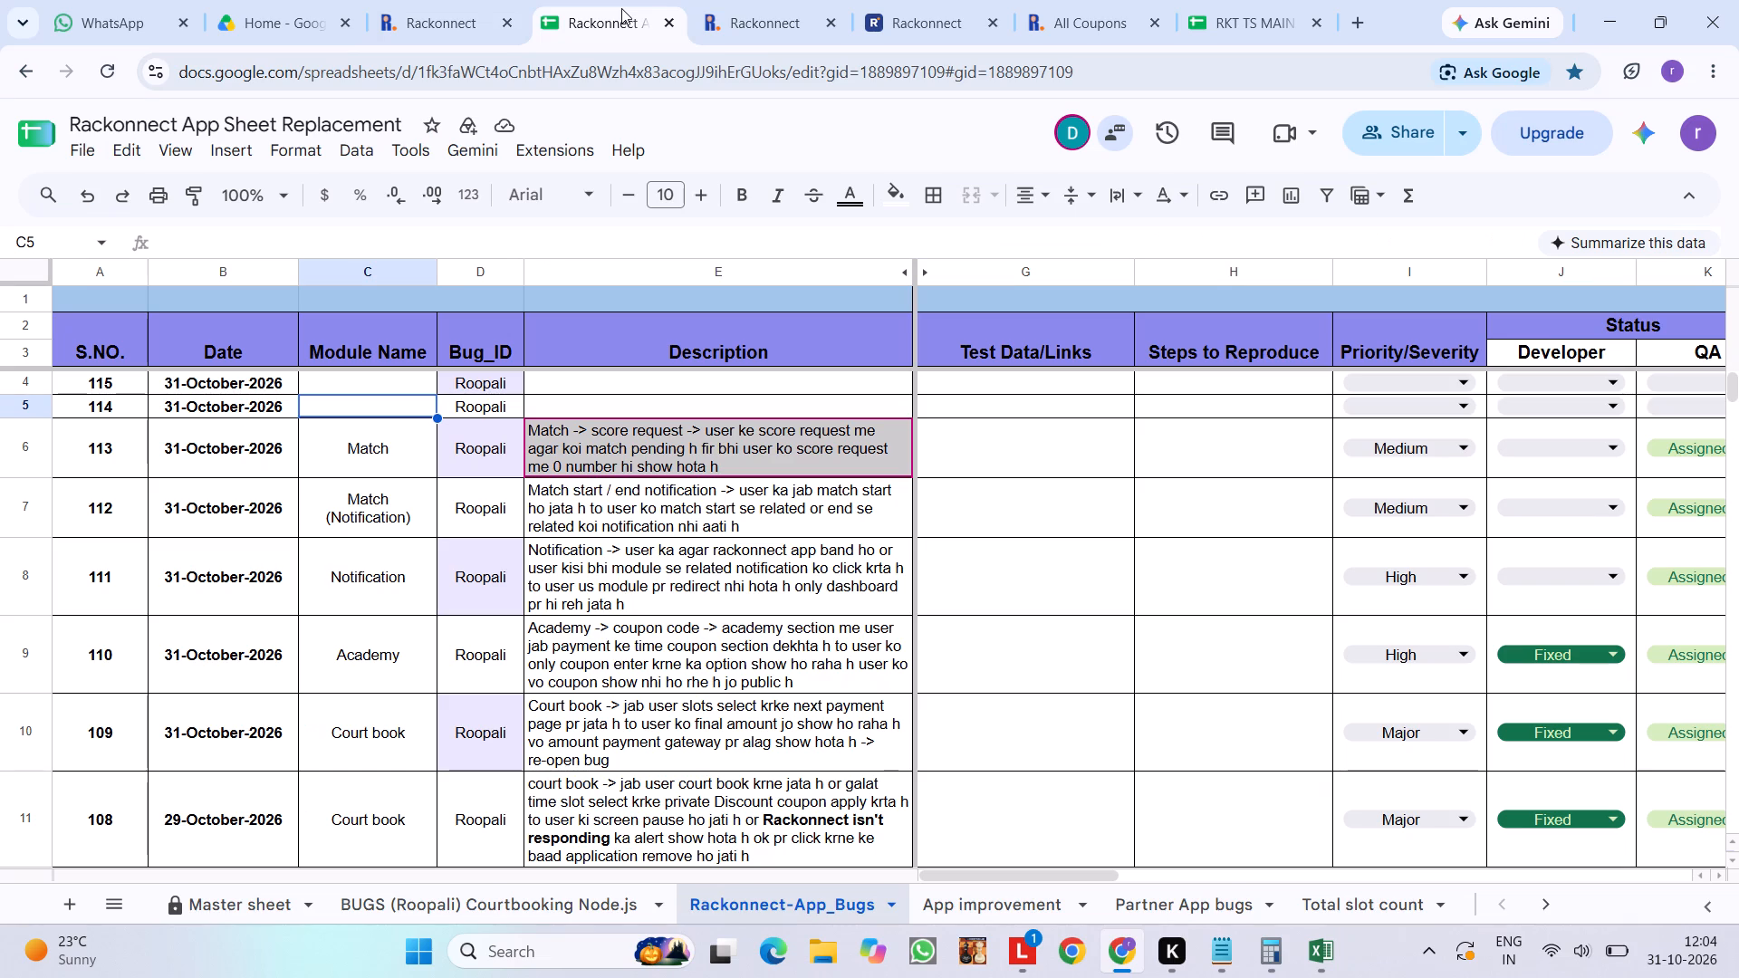
Switch to the Excel workbook and enter the first side's set scores 6, 6 and 4 in cells H3 to J3.
{"action": "key", "text": "alt+Tab"}
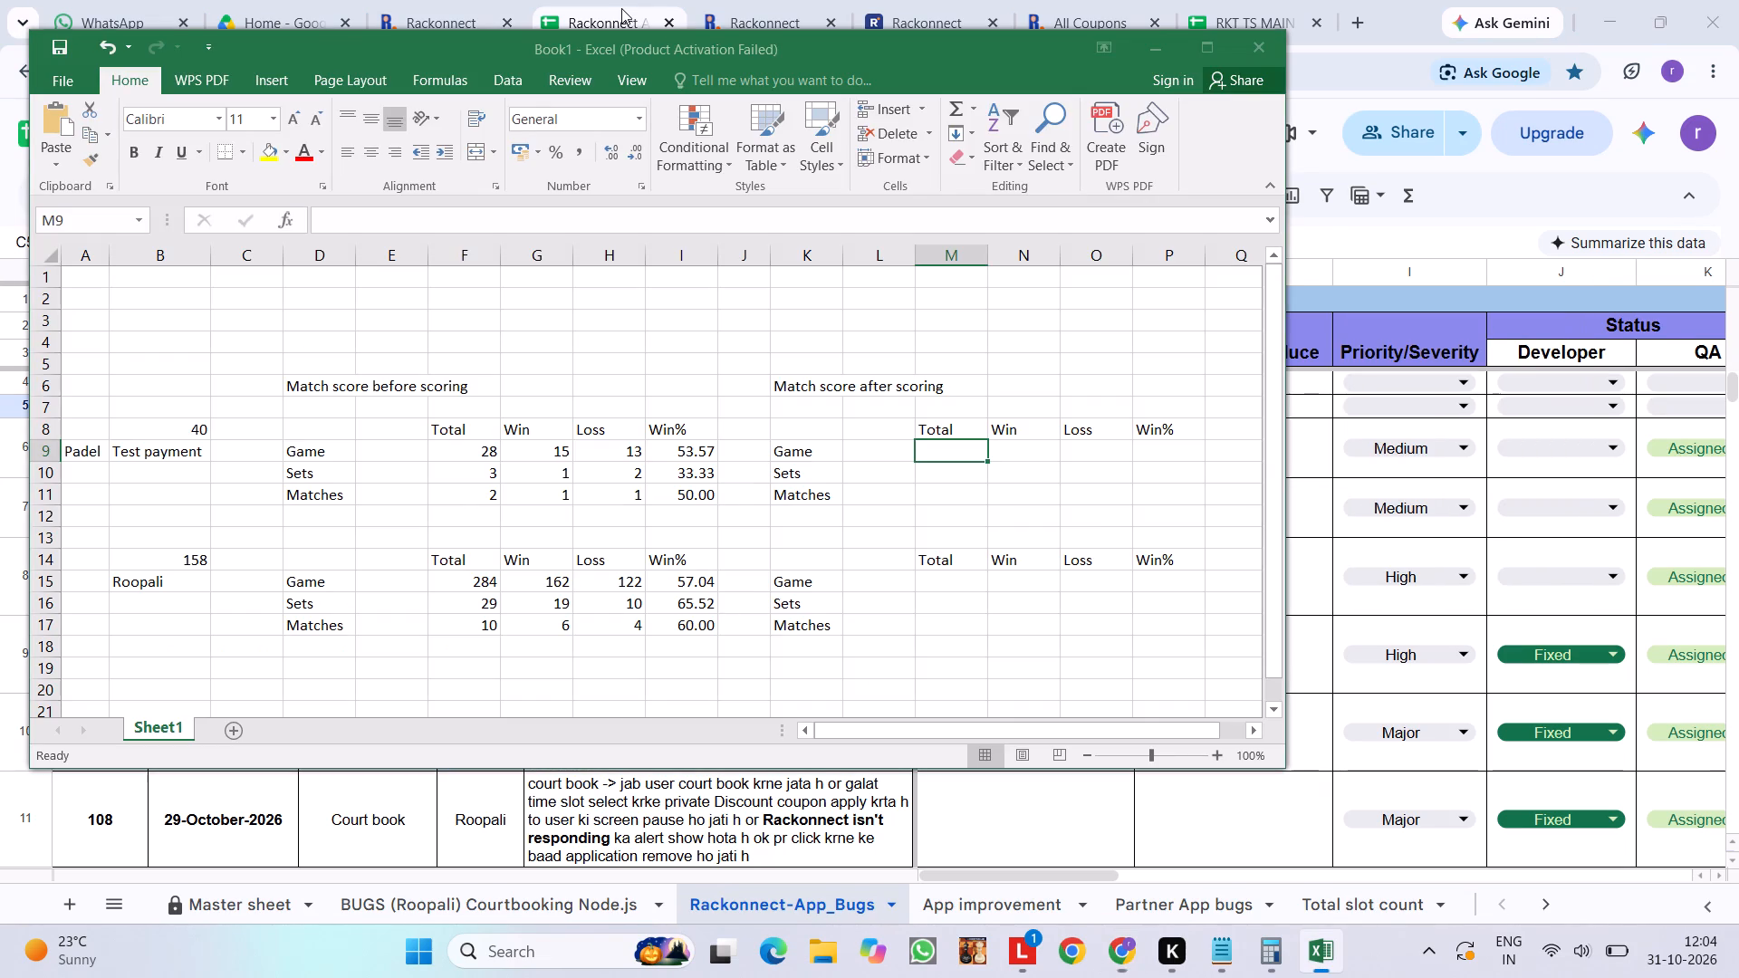
{"action": "left_click", "coordinate": [538, 313]}
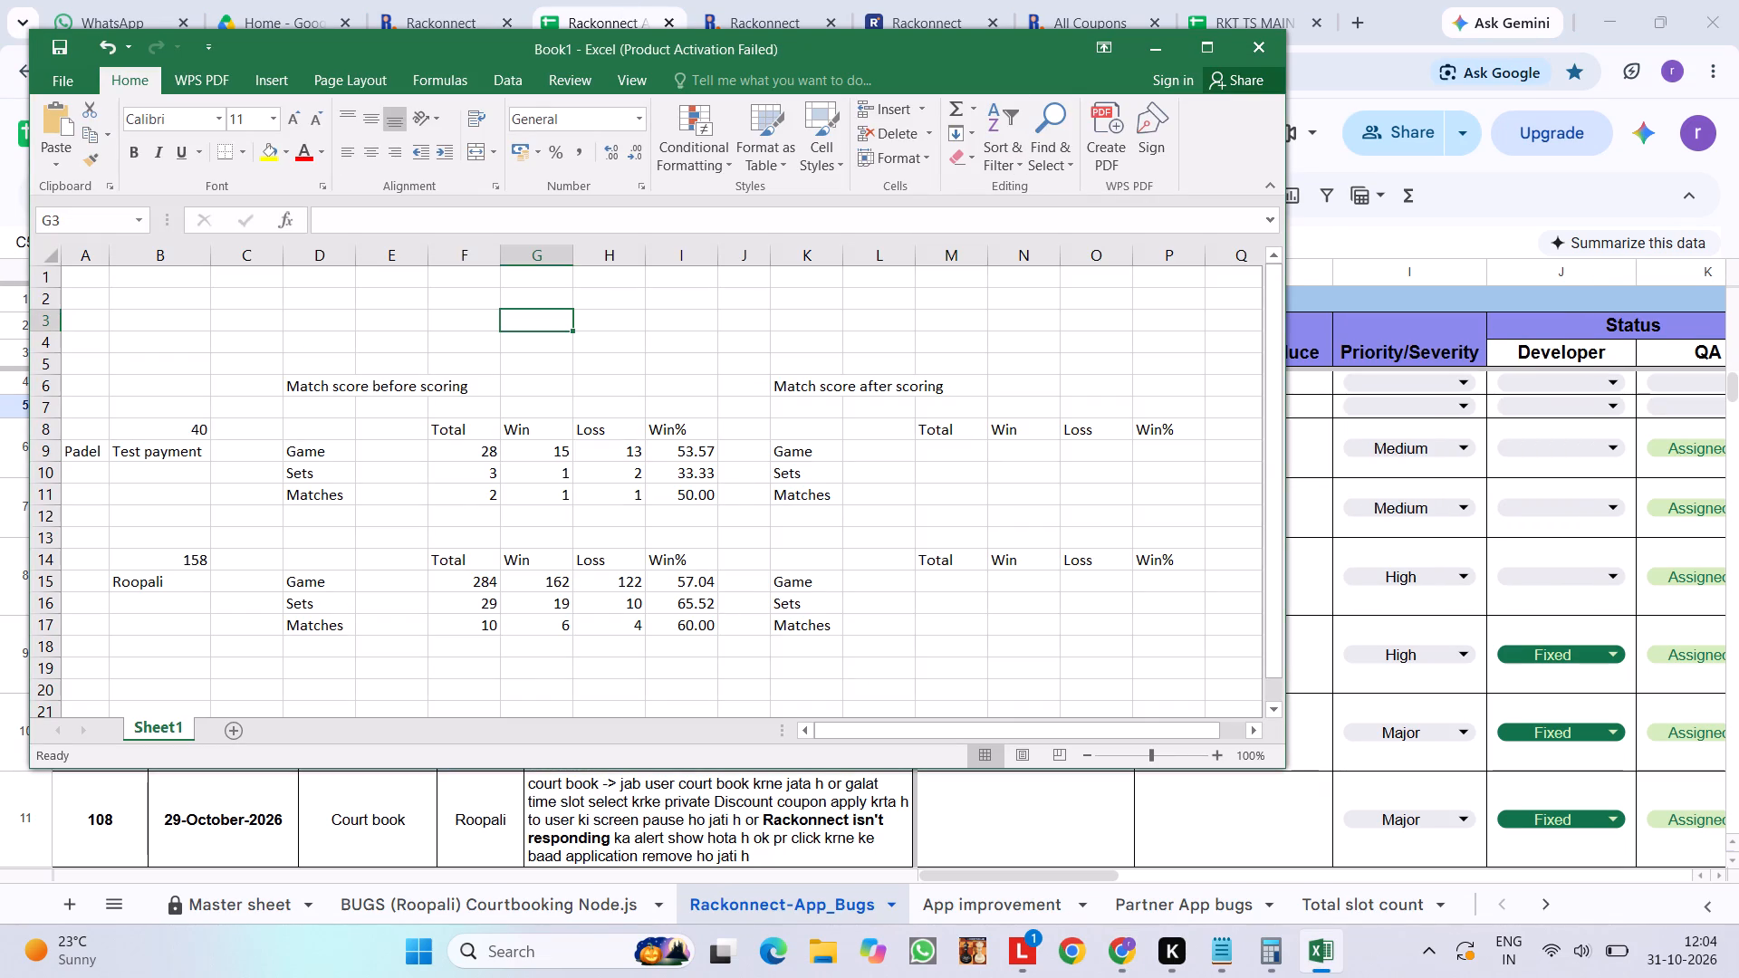
{"action": "key", "text": "Right"}
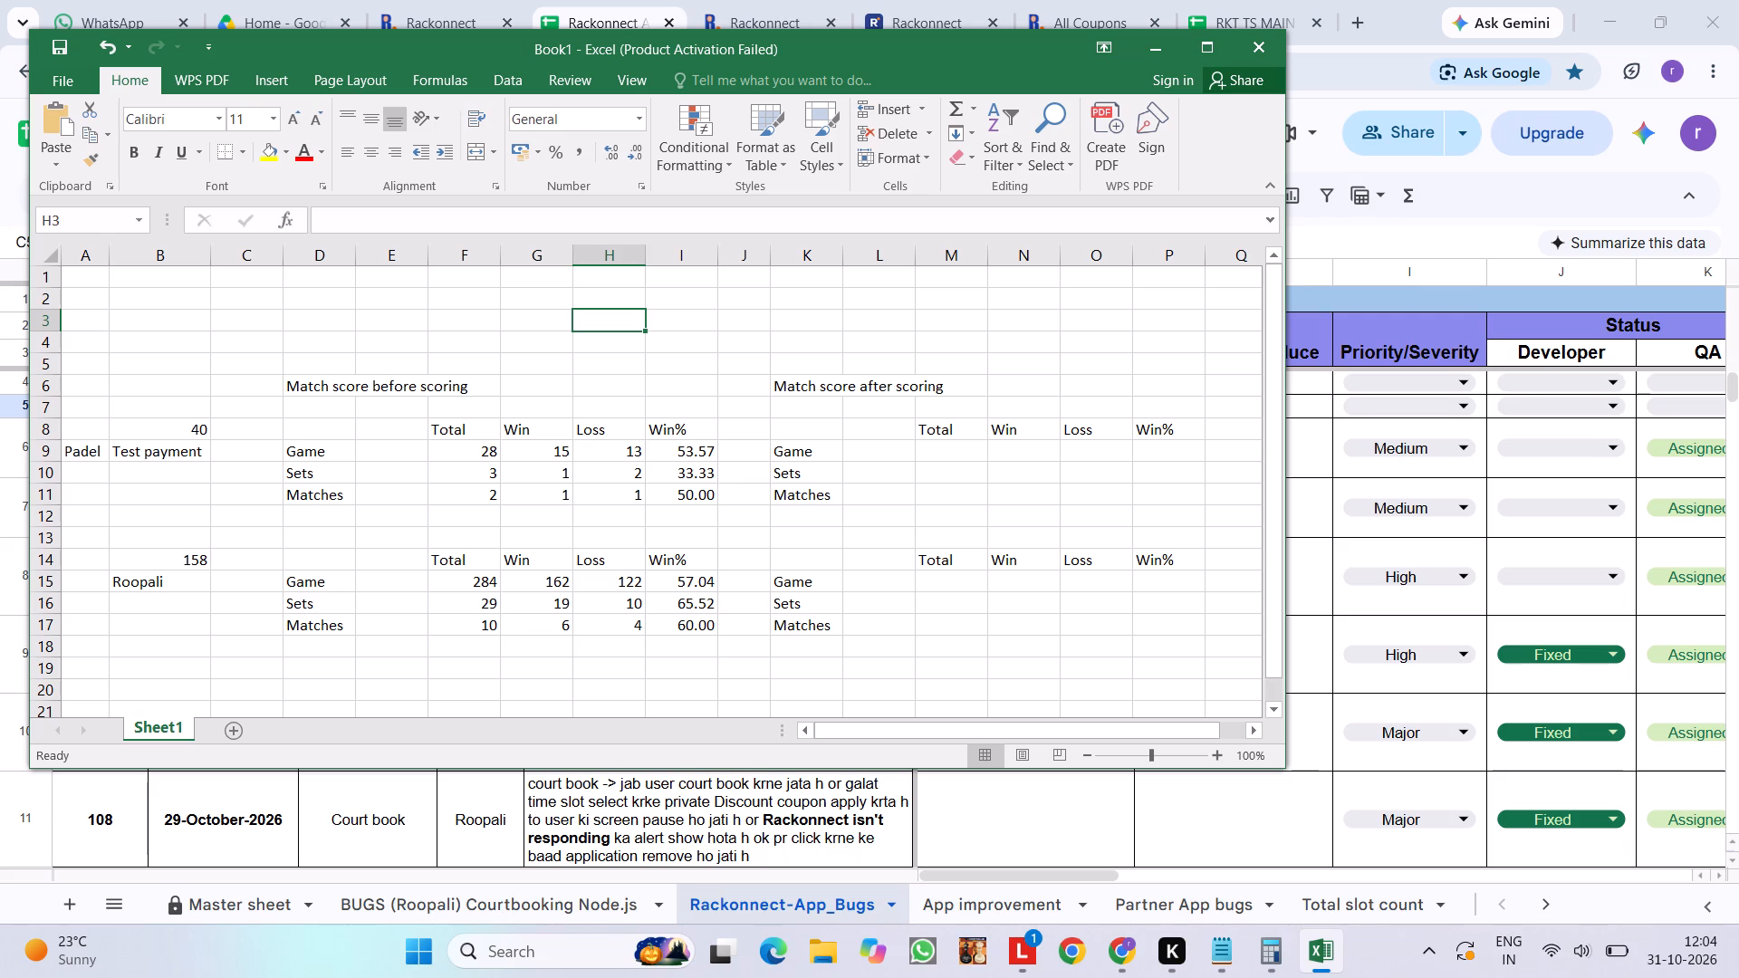
{"action": "type", "text": "6060"}
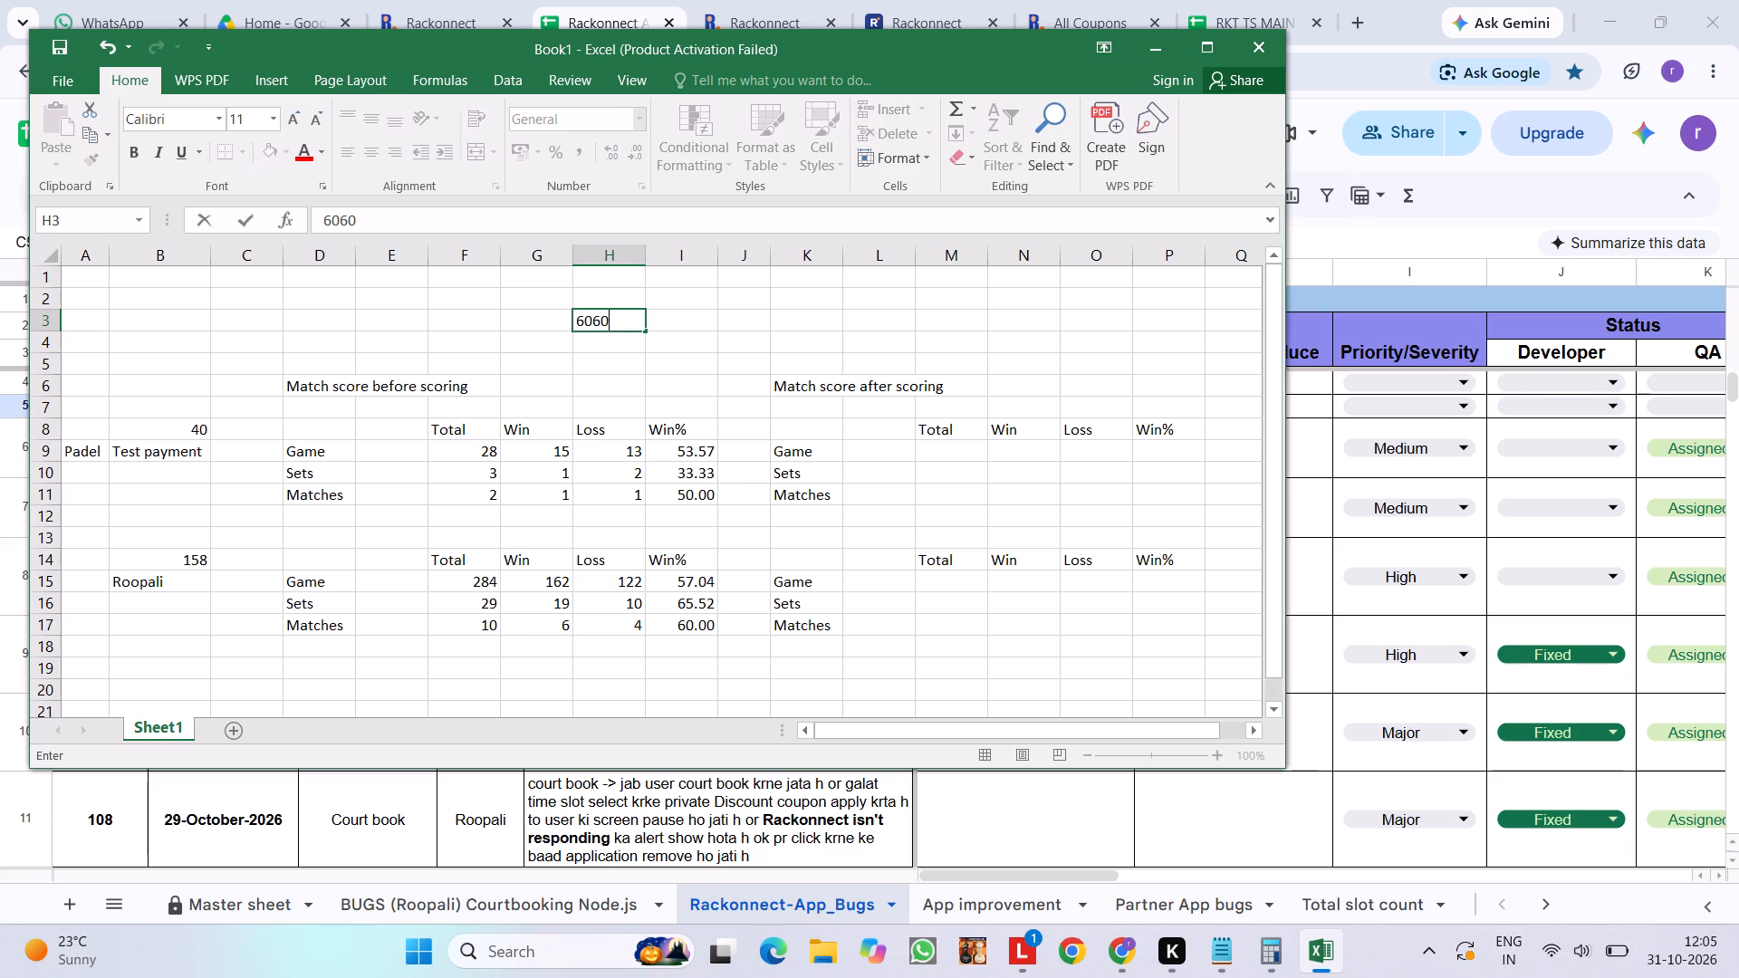
{"action": "key", "text": "Escape"}
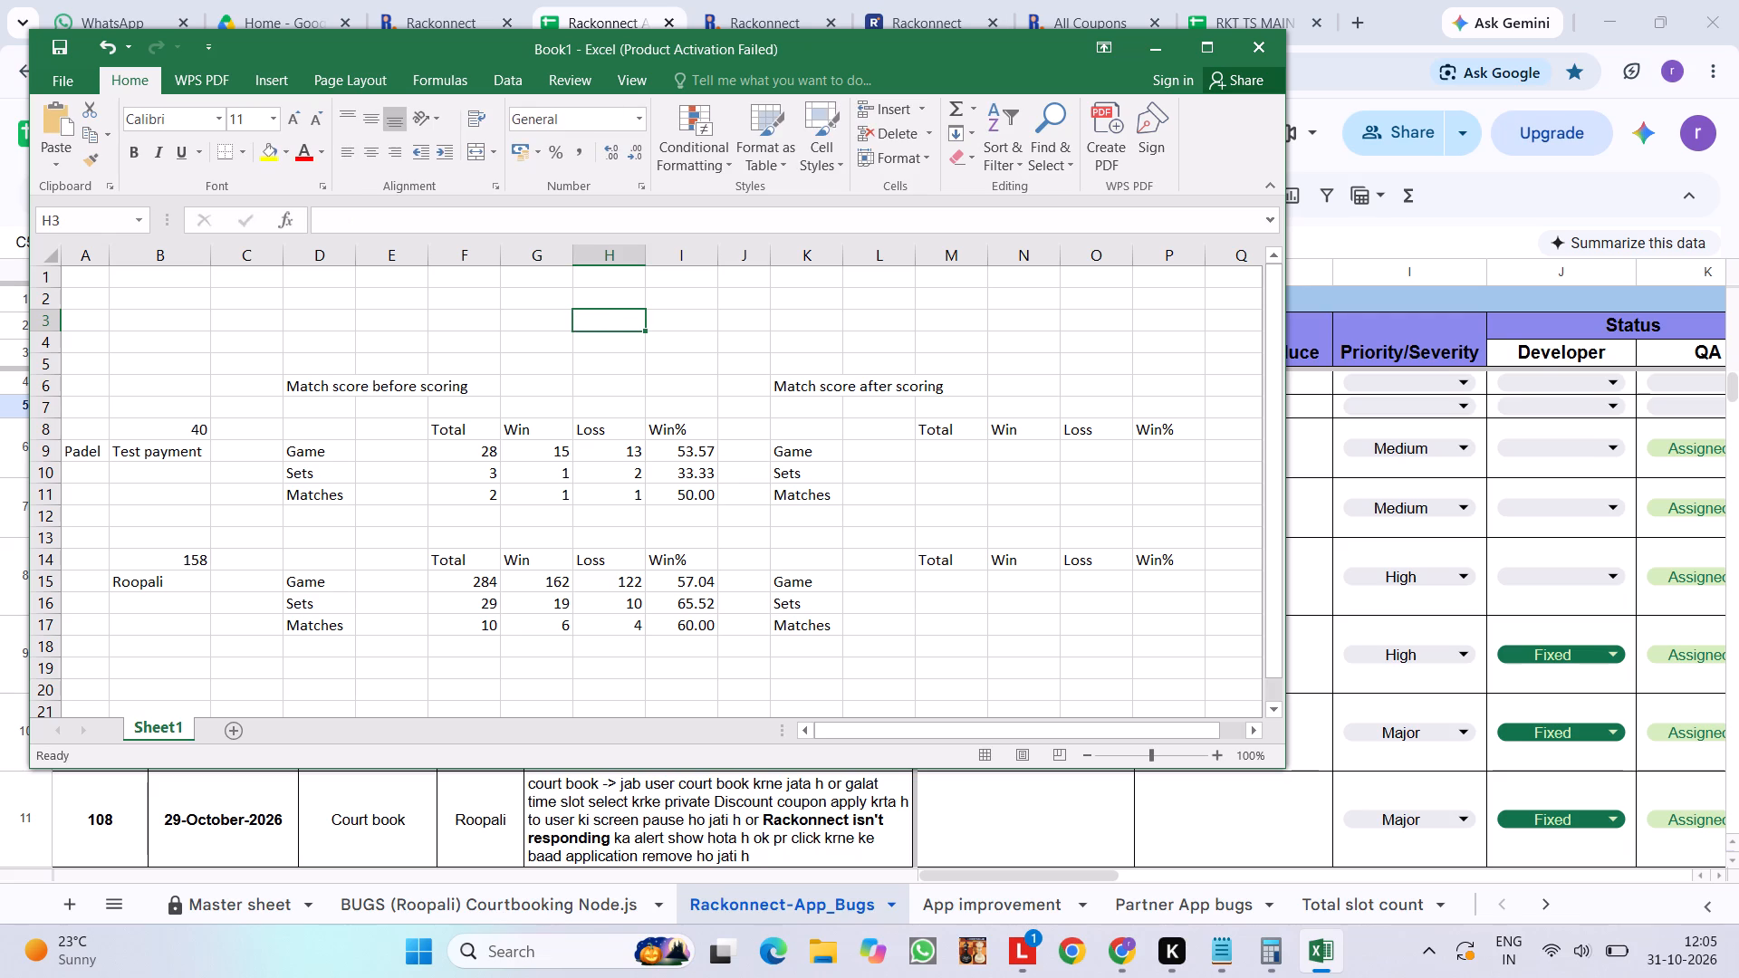
{"action": "key", "text": "6"}
{"action": "key", "text": "Right"}
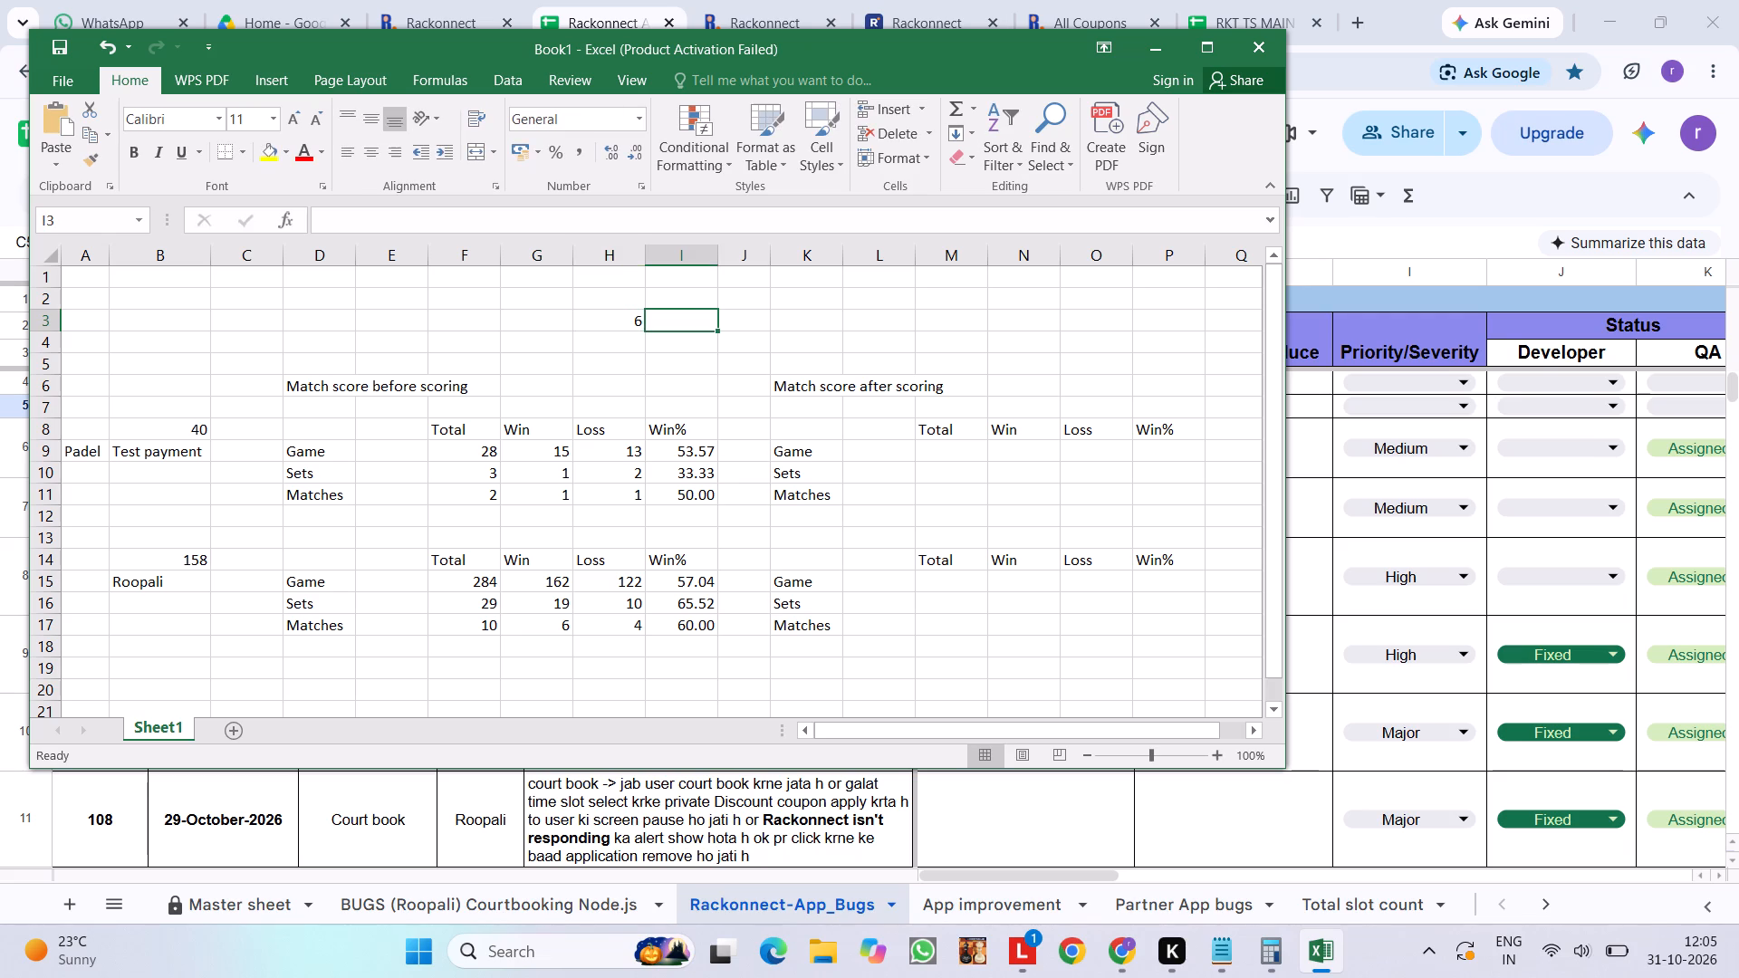
{"action": "key", "text": "6"}
{"action": "key", "text": "Right"}
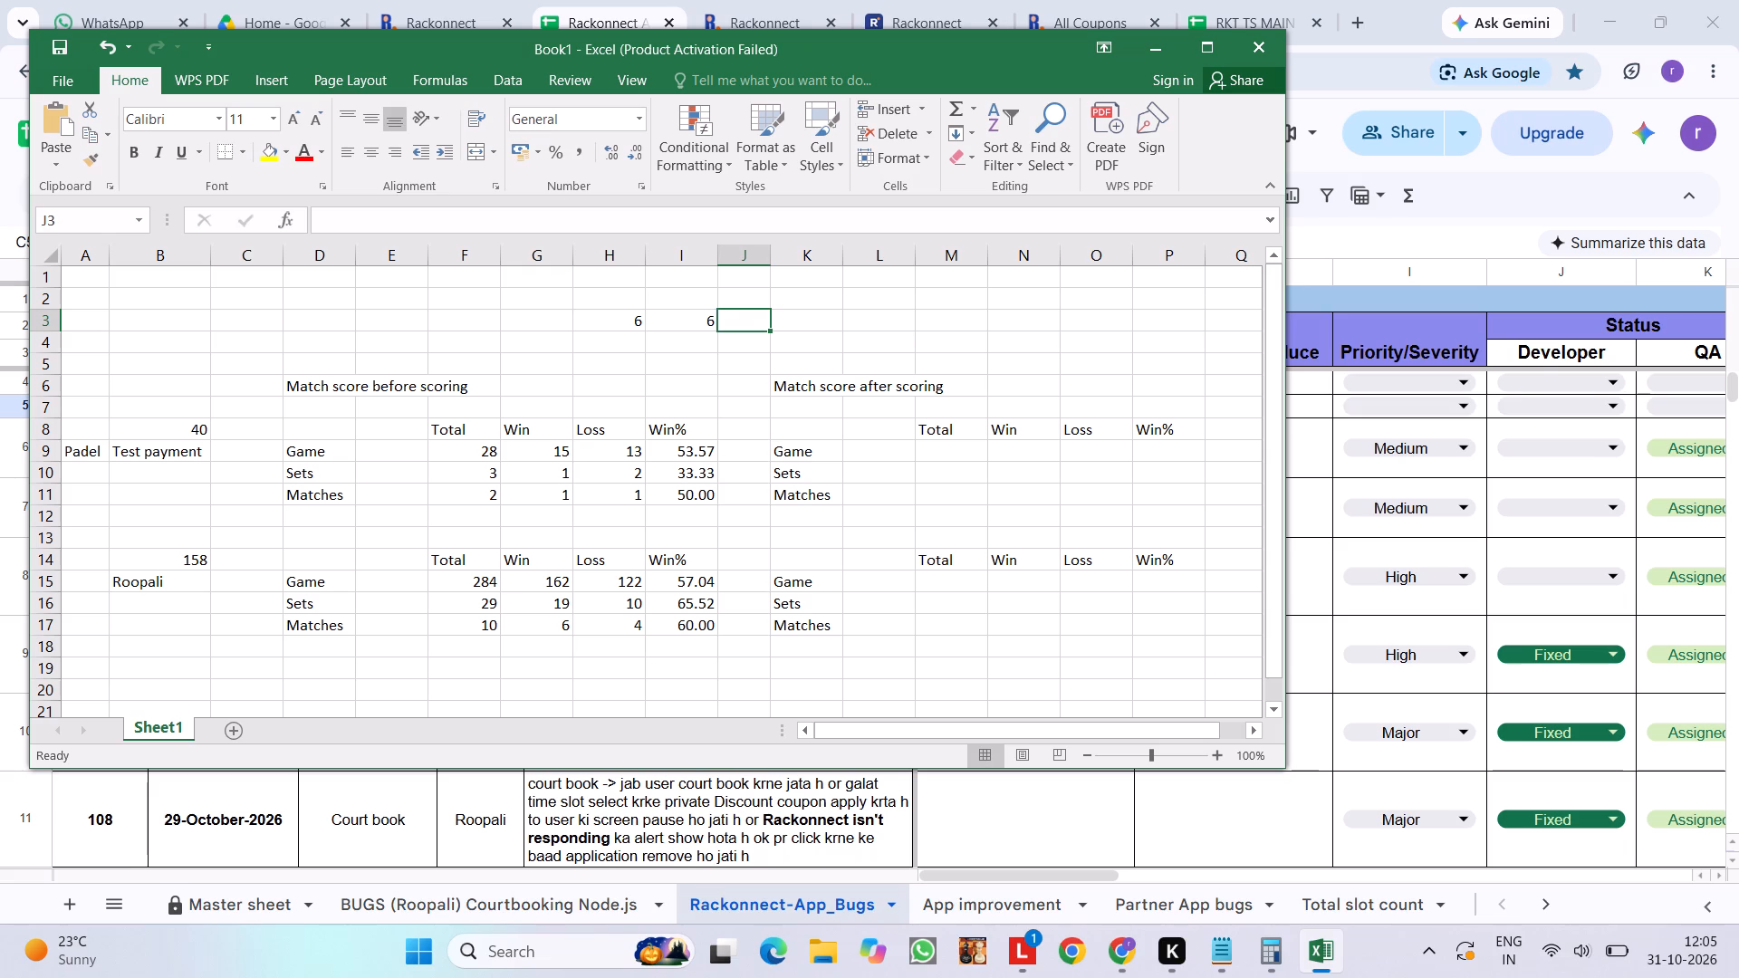
{"action": "key", "text": "4"}
{"action": "key", "text": "Down"}
Enter the opposing side's set scores 4, 2 and 6 in cells H4 to J4.
{"action": "key", "text": "Left"}
{"action": "key", "text": "Left"}
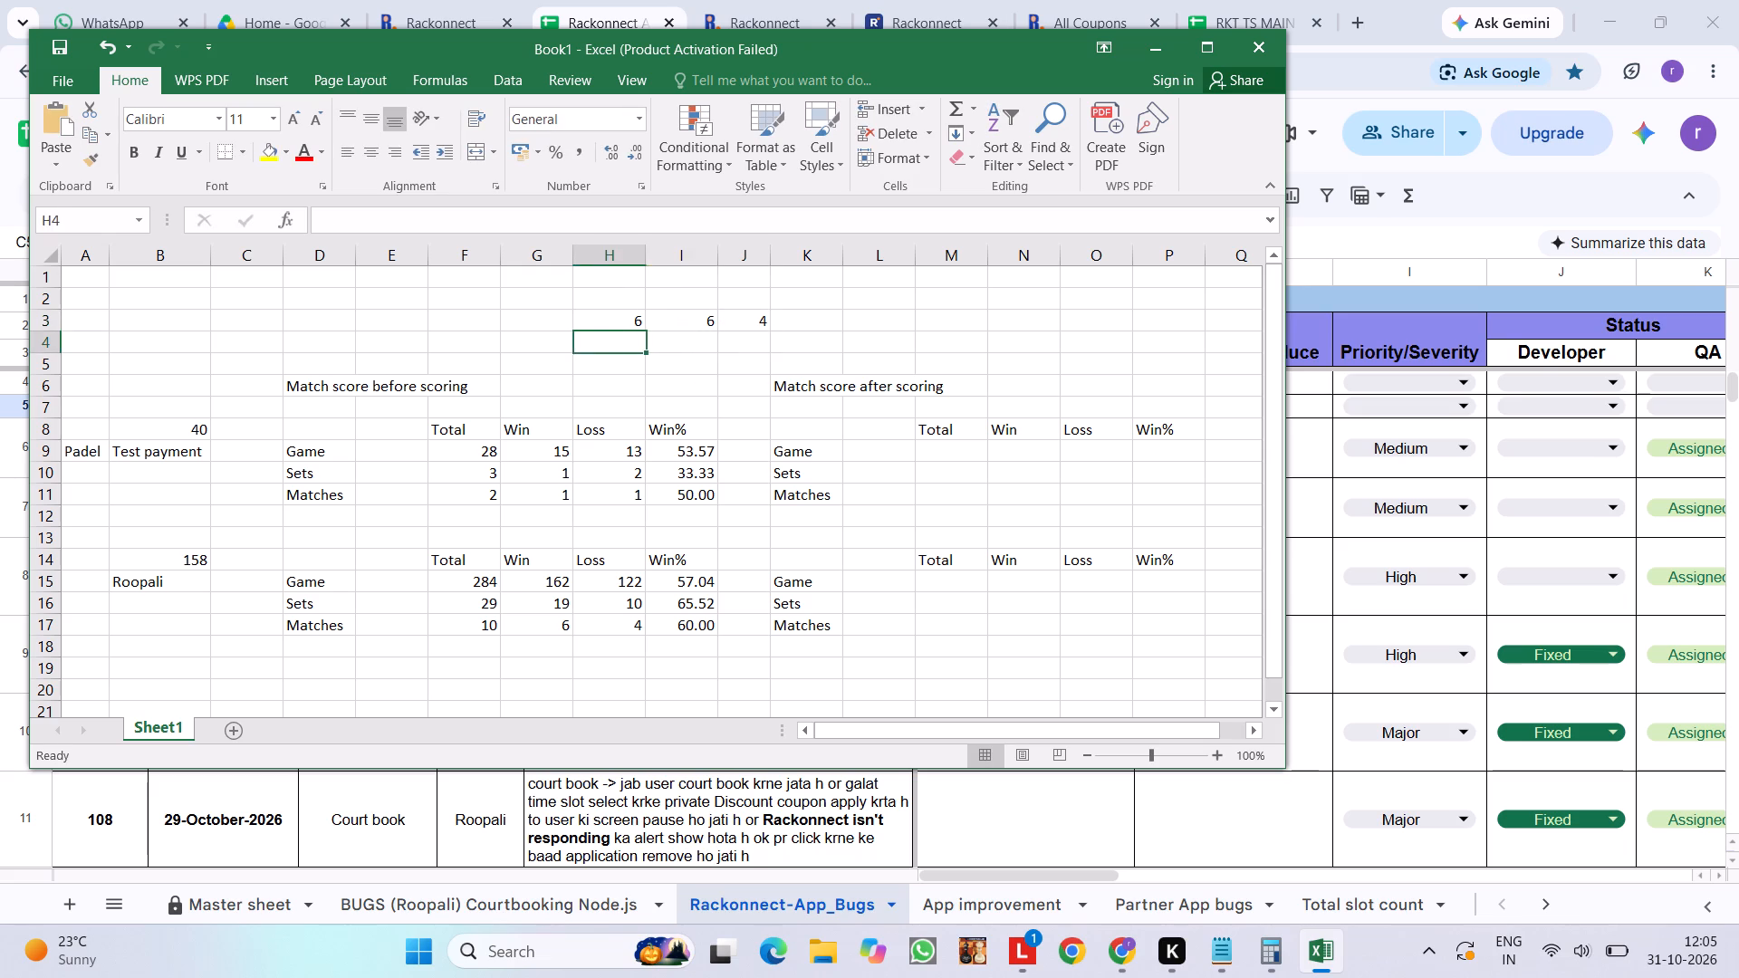
{"action": "key", "text": "4"}
{"action": "key", "text": "Right"}
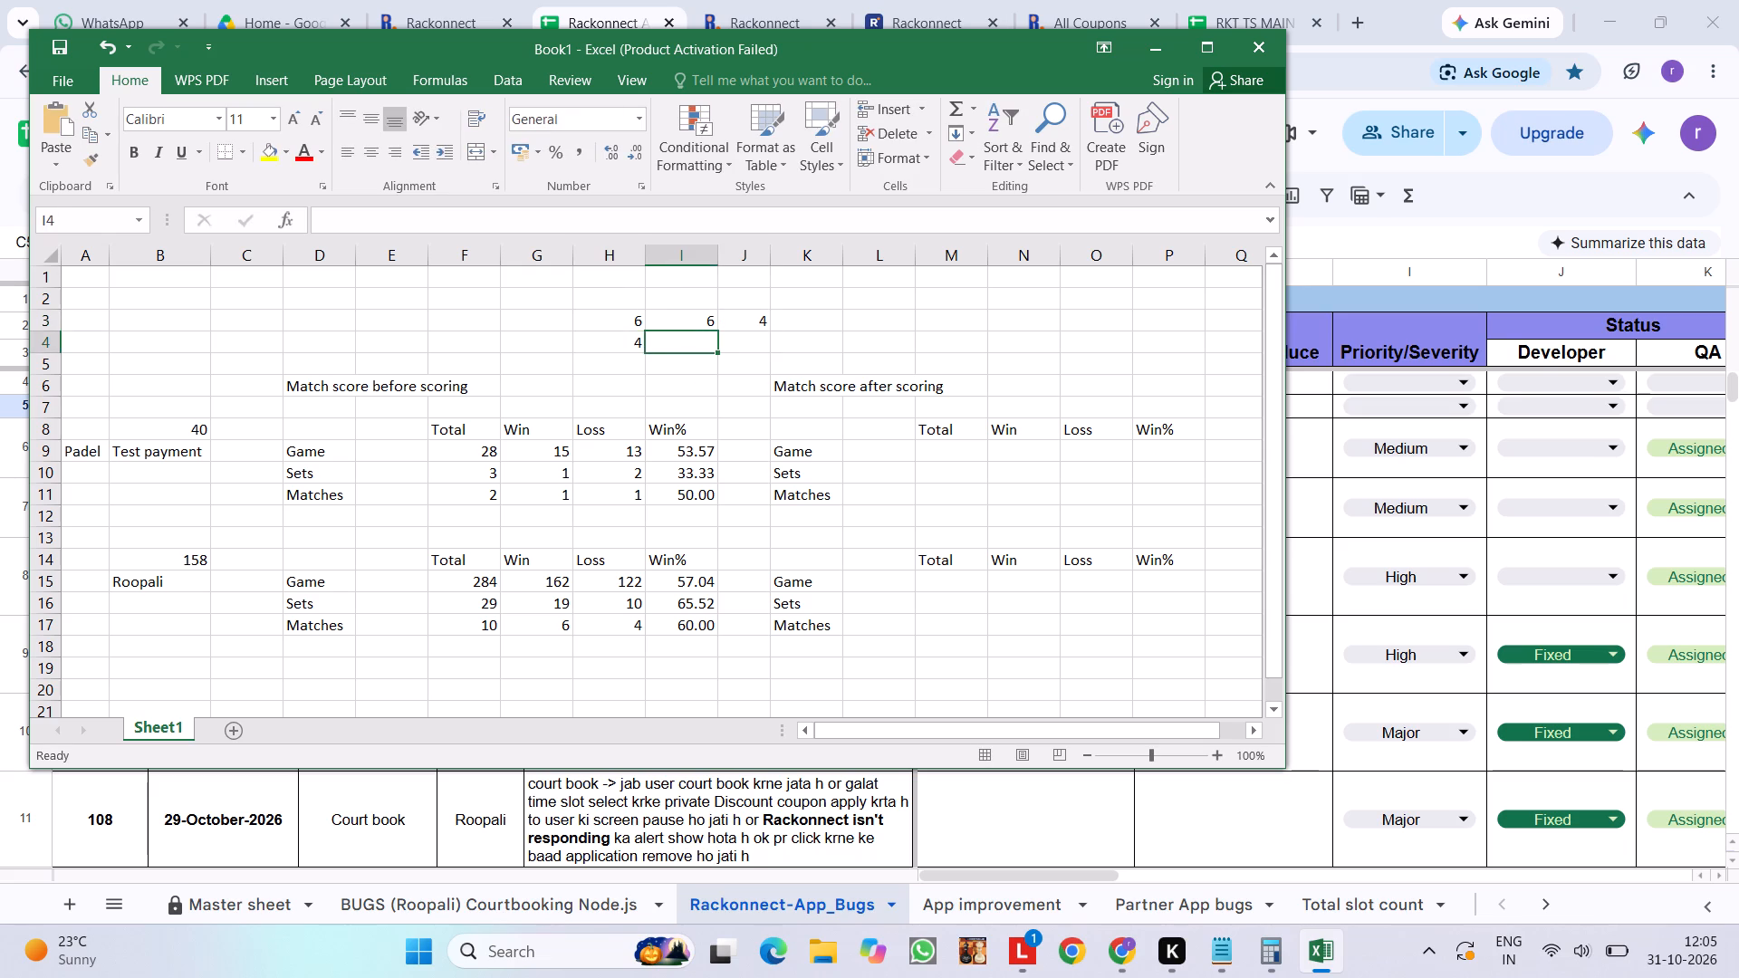
{"action": "key", "text": "2"}
{"action": "key", "text": "Right"}
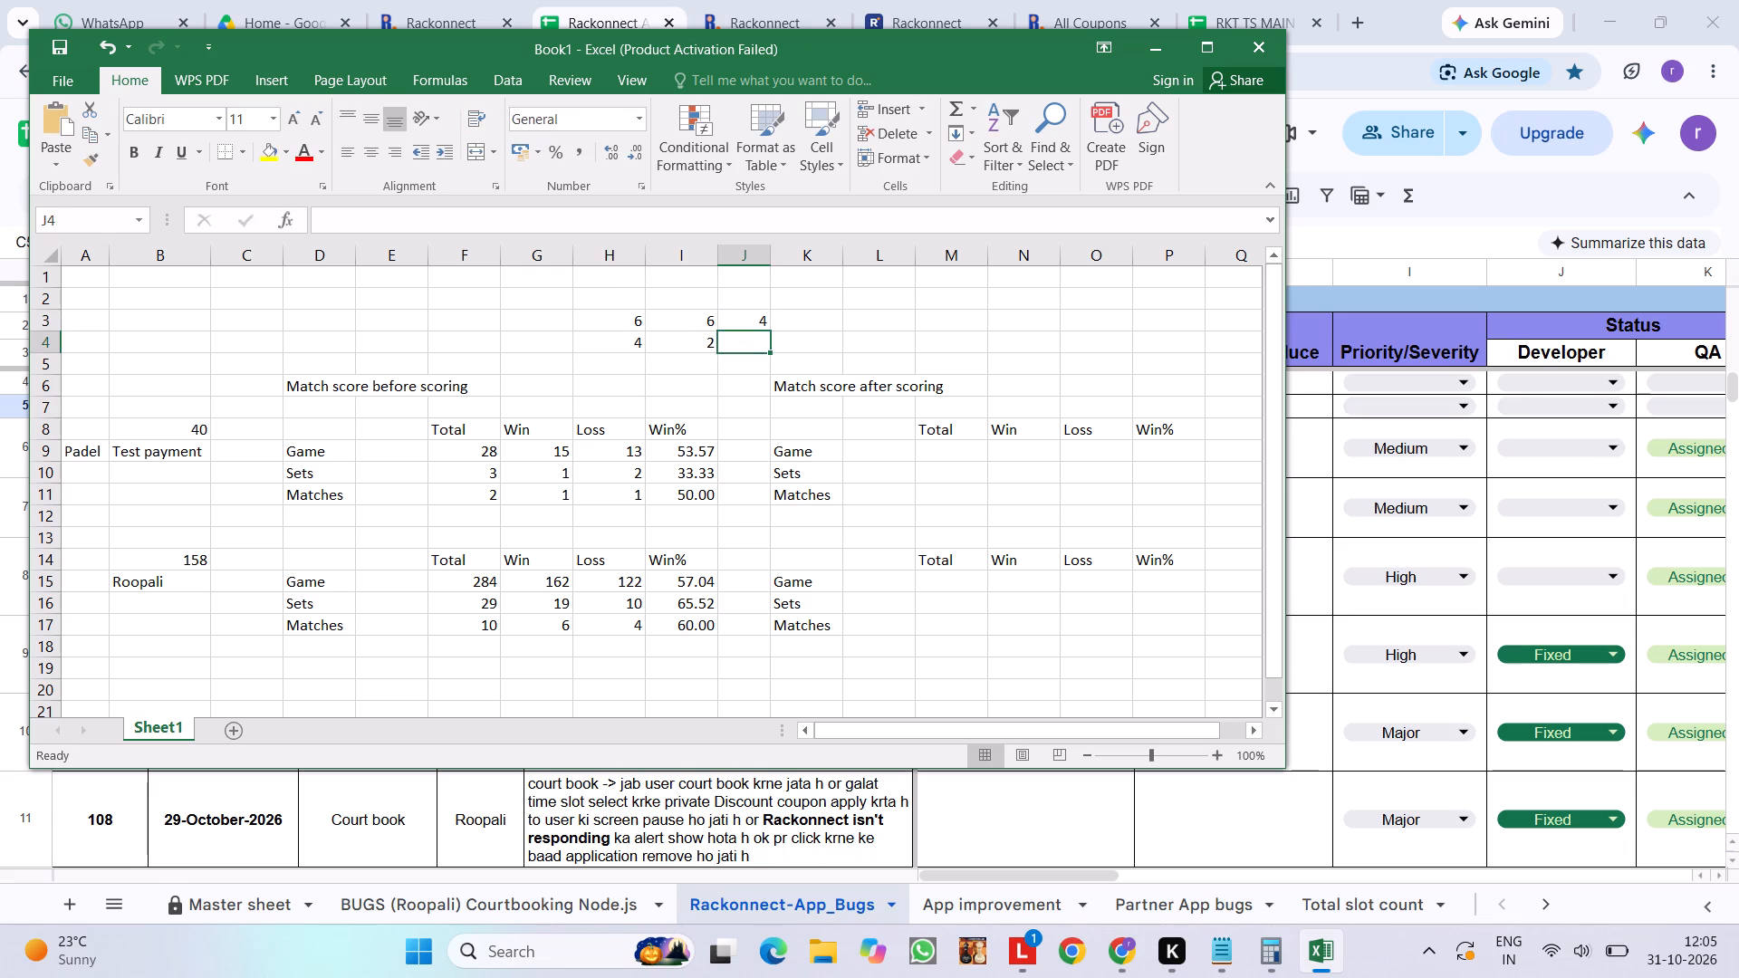
{"action": "key", "text": "6"}
{"action": "key", "text": "Right"}
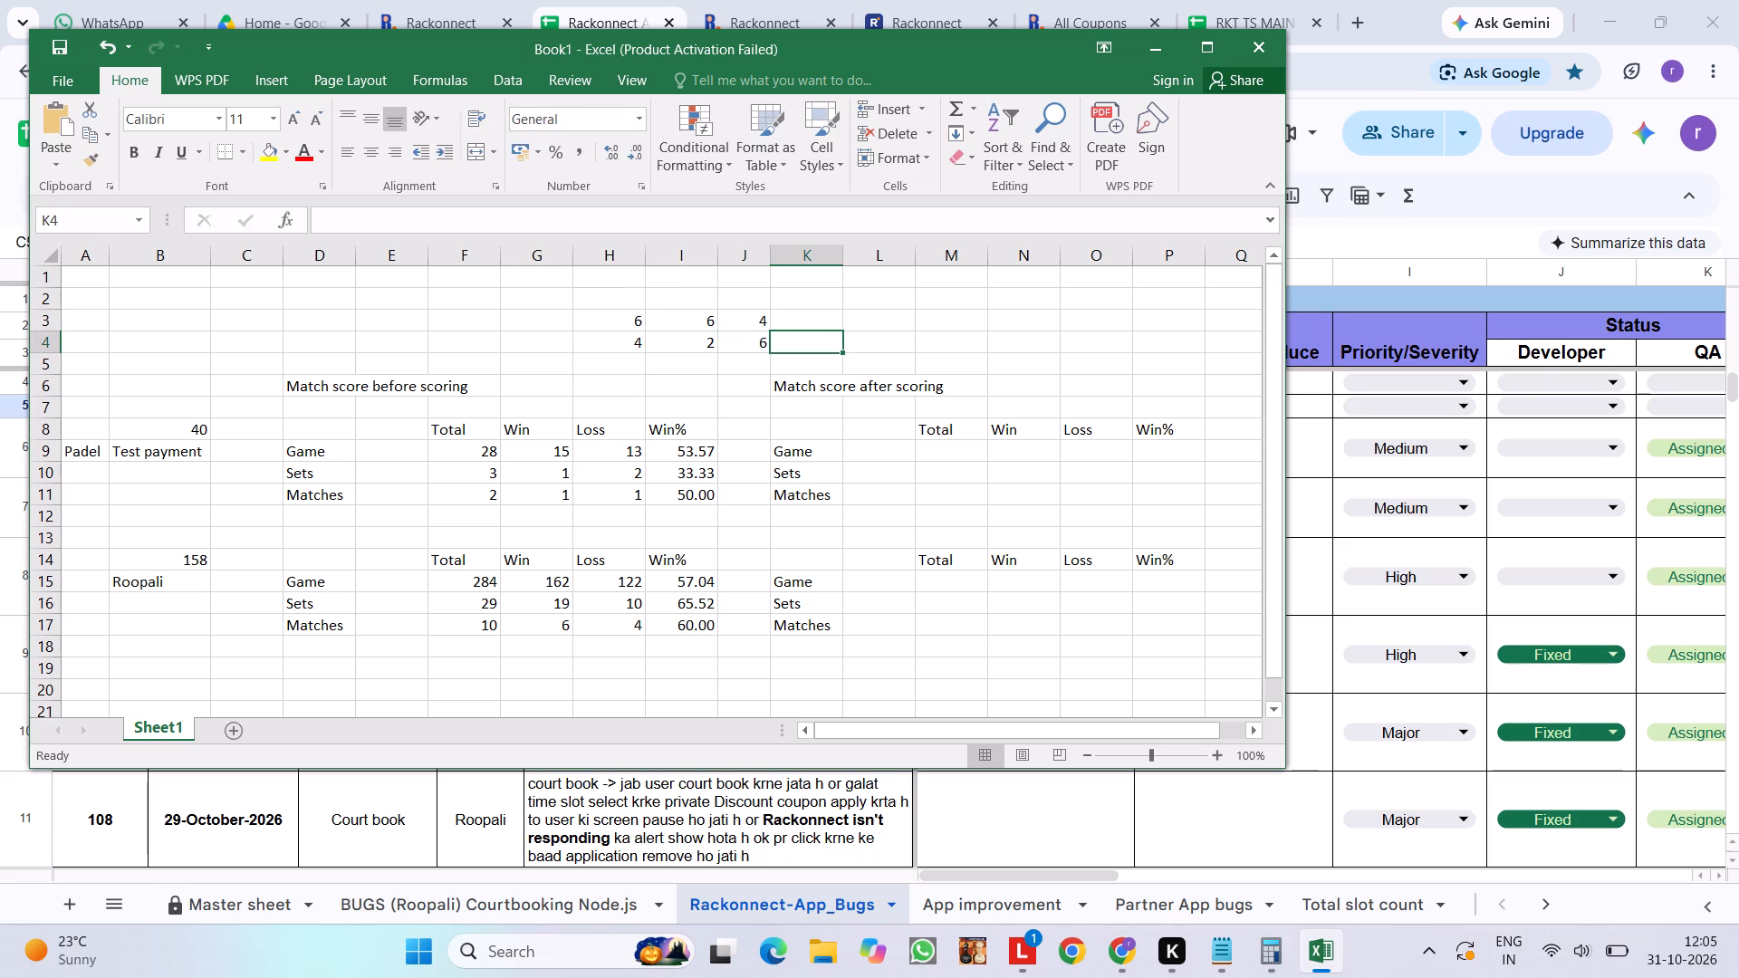
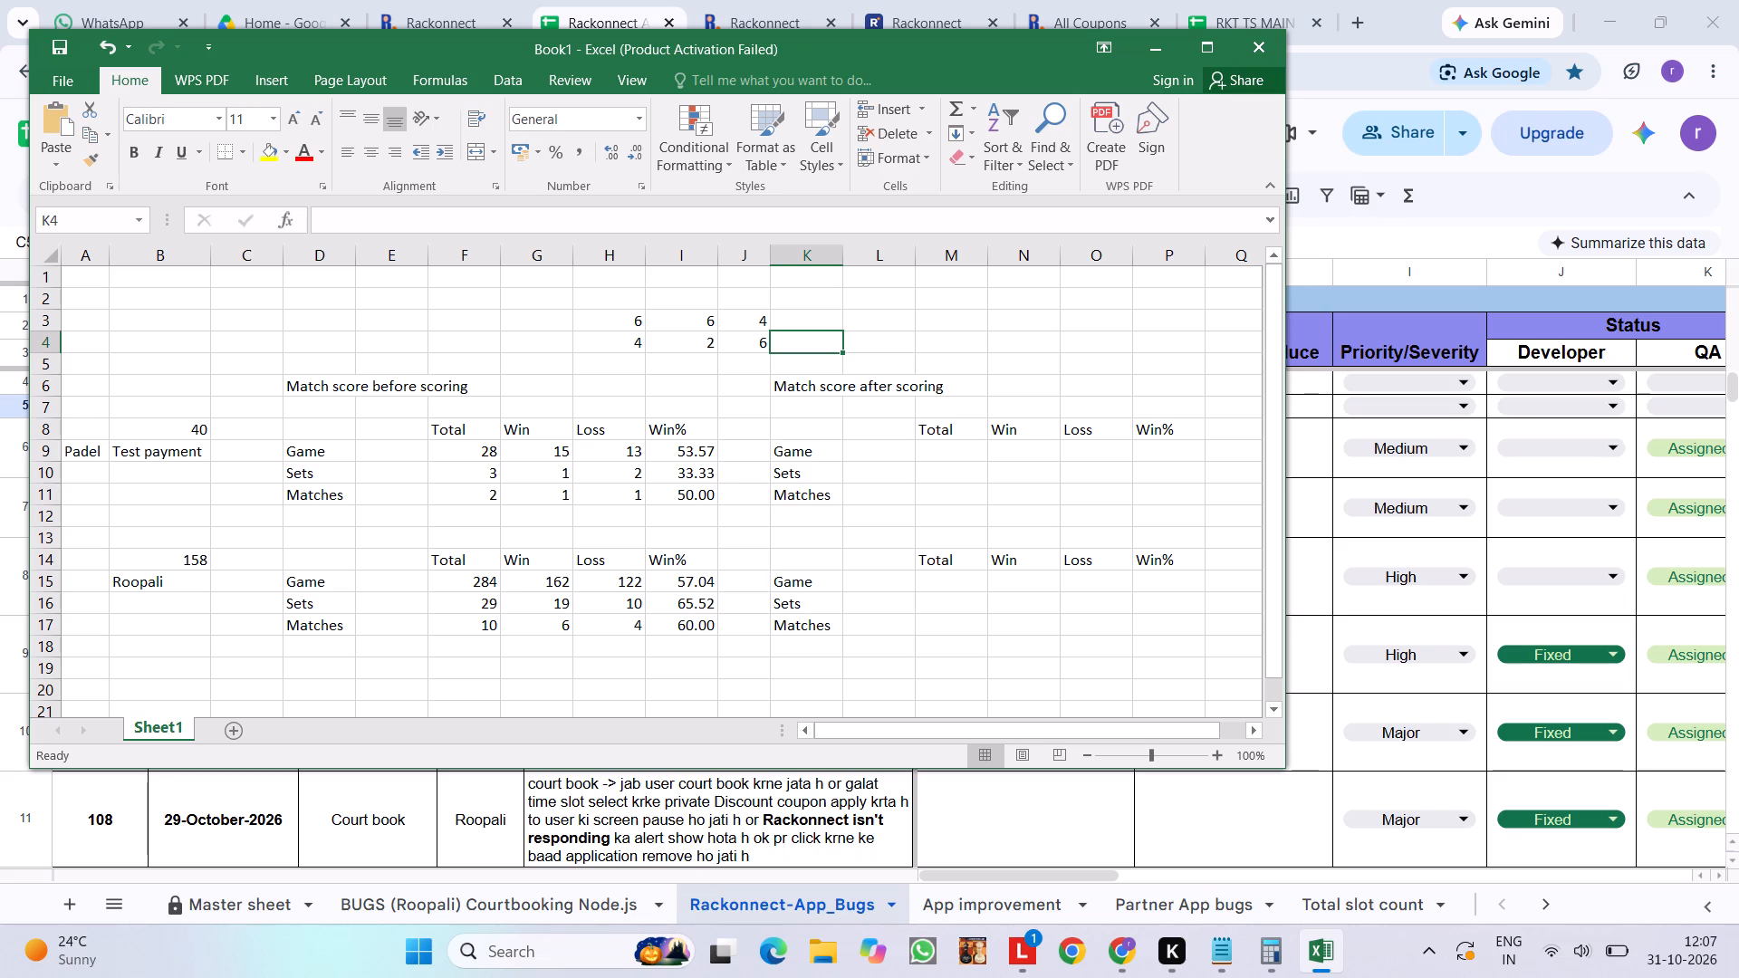
Enter the after-scoring totals 312, 32 and 11 for Game, Sets and Matches in cells M9 to M11.
{"action": "left_click", "coordinate": [957, 447]}
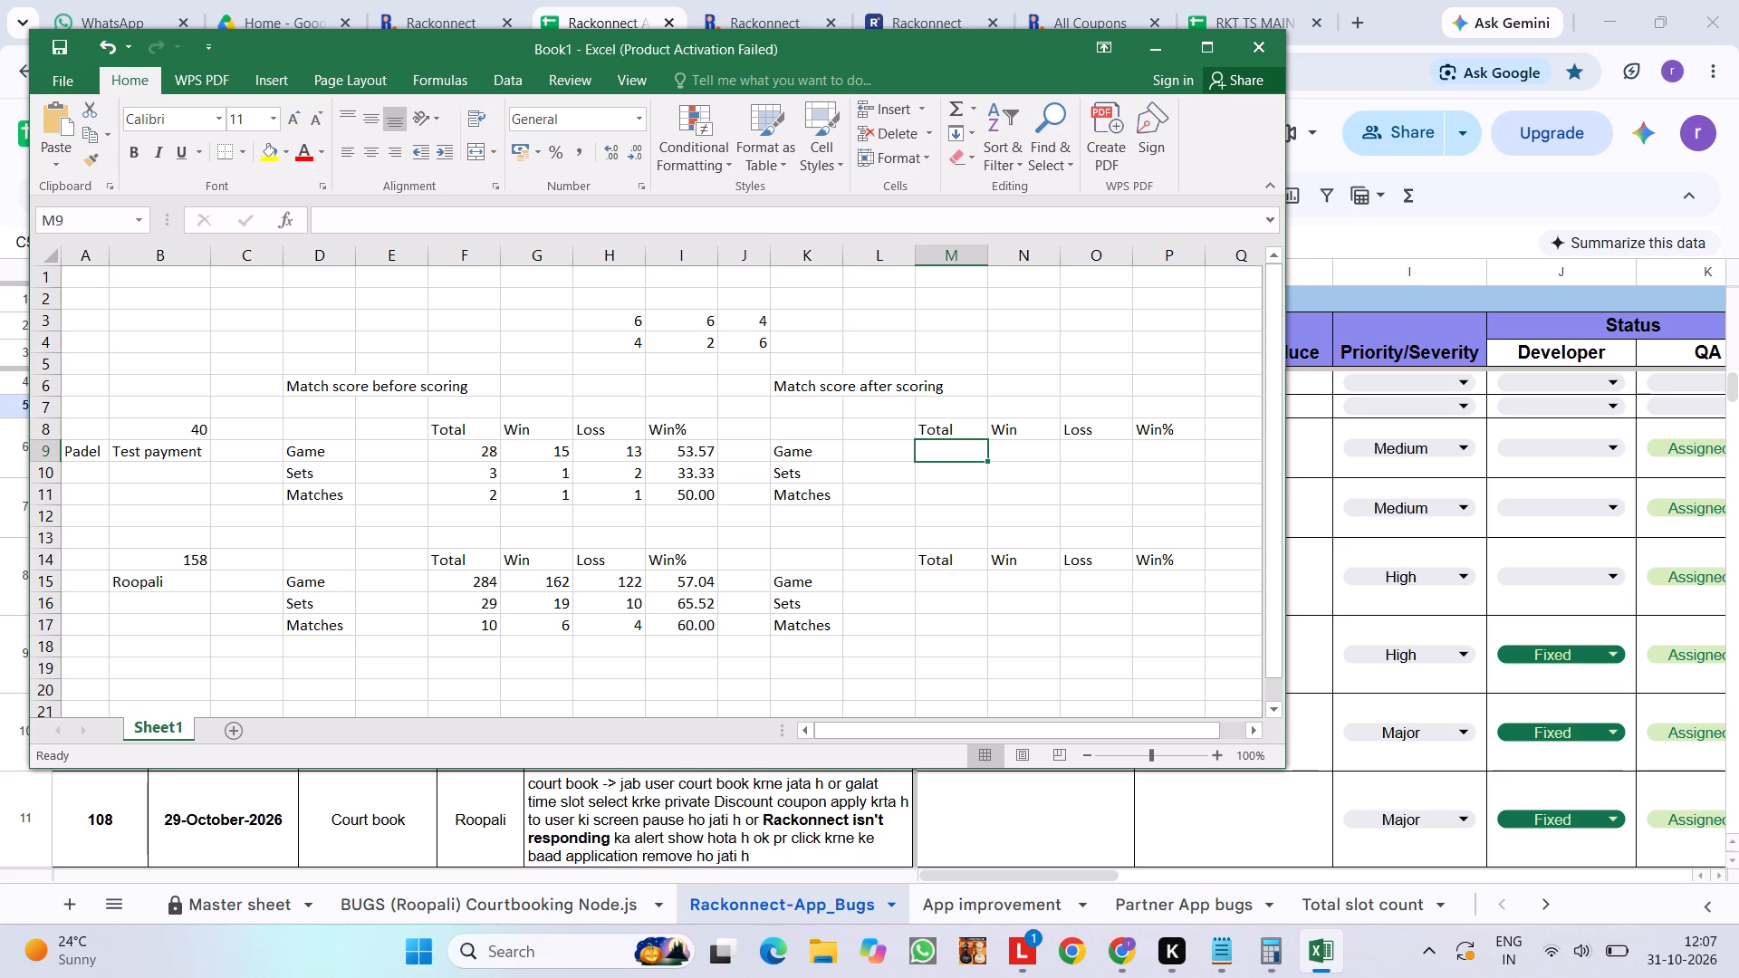
{"action": "type", "text": "312"}
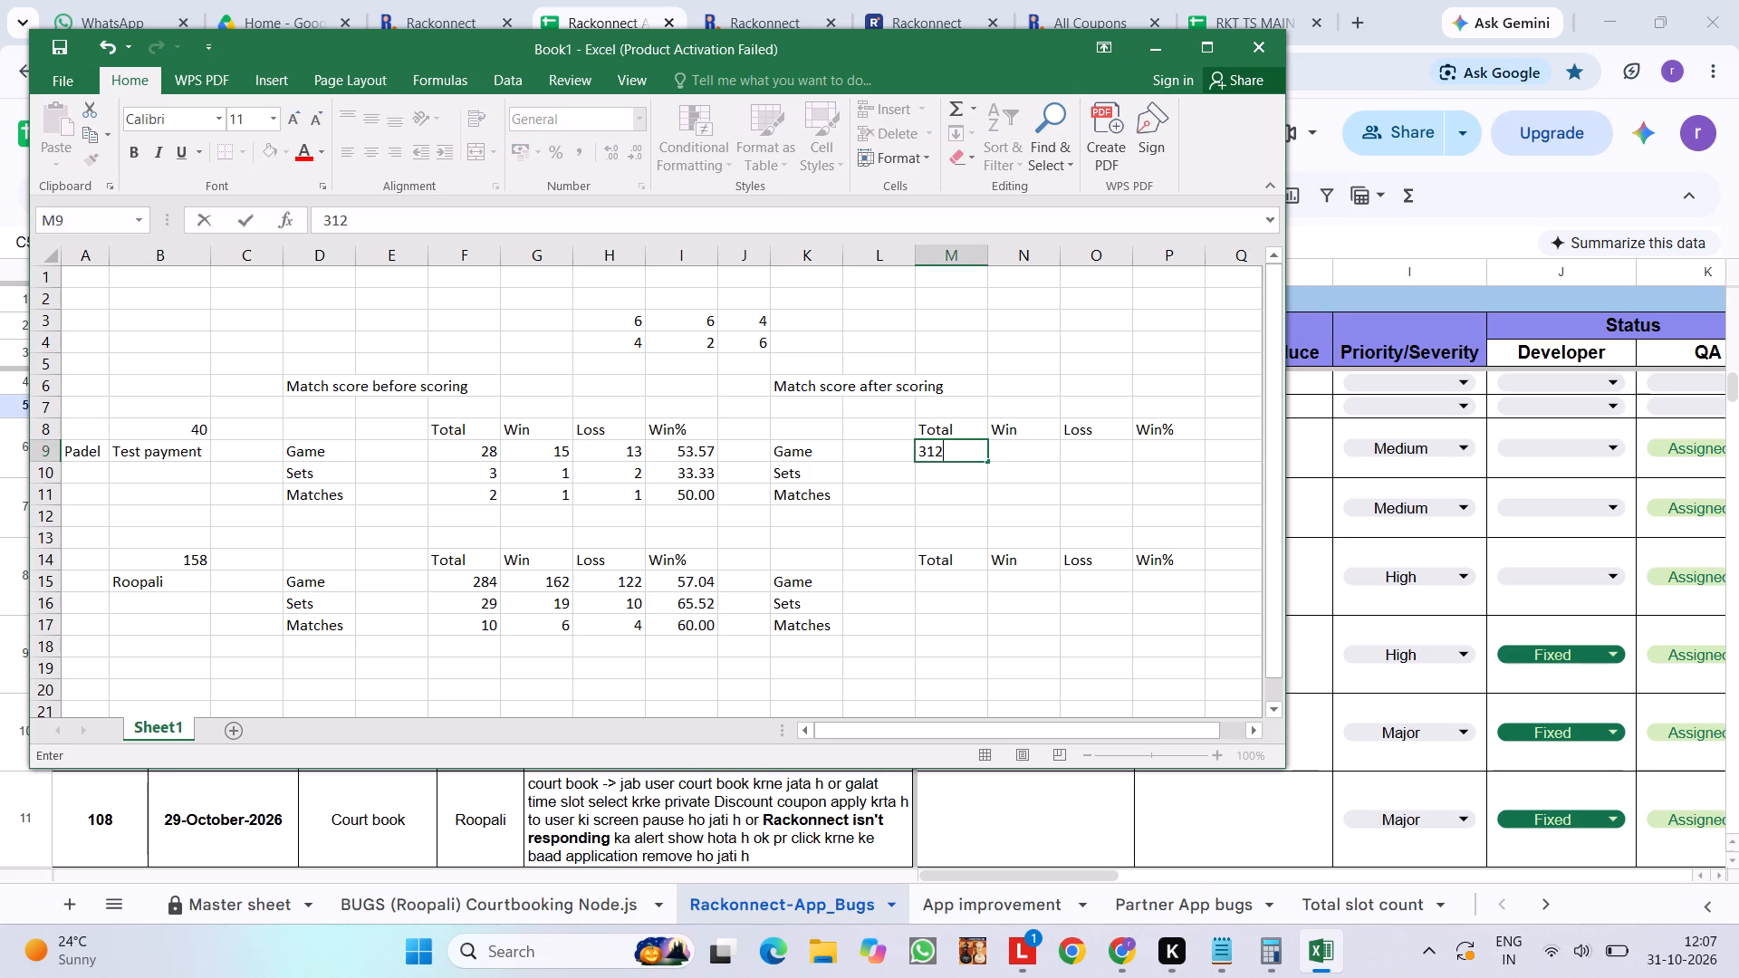
{"action": "key", "text": "Down"}
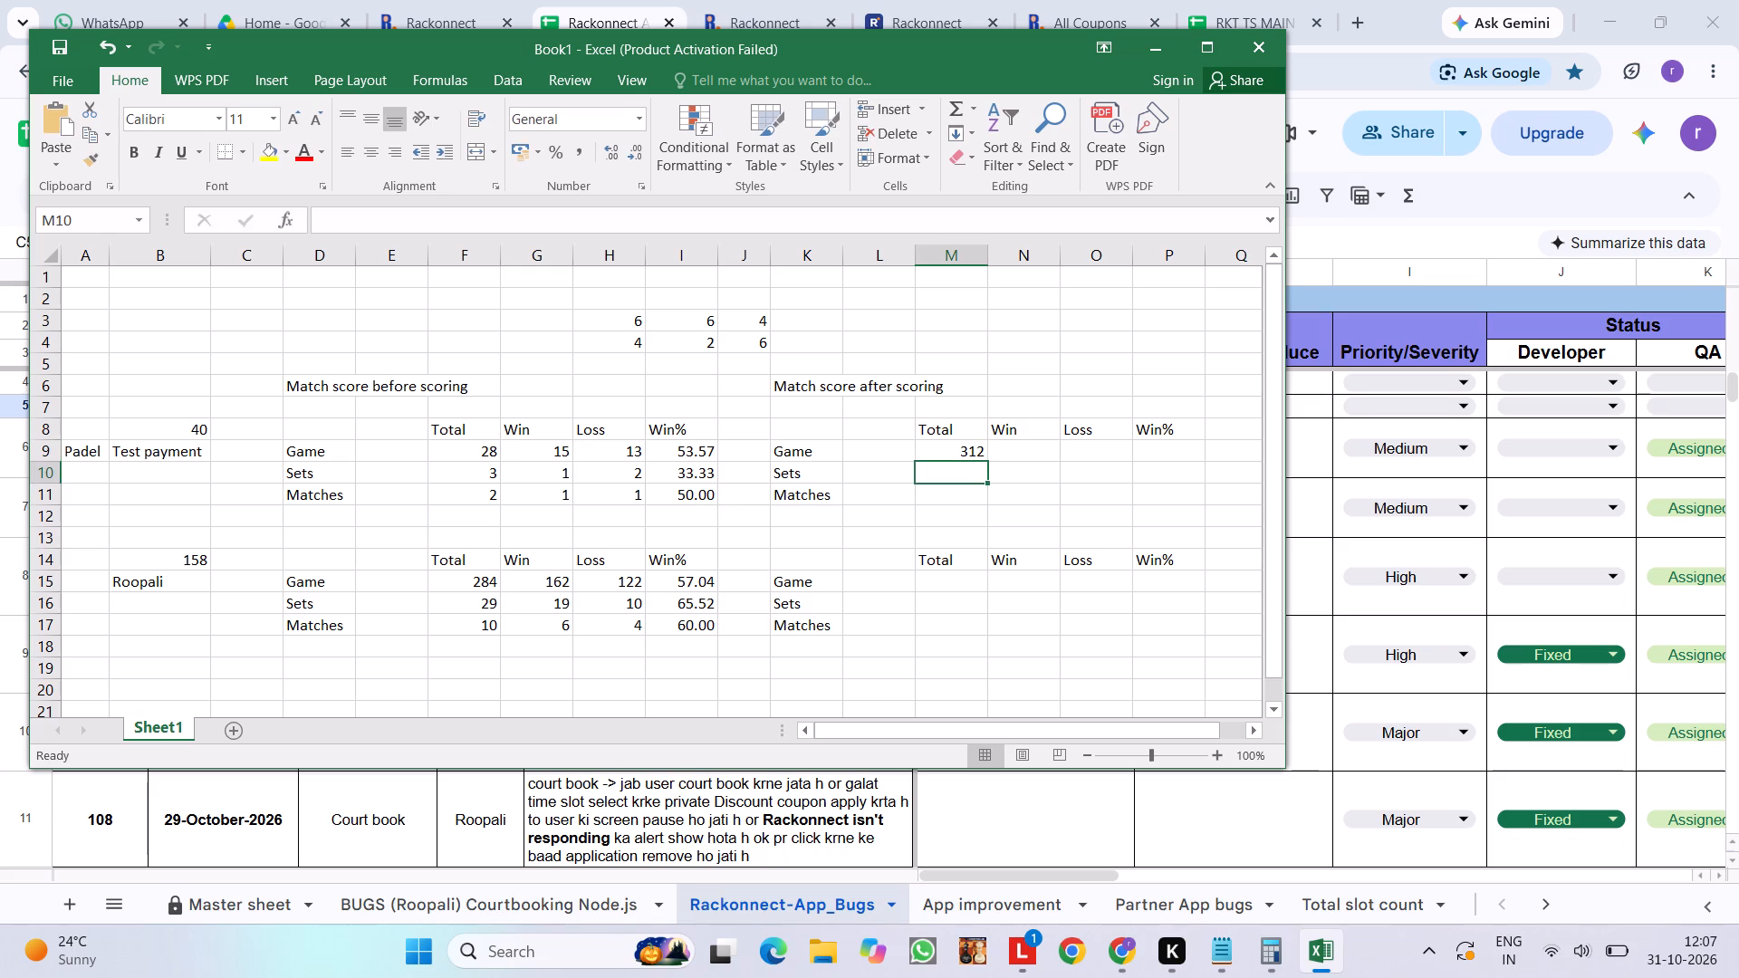
{"action": "type", "text": "32"}
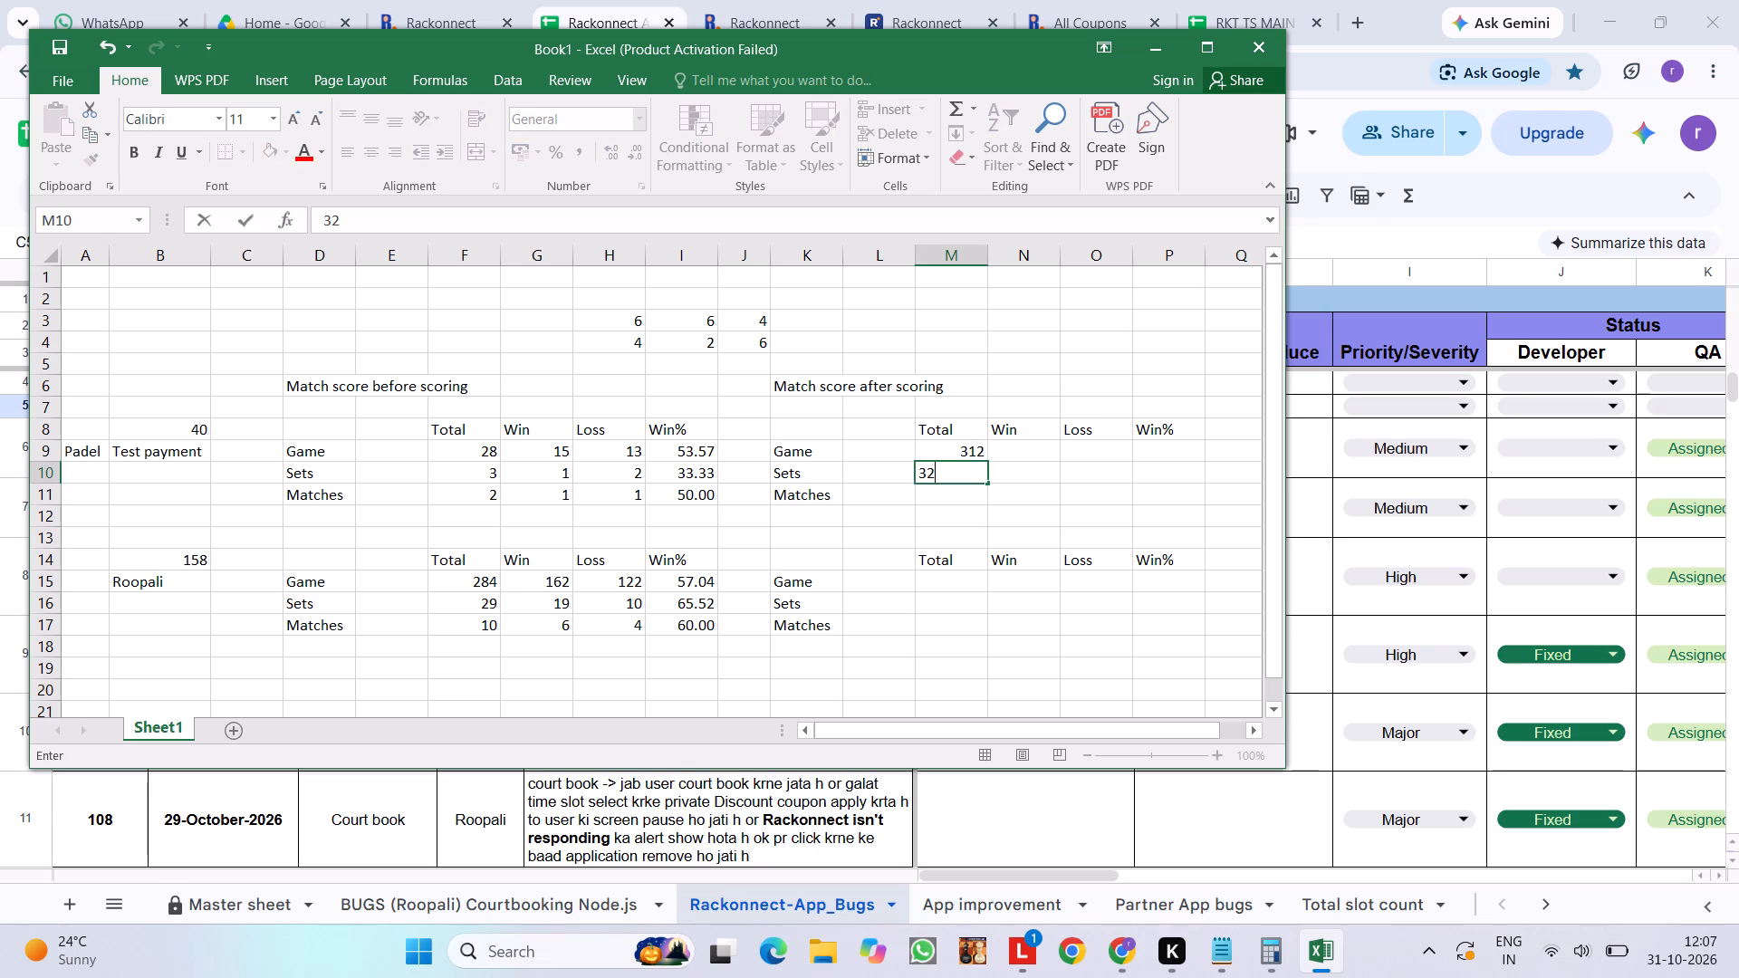
{"action": "key", "text": "Down"}
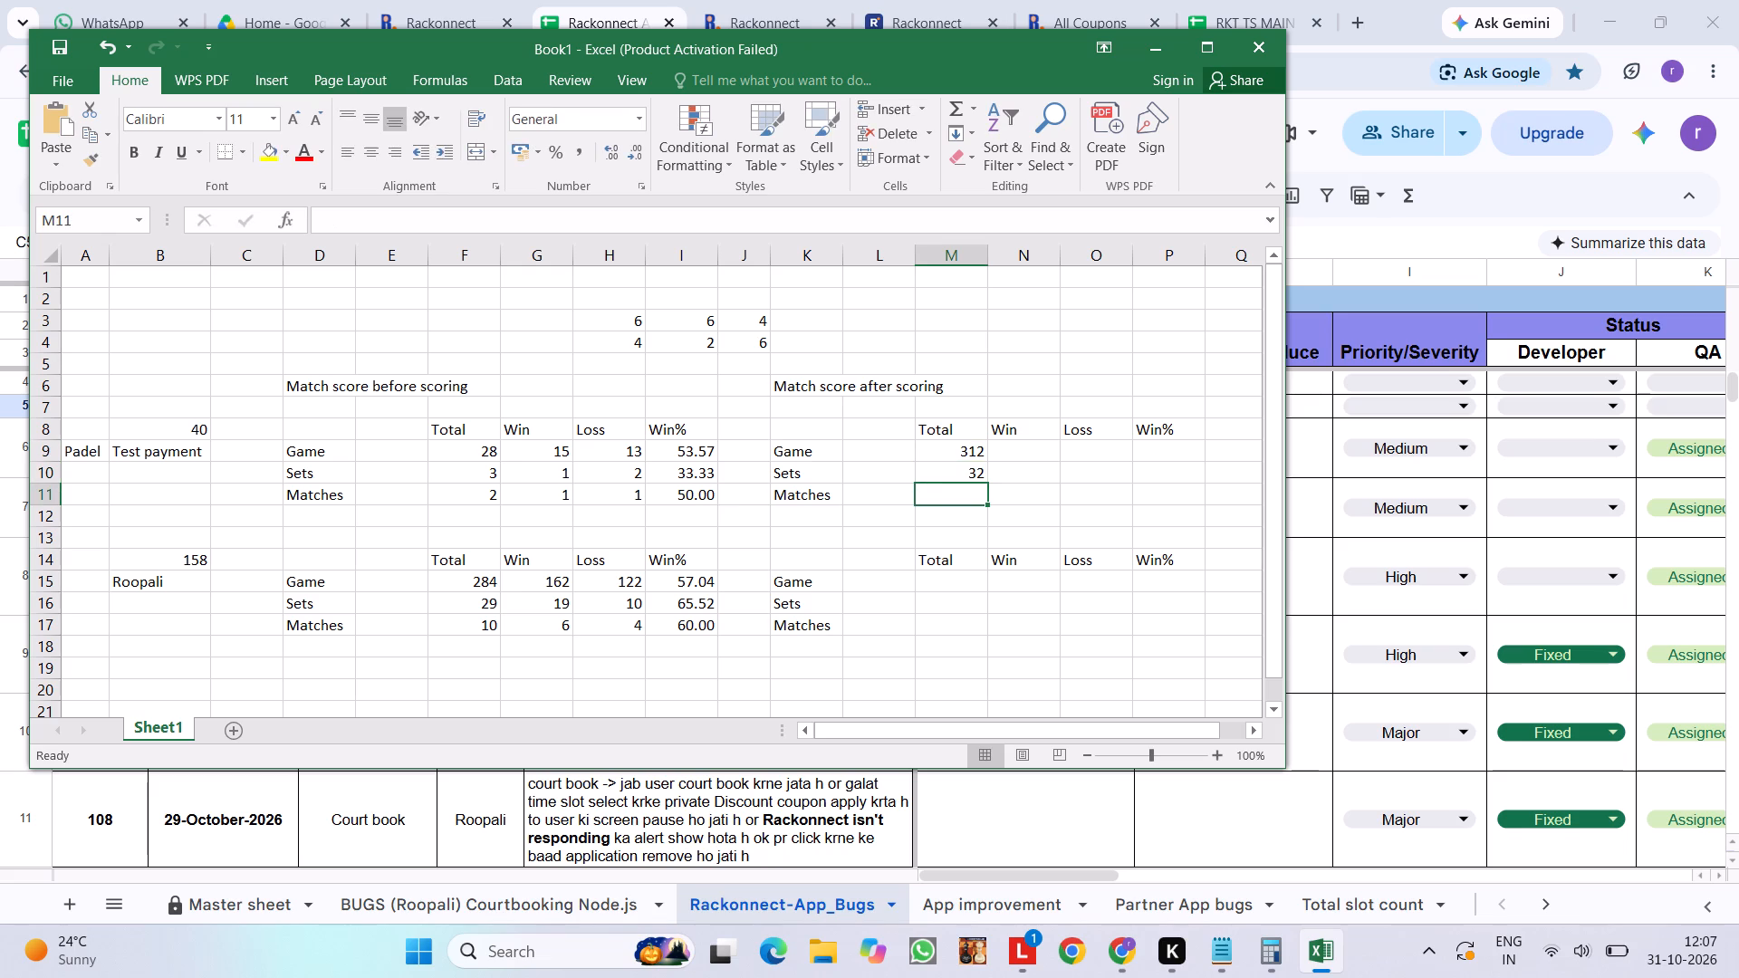
{"action": "type", "text": "11"}
{"action": "key", "text": "Right"}
Enter the after-scoring wins 178, 21 and 7 for Game, Sets and Matches in cells N9 to N11.
{"action": "key", "text": "Up"}
{"action": "key", "text": "Up"}
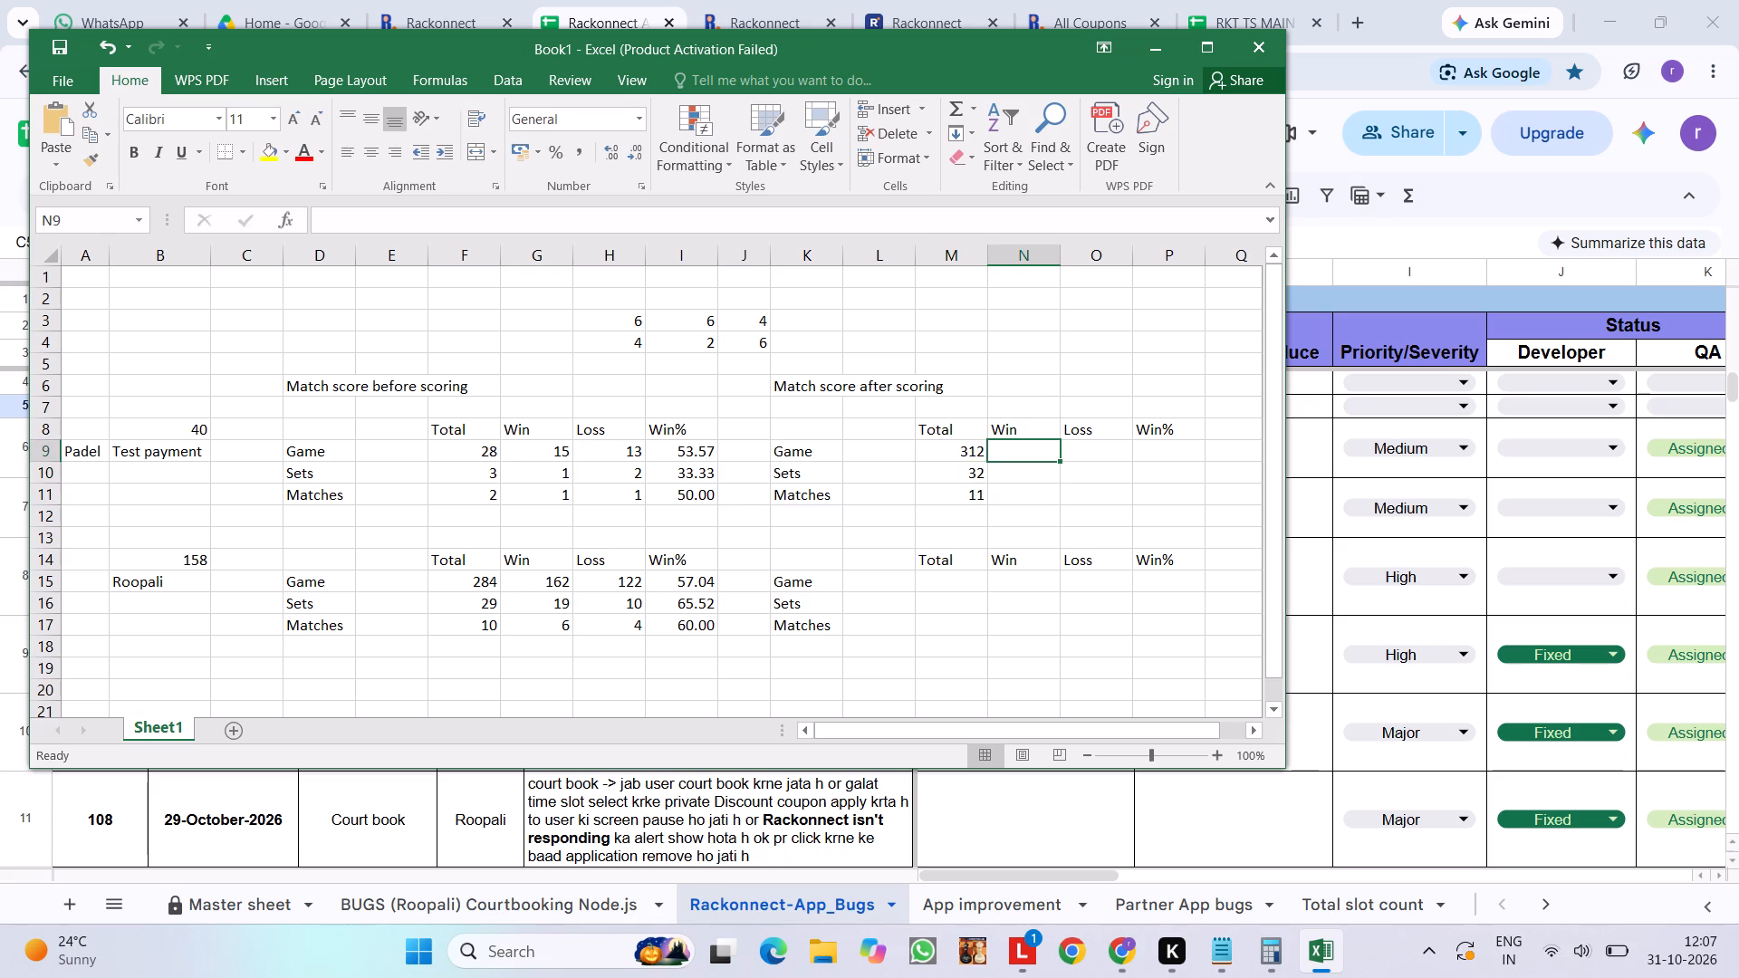
{"action": "type", "text": "178"}
{"action": "key", "text": "Right"}
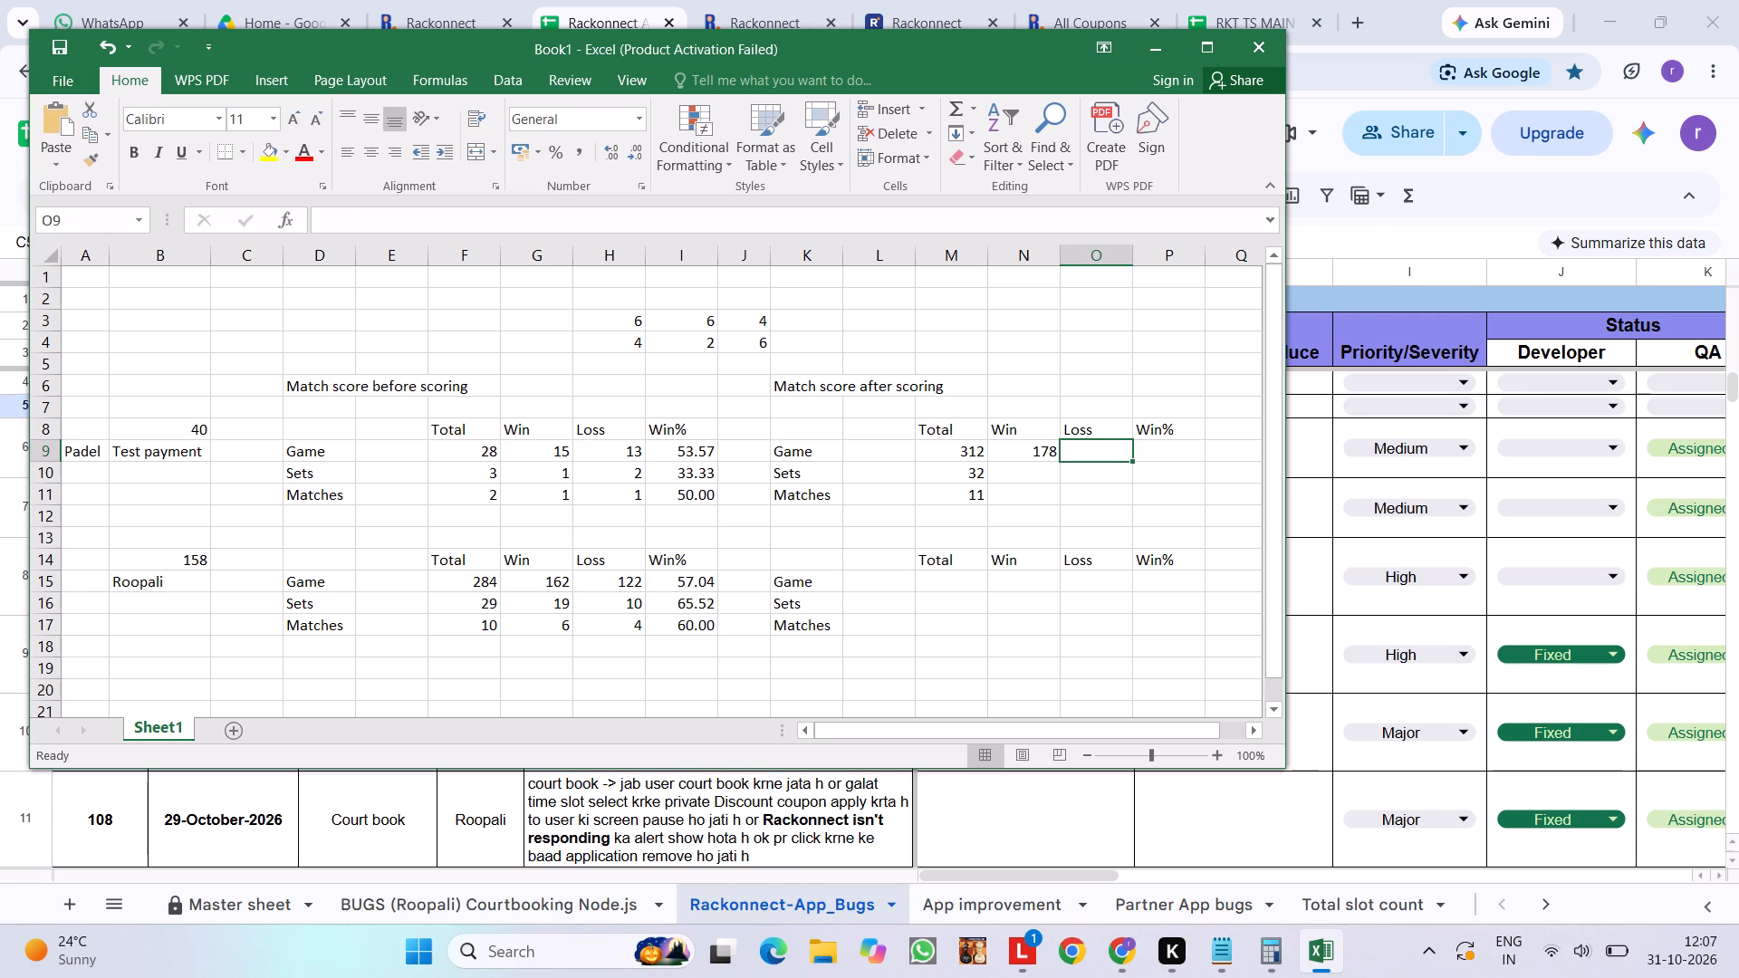
{"action": "key", "text": "Left"}
{"action": "key", "text": "Down"}
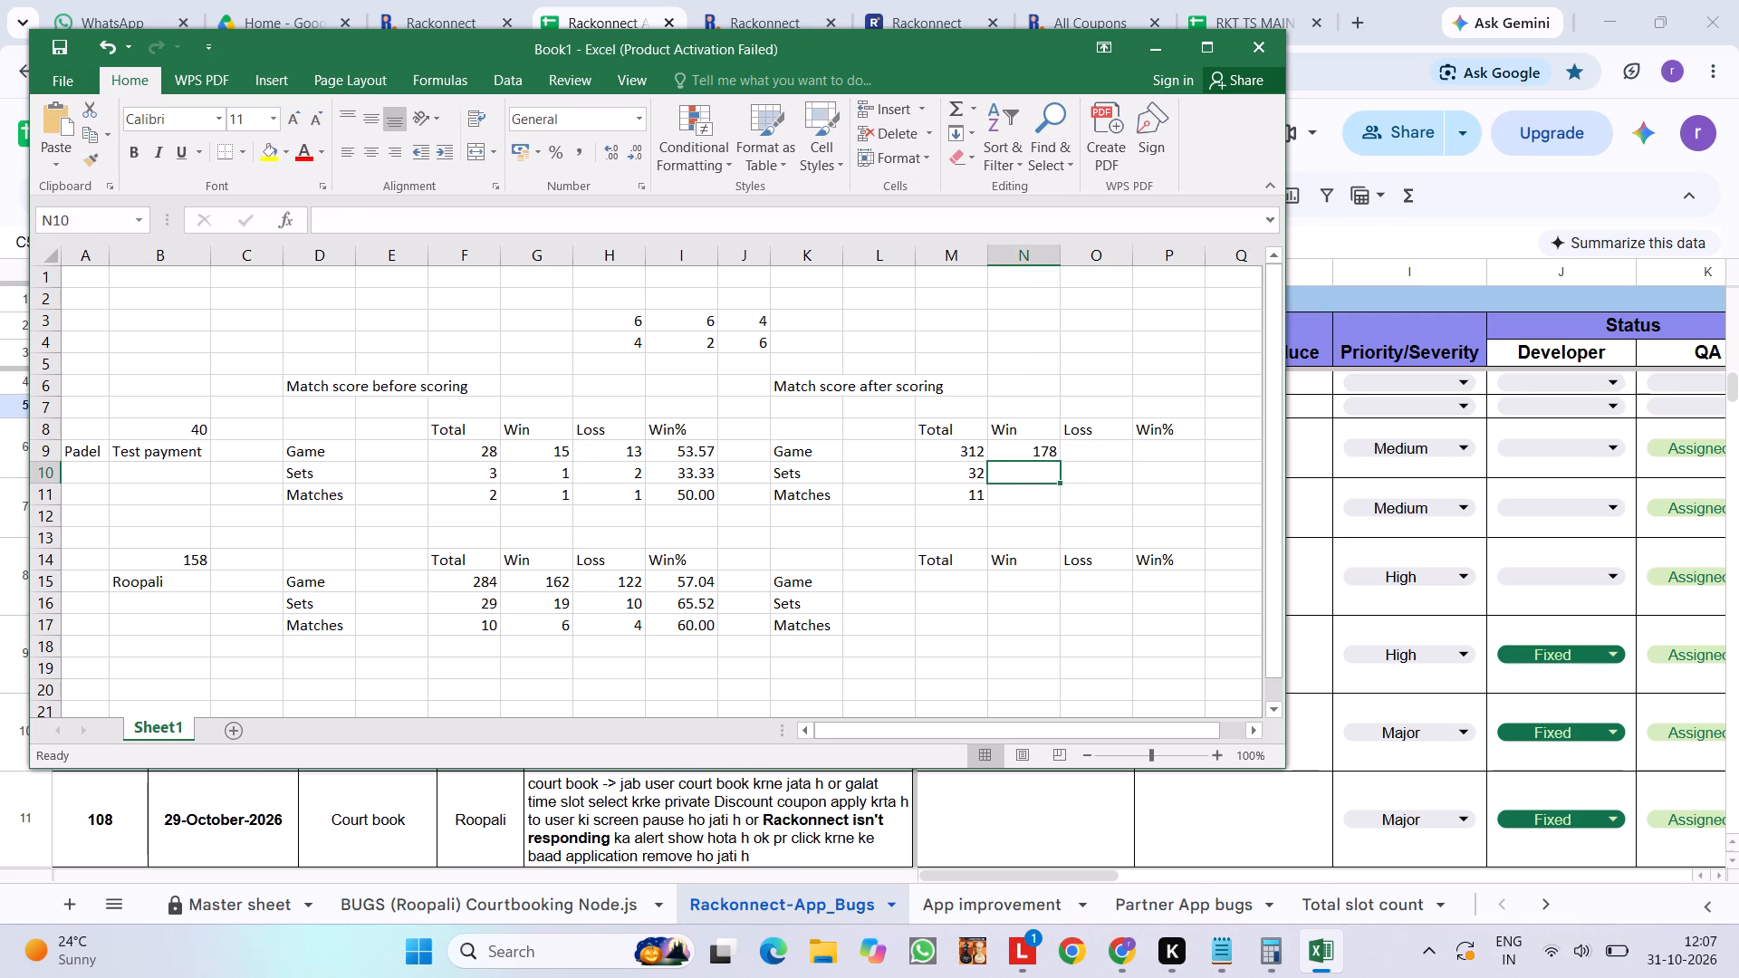
{"action": "type", "text": "21"}
{"action": "key", "text": "Down"}
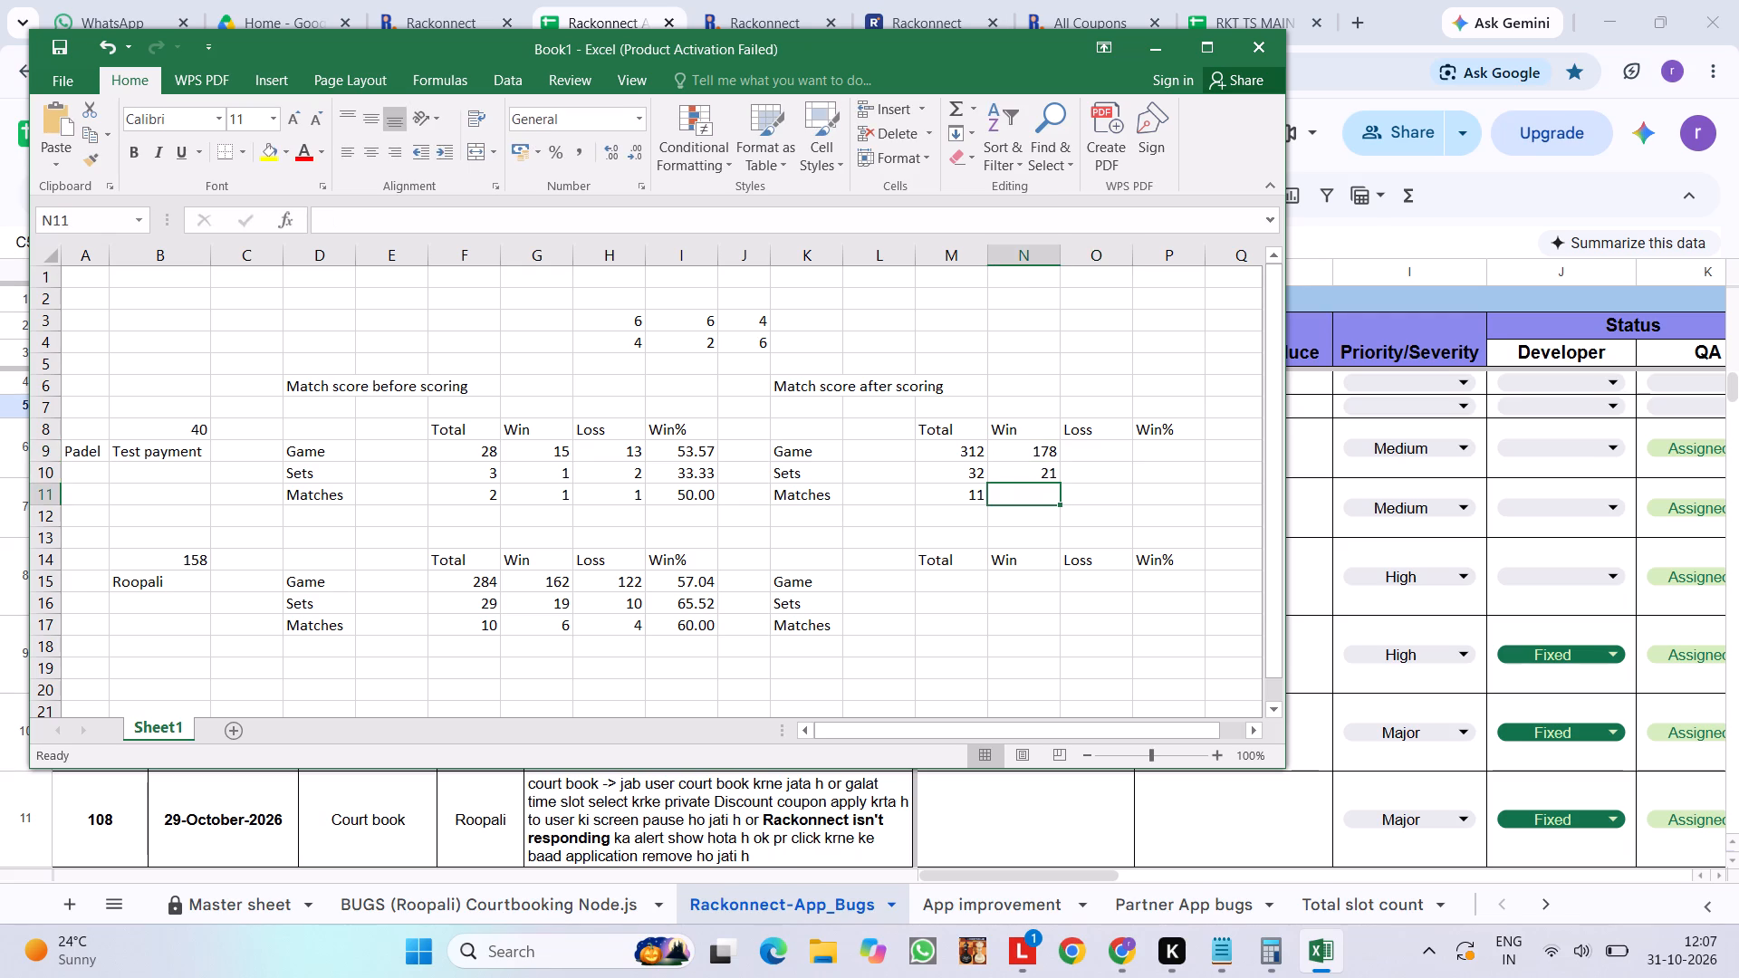
{"action": "key", "text": "7"}
{"action": "key", "text": "Right"}
Enter the after-scoring losses 134, 11 and 4 for Game, Sets and Matches in cells O9 to O11.
{"action": "key", "text": "Up"}
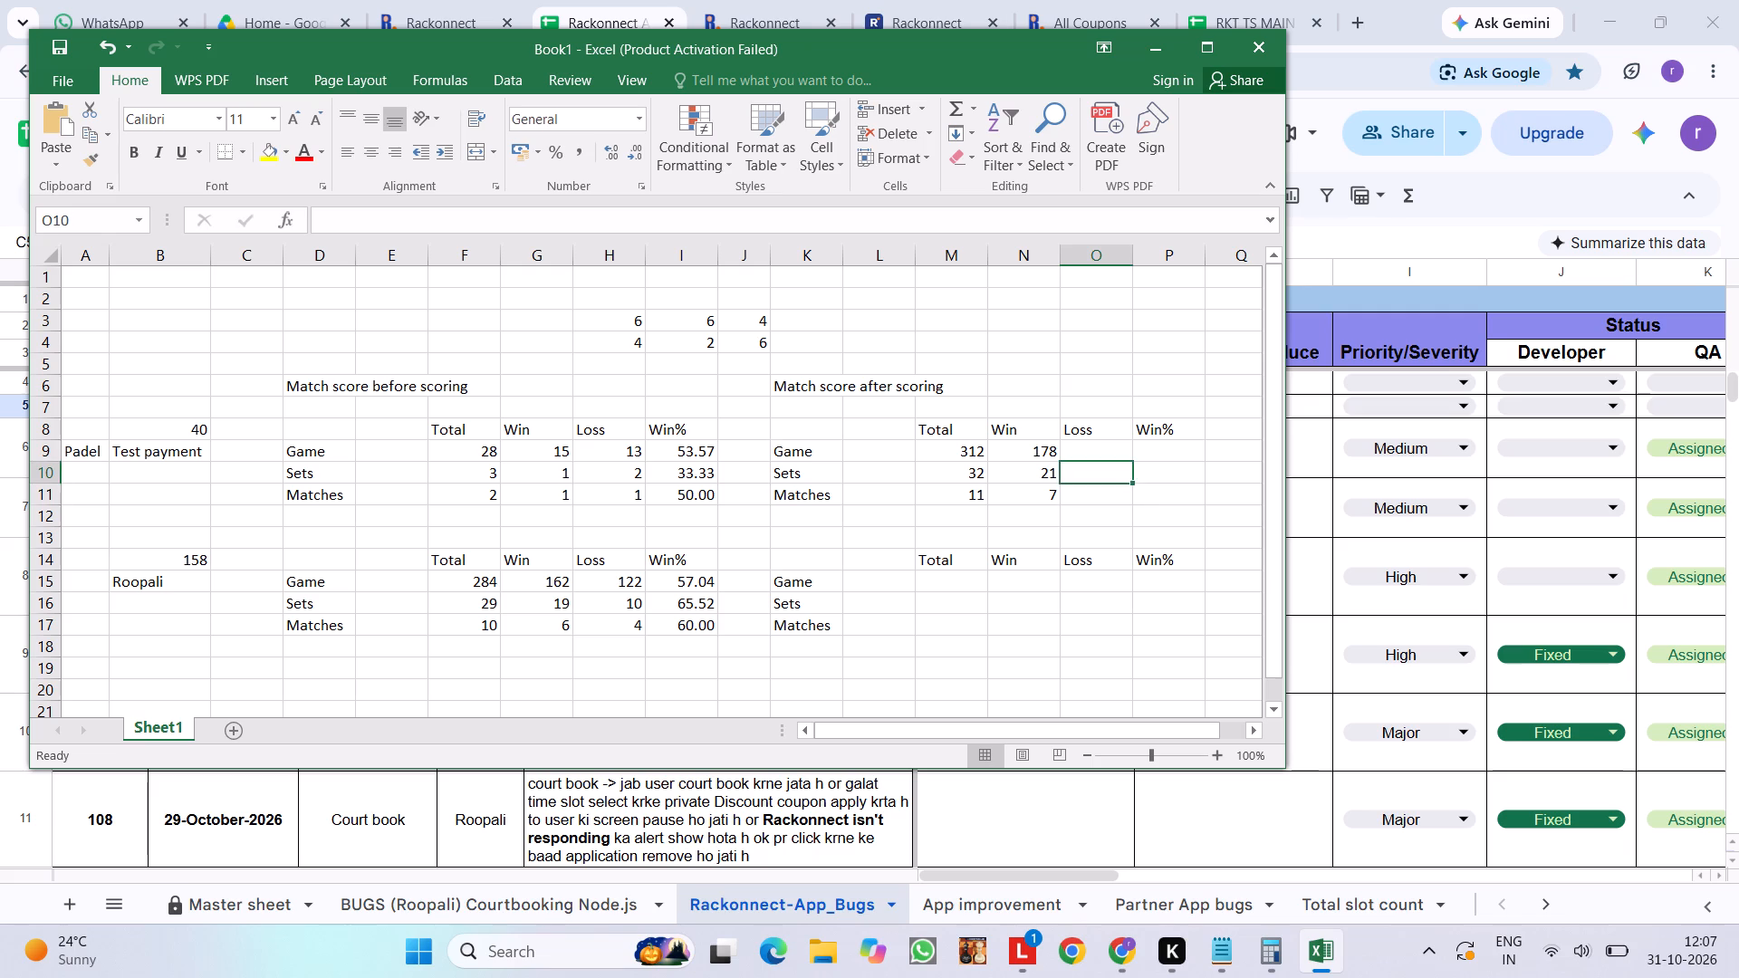
{"action": "key", "text": "Up"}
{"action": "type", "text": "134"}
{"action": "key", "text": "Down"}
{"action": "type", "text": "11"}
{"action": "key", "text": "Down"}
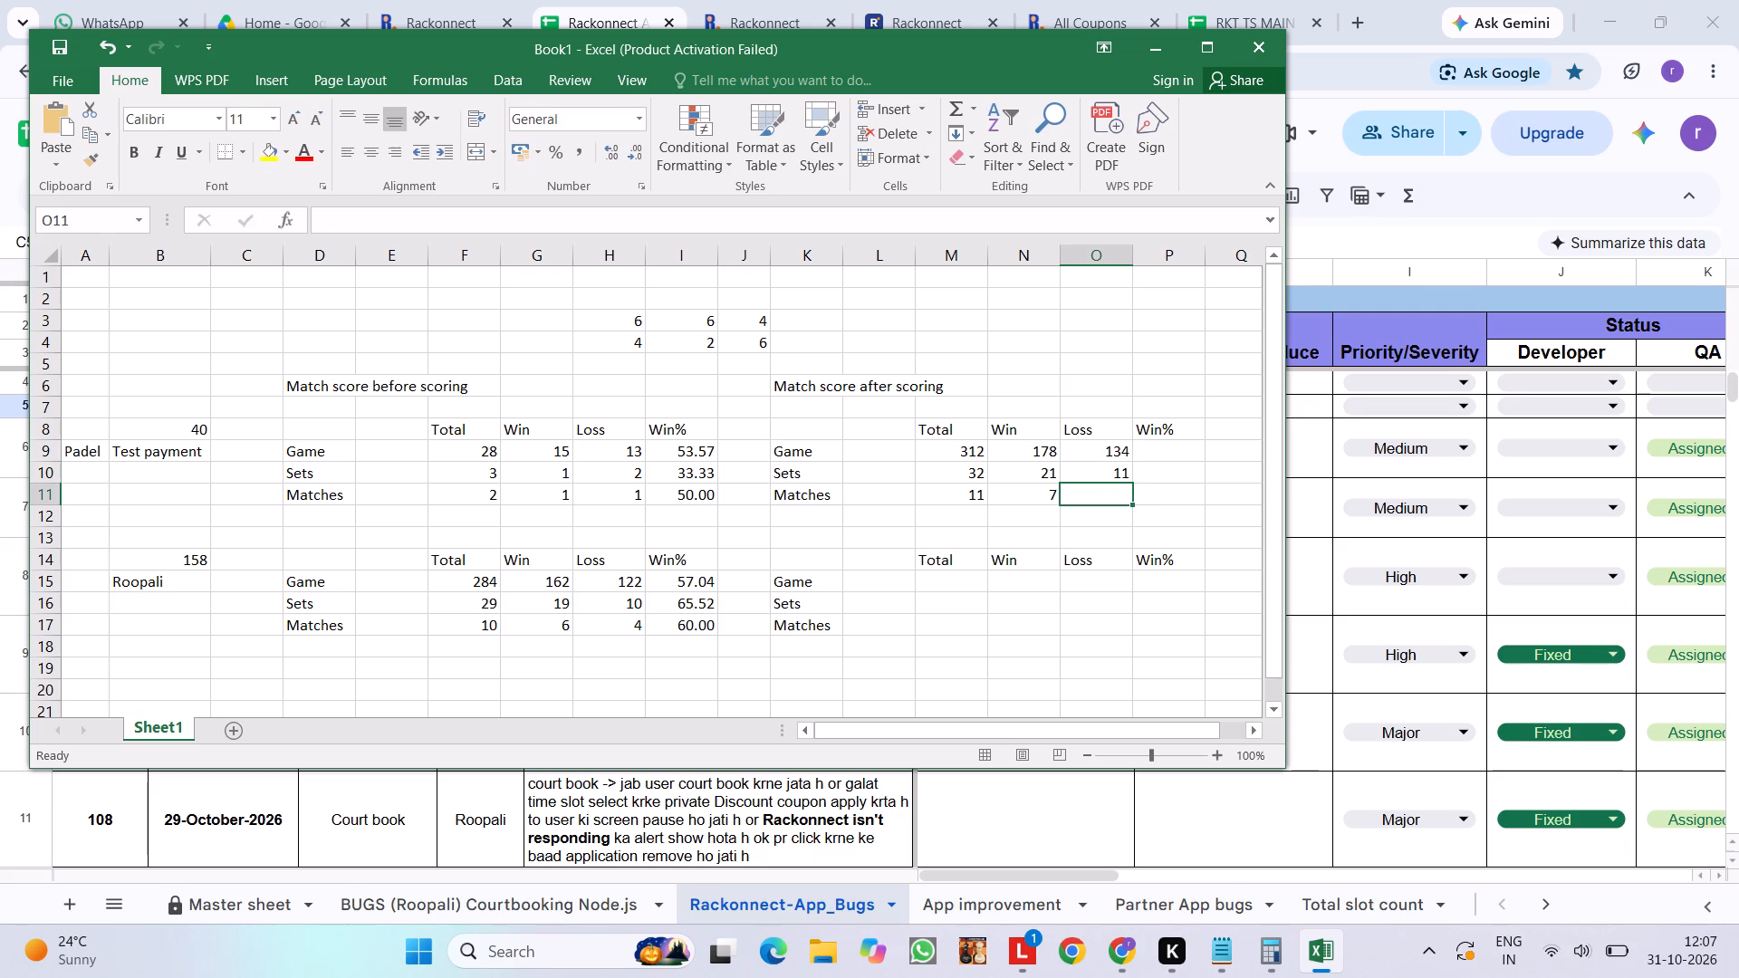
{"action": "key", "text": "4"}
{"action": "key", "text": "Down"}
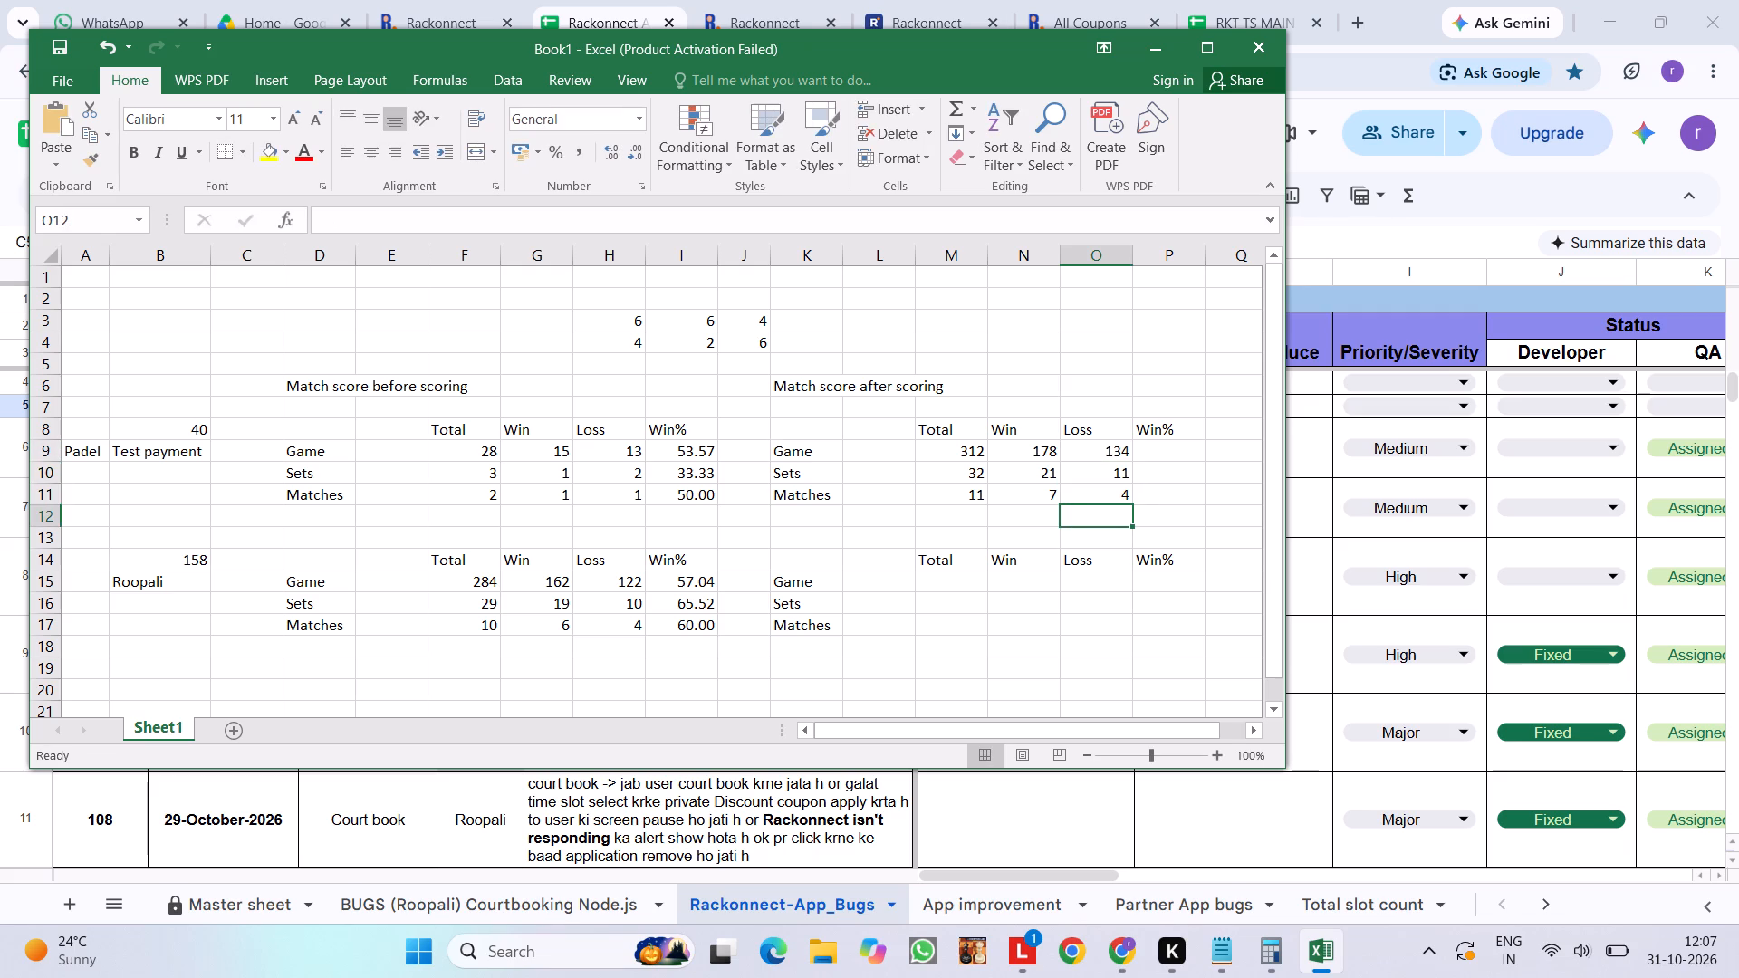
{"action": "key", "text": "Down"}
{"action": "key", "text": "Down"}
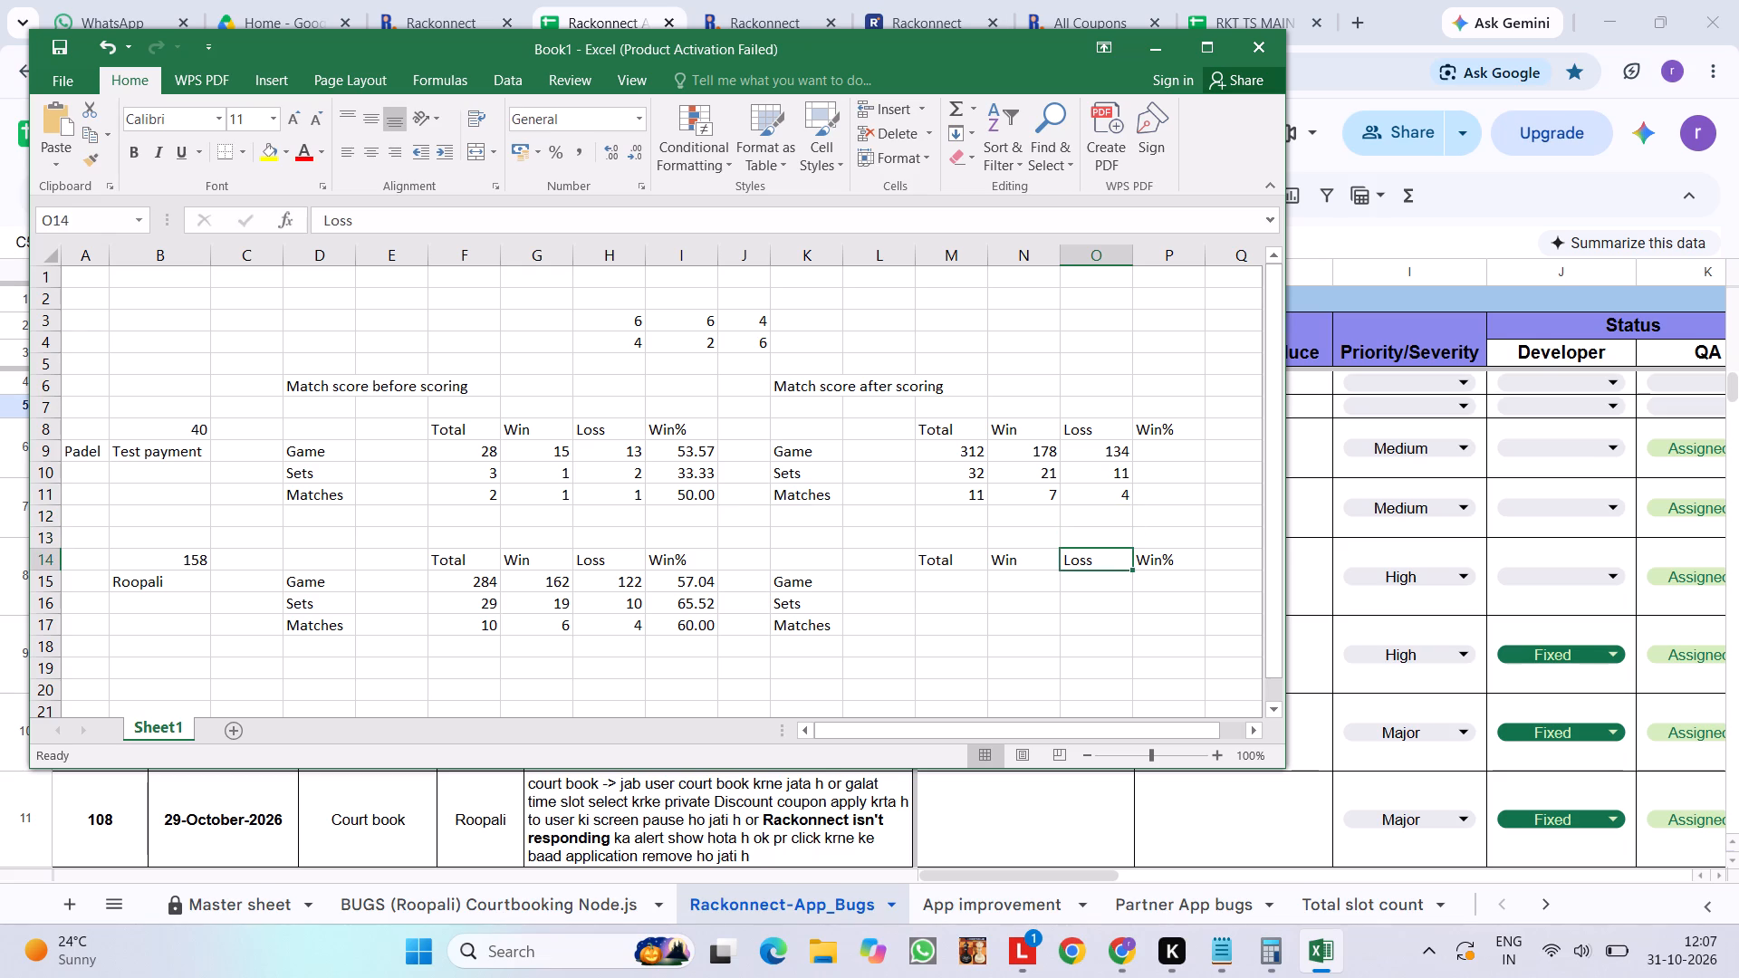
Move the Total, Win and Loss values from M9:O11 to the second player's after-scoring block starting at M15.
{"action": "left_click_drag", "start_coordinate": [967, 450], "coordinate": [1109, 499]}
{"action": "key", "text": "ctrl+x"}
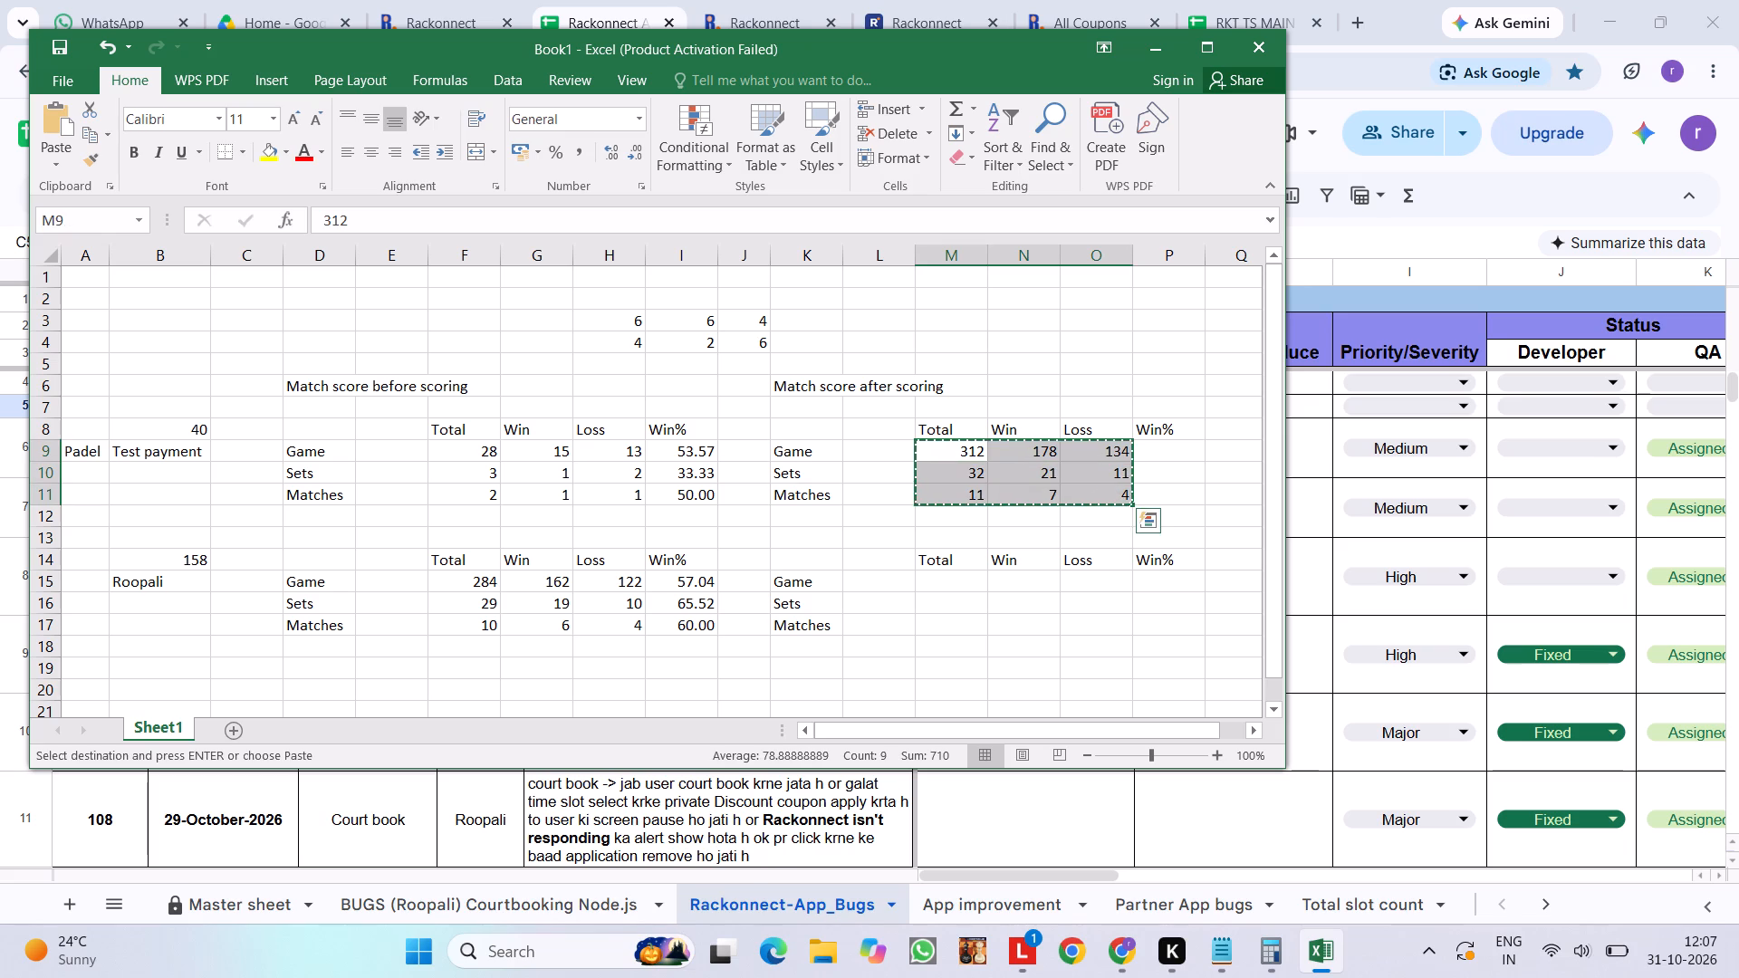
{"action": "left_click", "coordinate": [944, 590]}
{"action": "key", "text": "ctrl+v"}
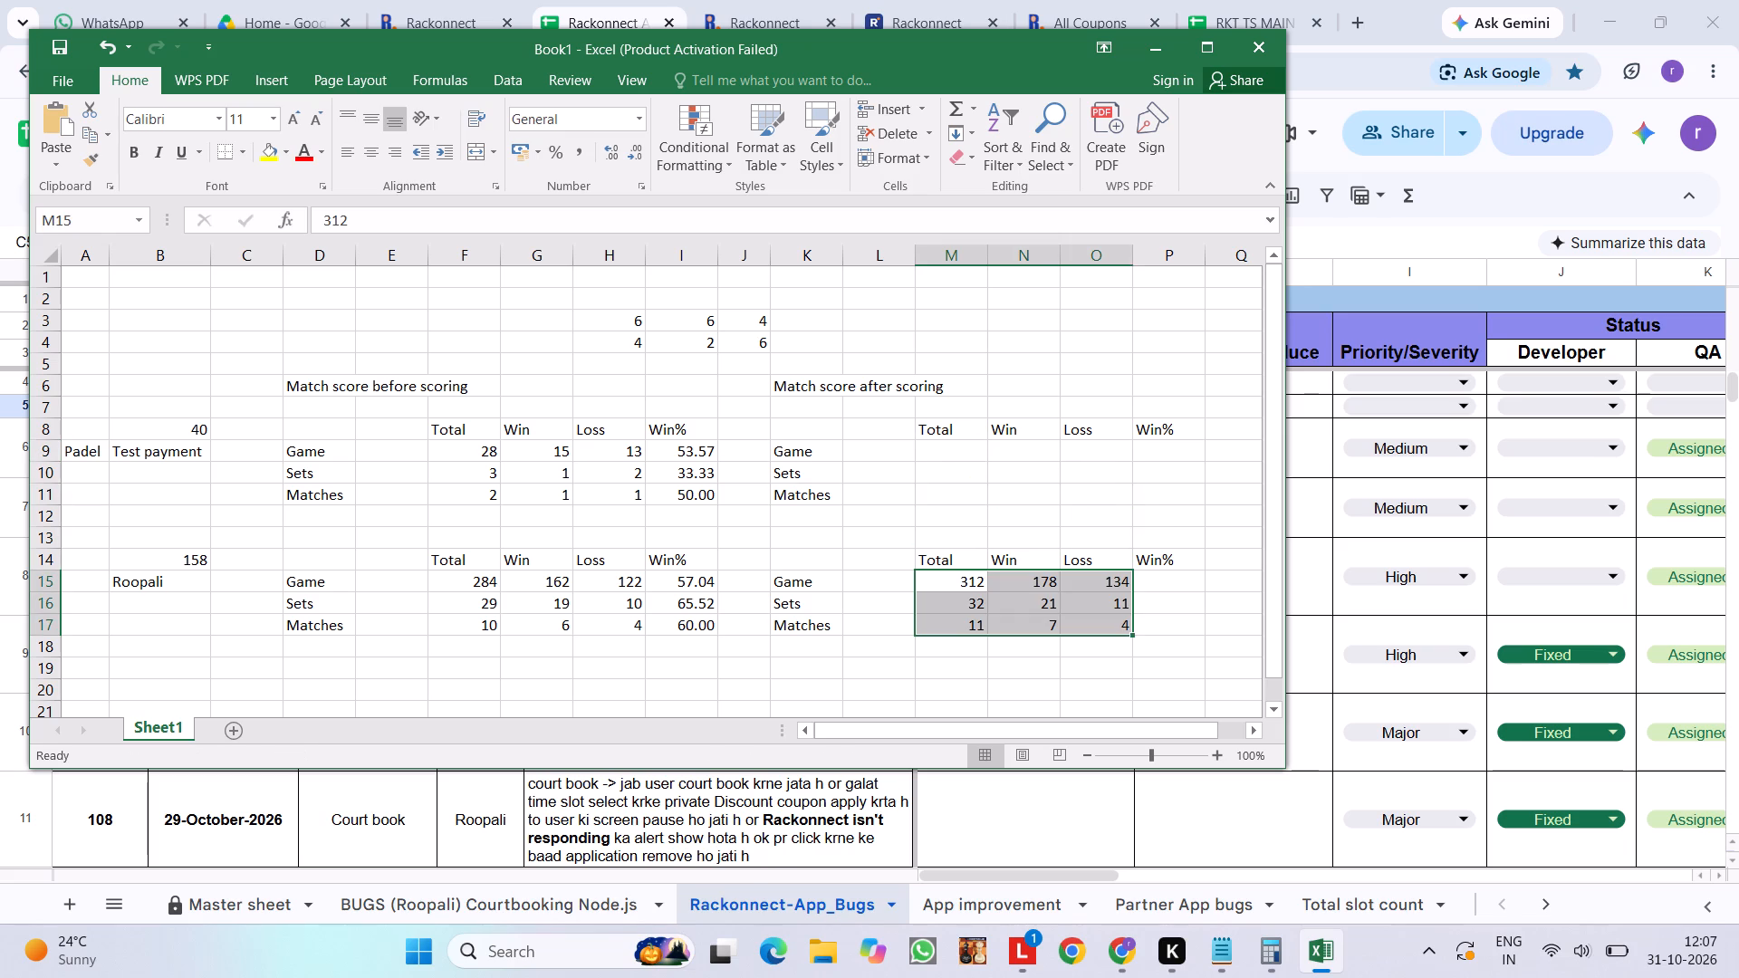
Enter the first player's after-scoring Game values 56, 27 and 29 for Total, Win and Loss in M9 to O9.
{"action": "left_click", "coordinate": [939, 448]}
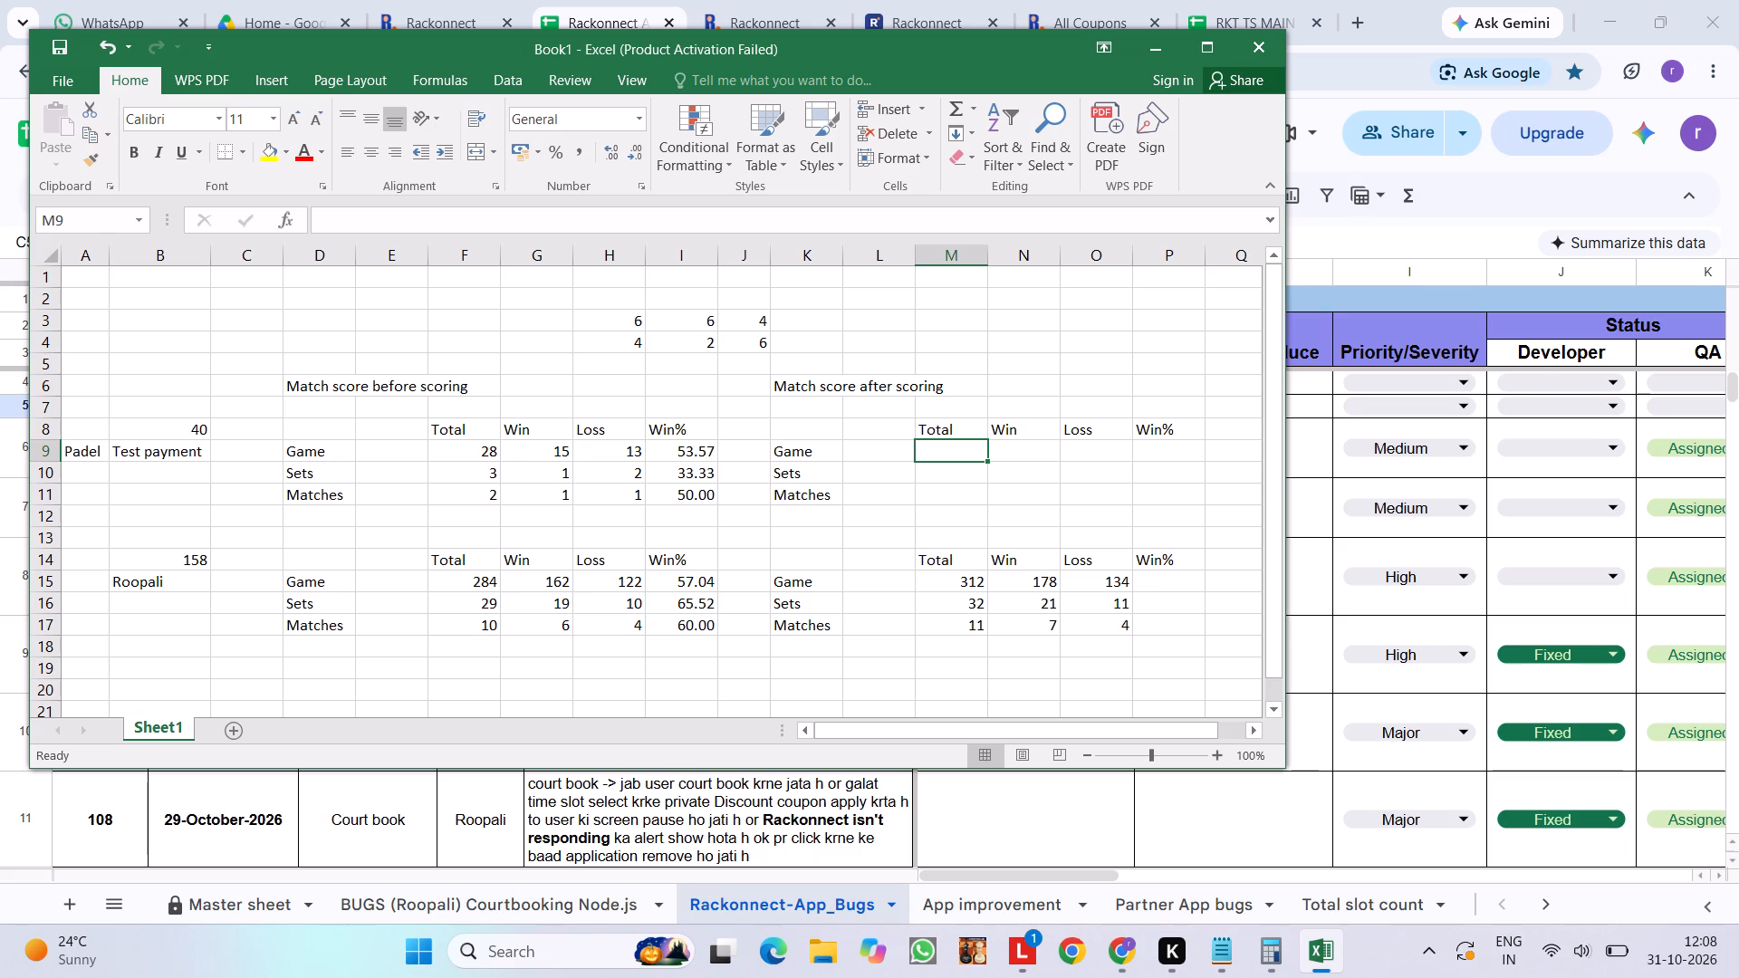
{"action": "type", "text": "56"}
{"action": "key", "text": "Right"}
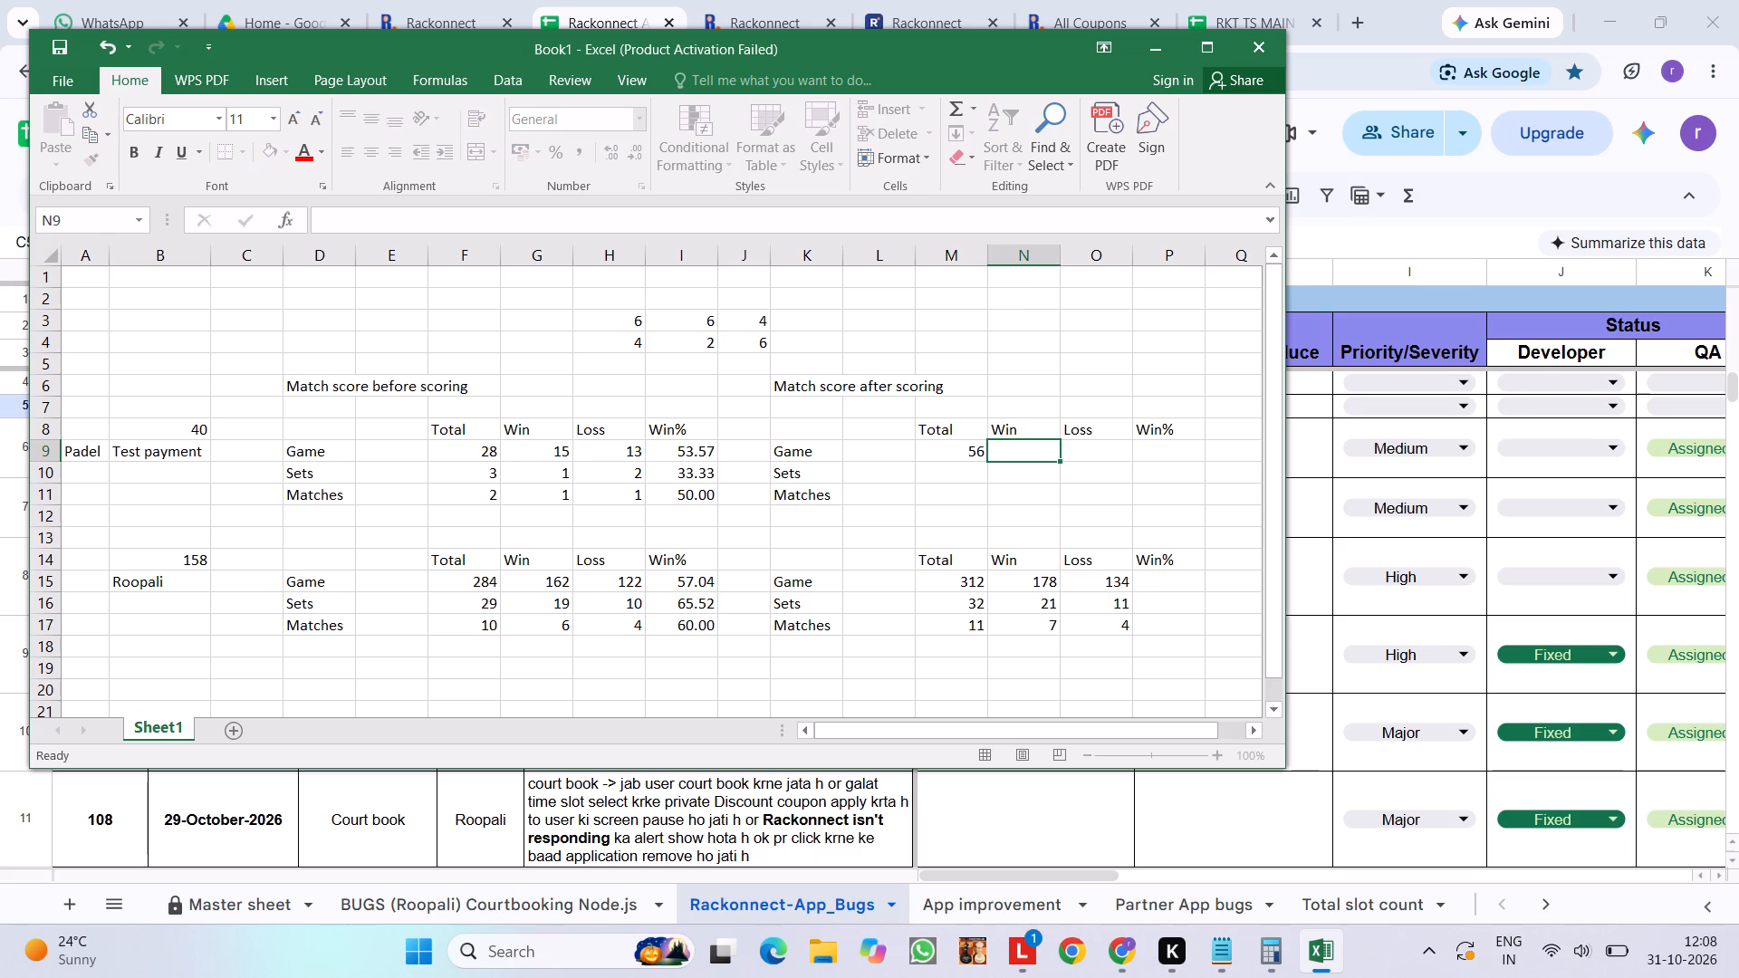
{"action": "type", "text": "27"}
{"action": "key", "text": "Right"}
{"action": "type", "text": "29"}
{"action": "key", "text": "Down"}
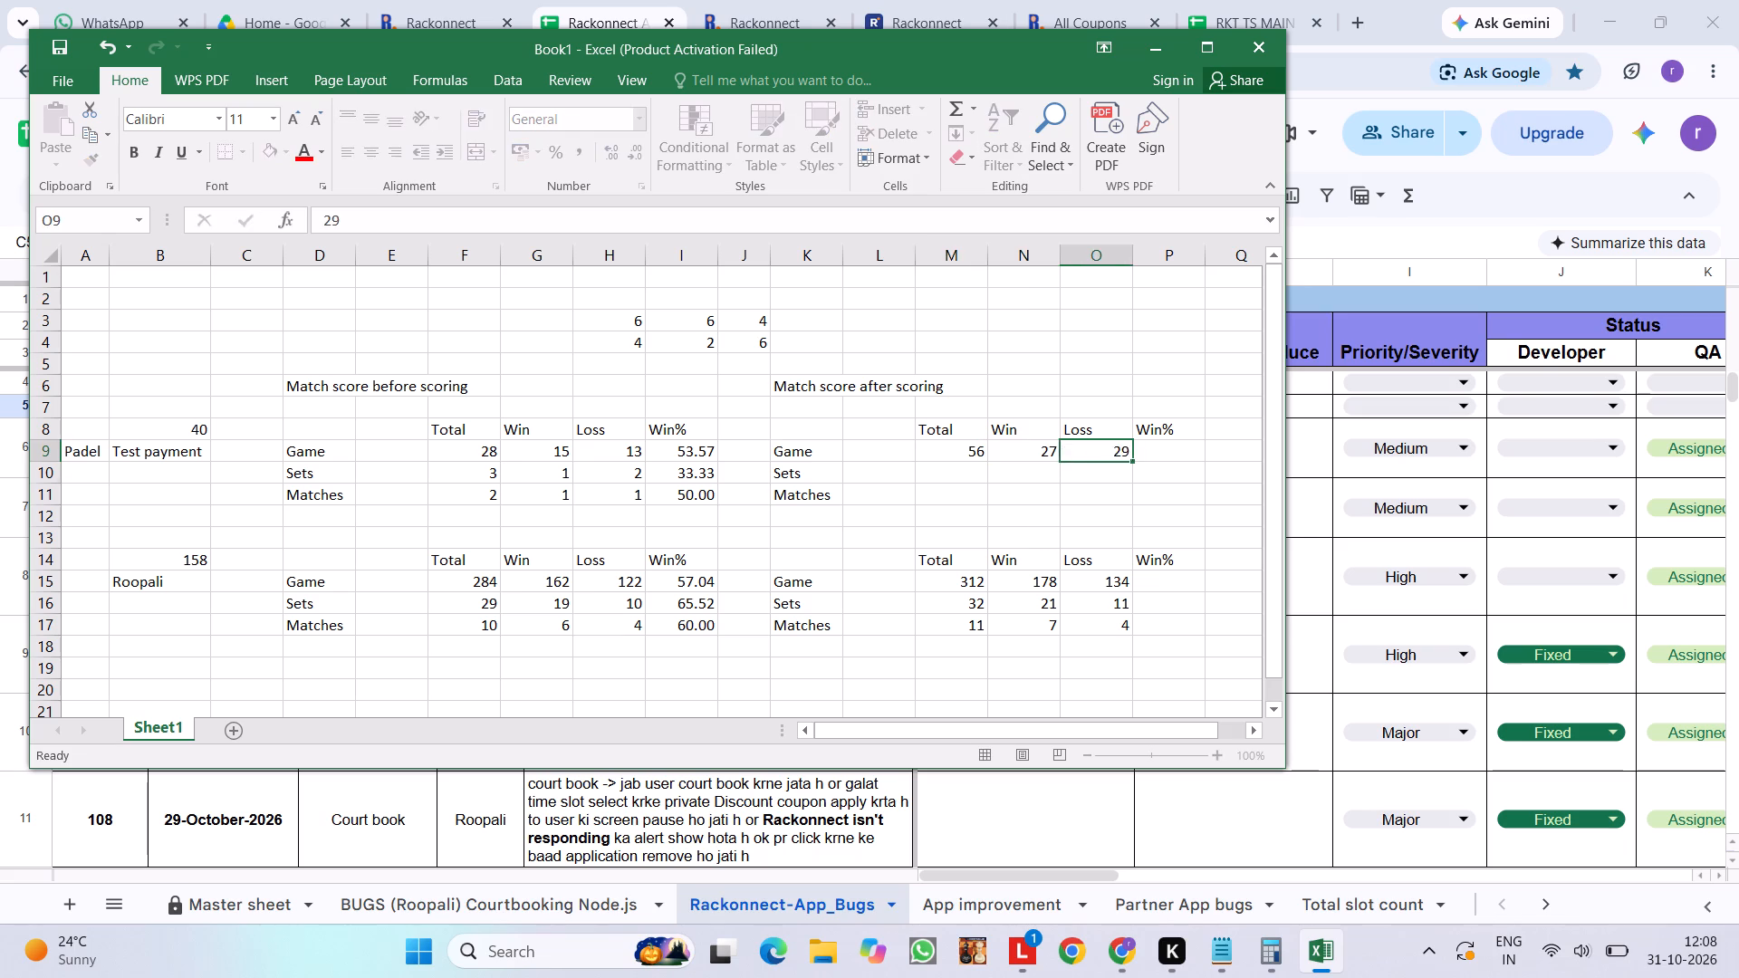
Enter the first player's after-scoring Sets values 6, 2 and 4 for Total, Win and Loss in M10 to O10.
{"action": "key", "text": "Left"}
{"action": "key", "text": "Left"}
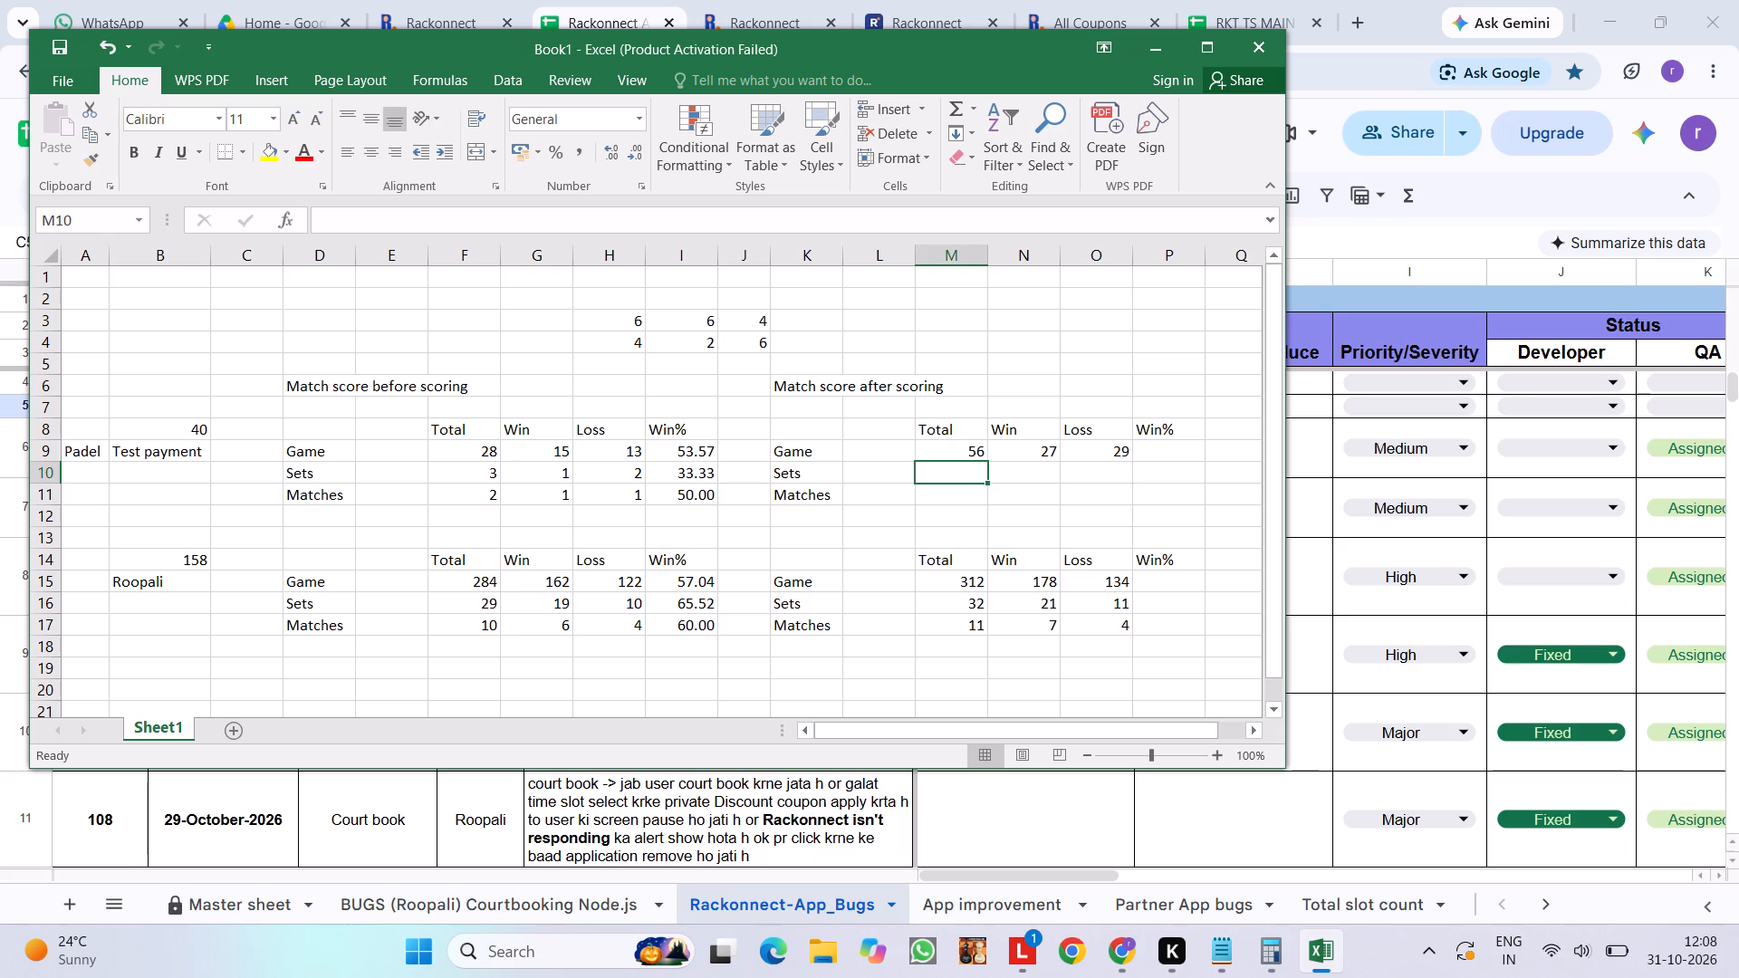
{"action": "key", "text": "6"}
{"action": "key", "text": "Right"}
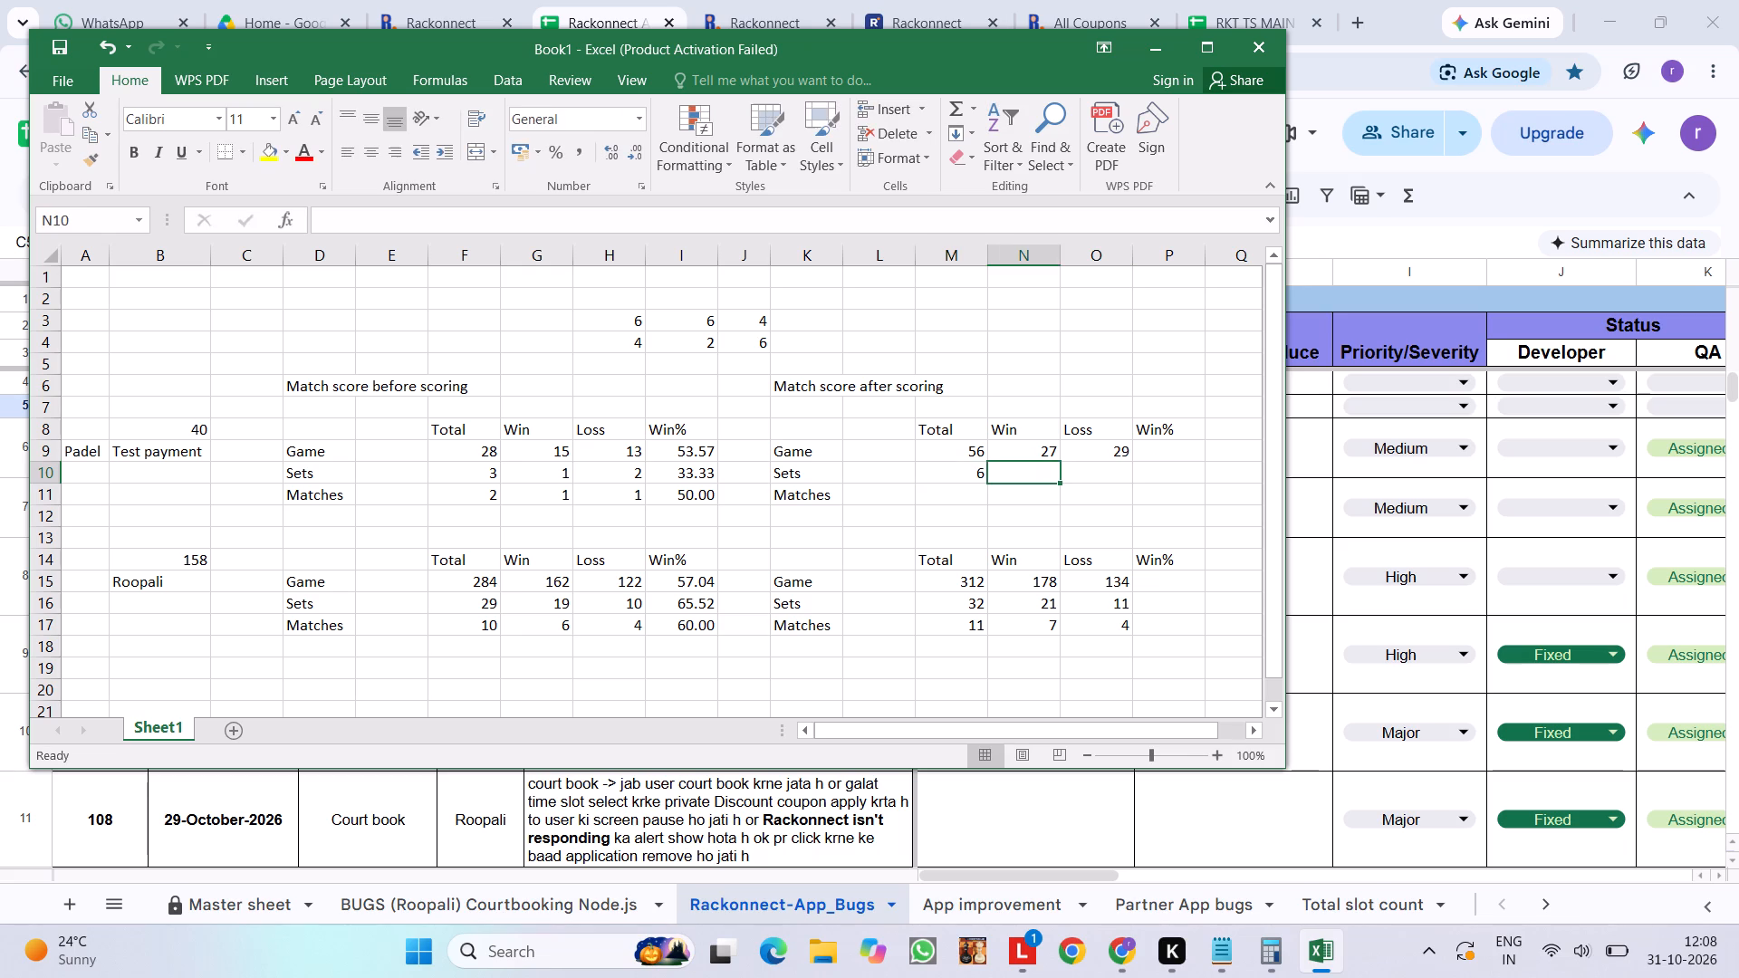
{"action": "key", "text": "2"}
{"action": "key", "text": "Right"}
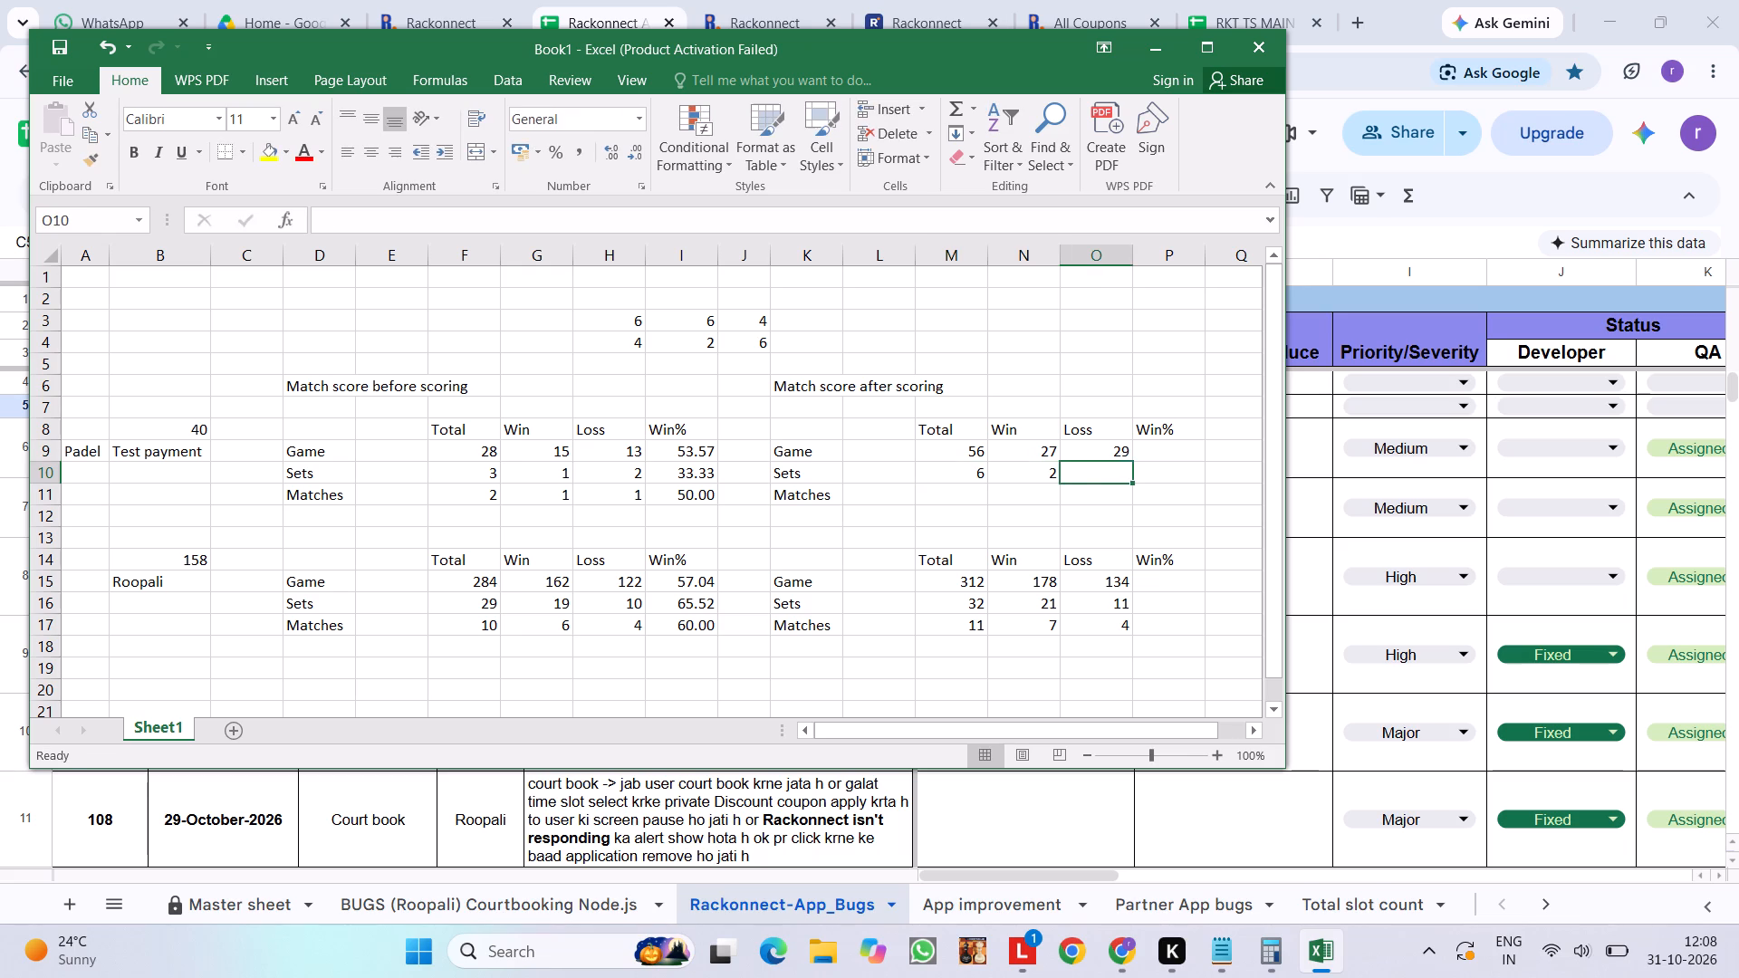
{"action": "key", "text": "4"}
{"action": "key", "text": "Down"}
Enter the first player's after-scoring Matches values 3, 1 and 2 for Total, Win and Loss in M11 to O11.
{"action": "key", "text": "Left"}
{"action": "key", "text": "Left"}
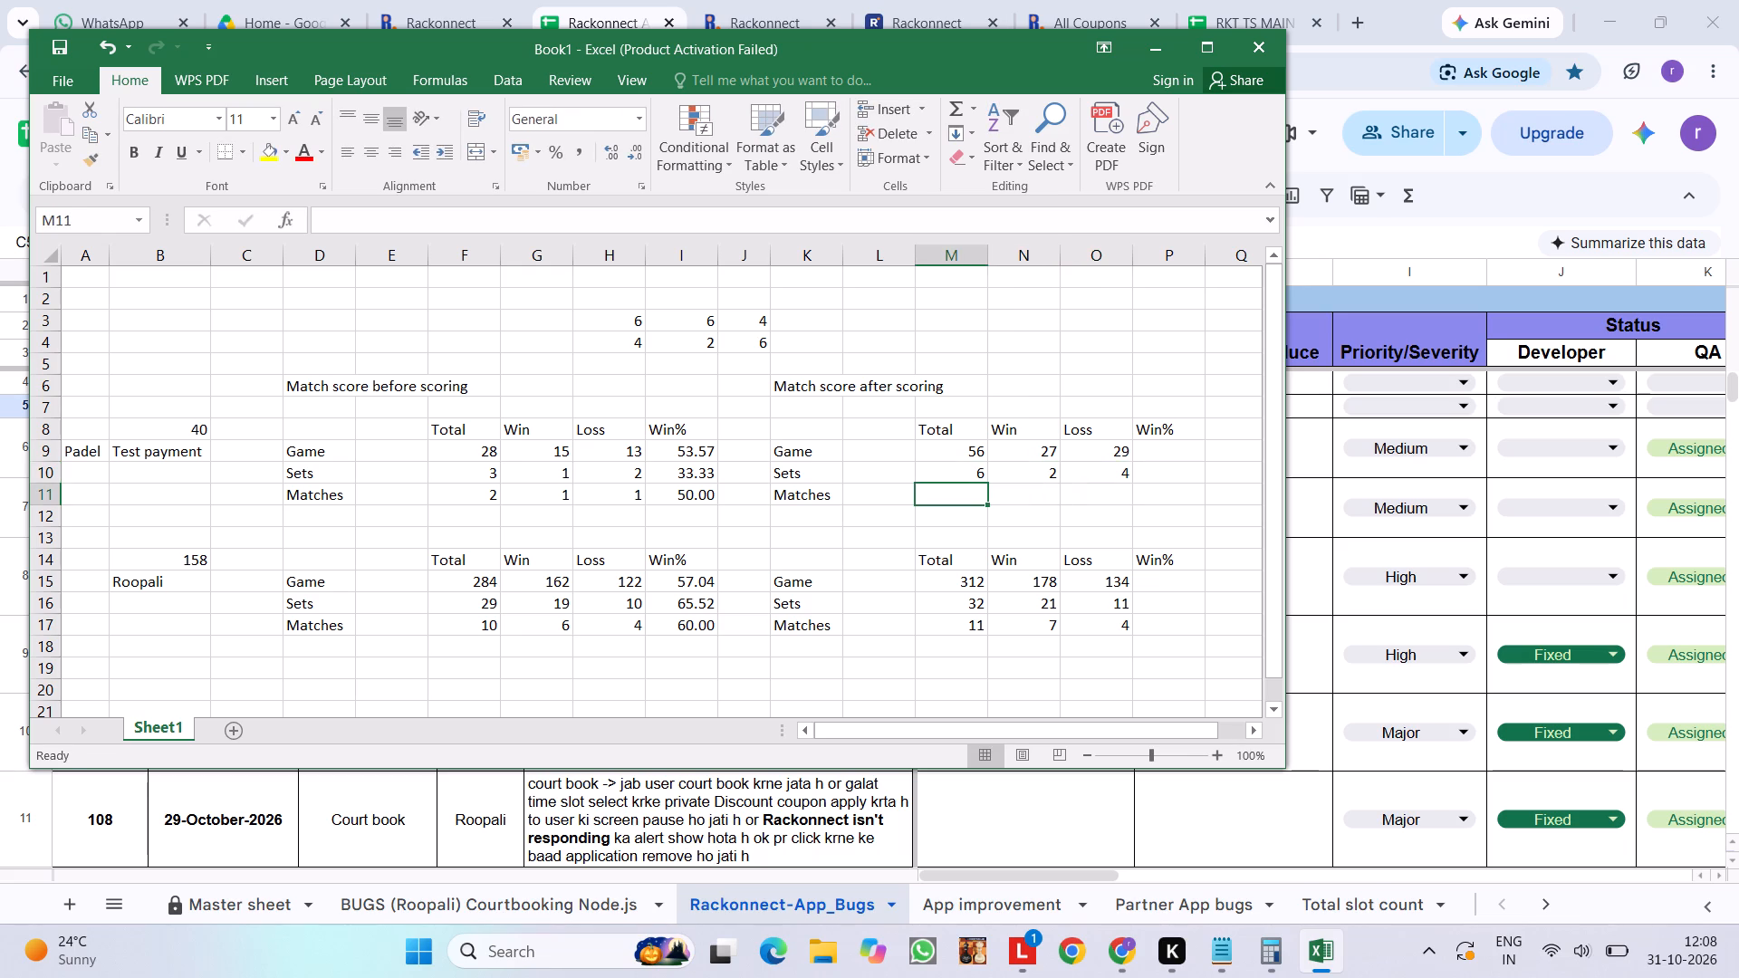
{"action": "key", "text": "3"}
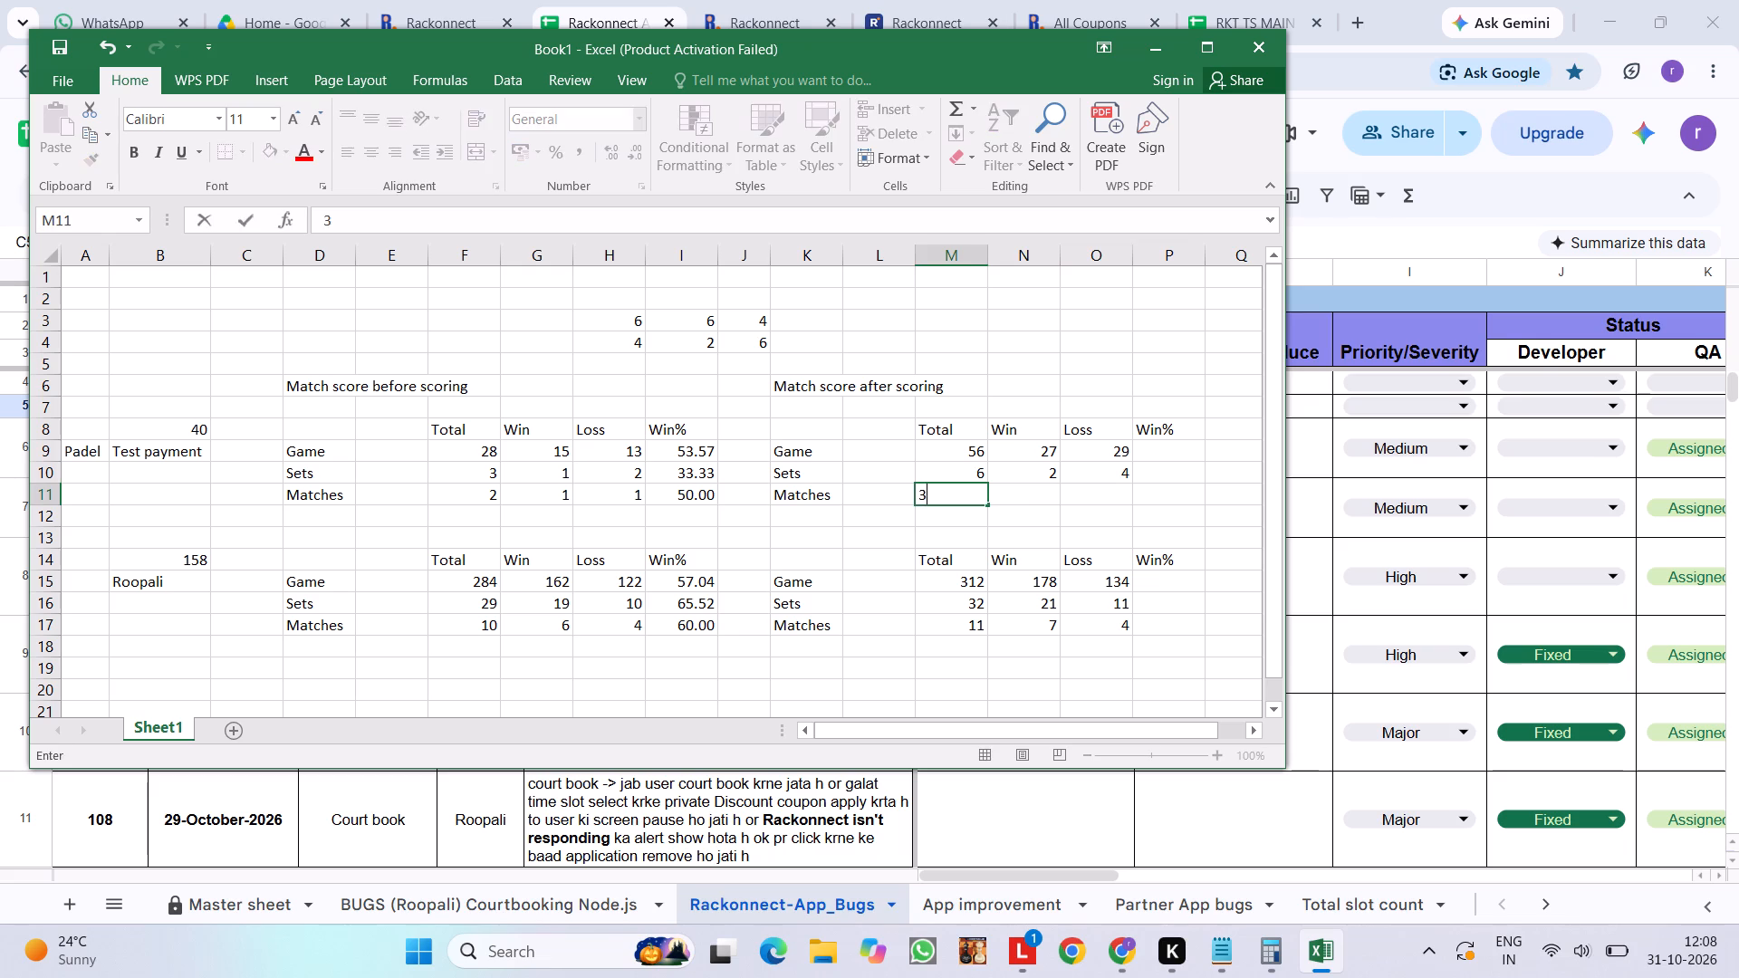
{"action": "key", "text": "Right"}
{"action": "key", "text": "1"}
{"action": "key", "text": "Right"}
{"action": "key", "text": "2"}
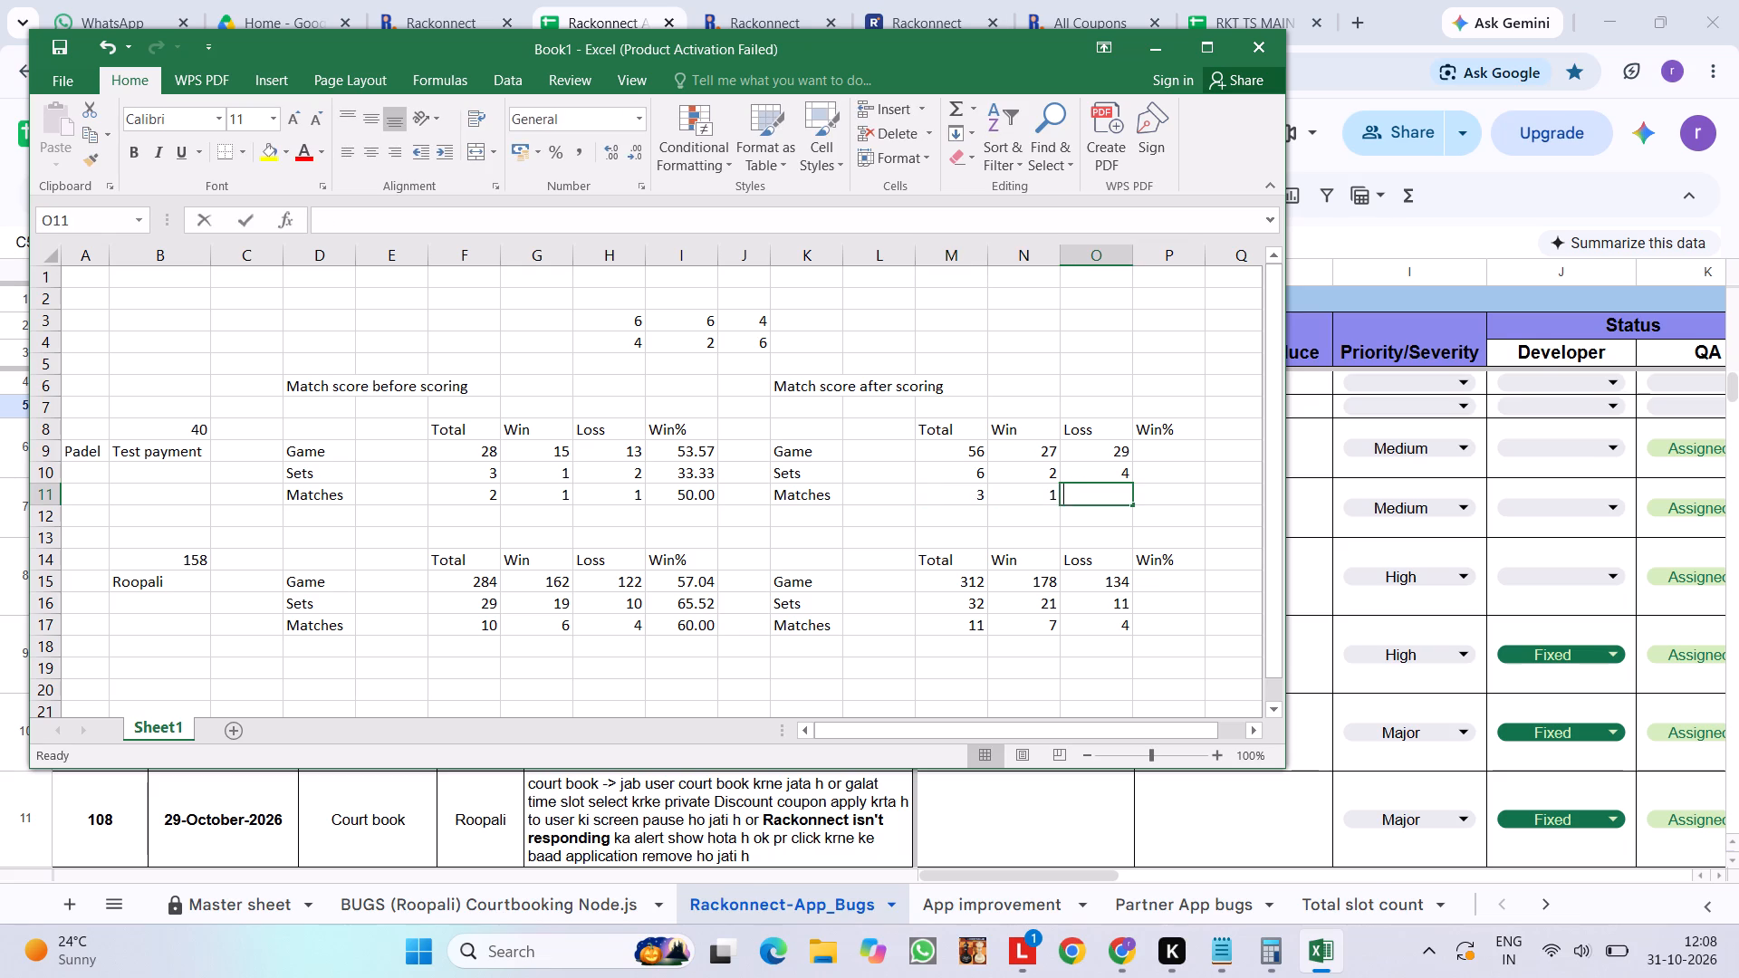
Copy the before-scoring Game Win% formula from I9 into the after-scoring Win% cell P9.
{"action": "left_click", "coordinate": [1177, 446]}
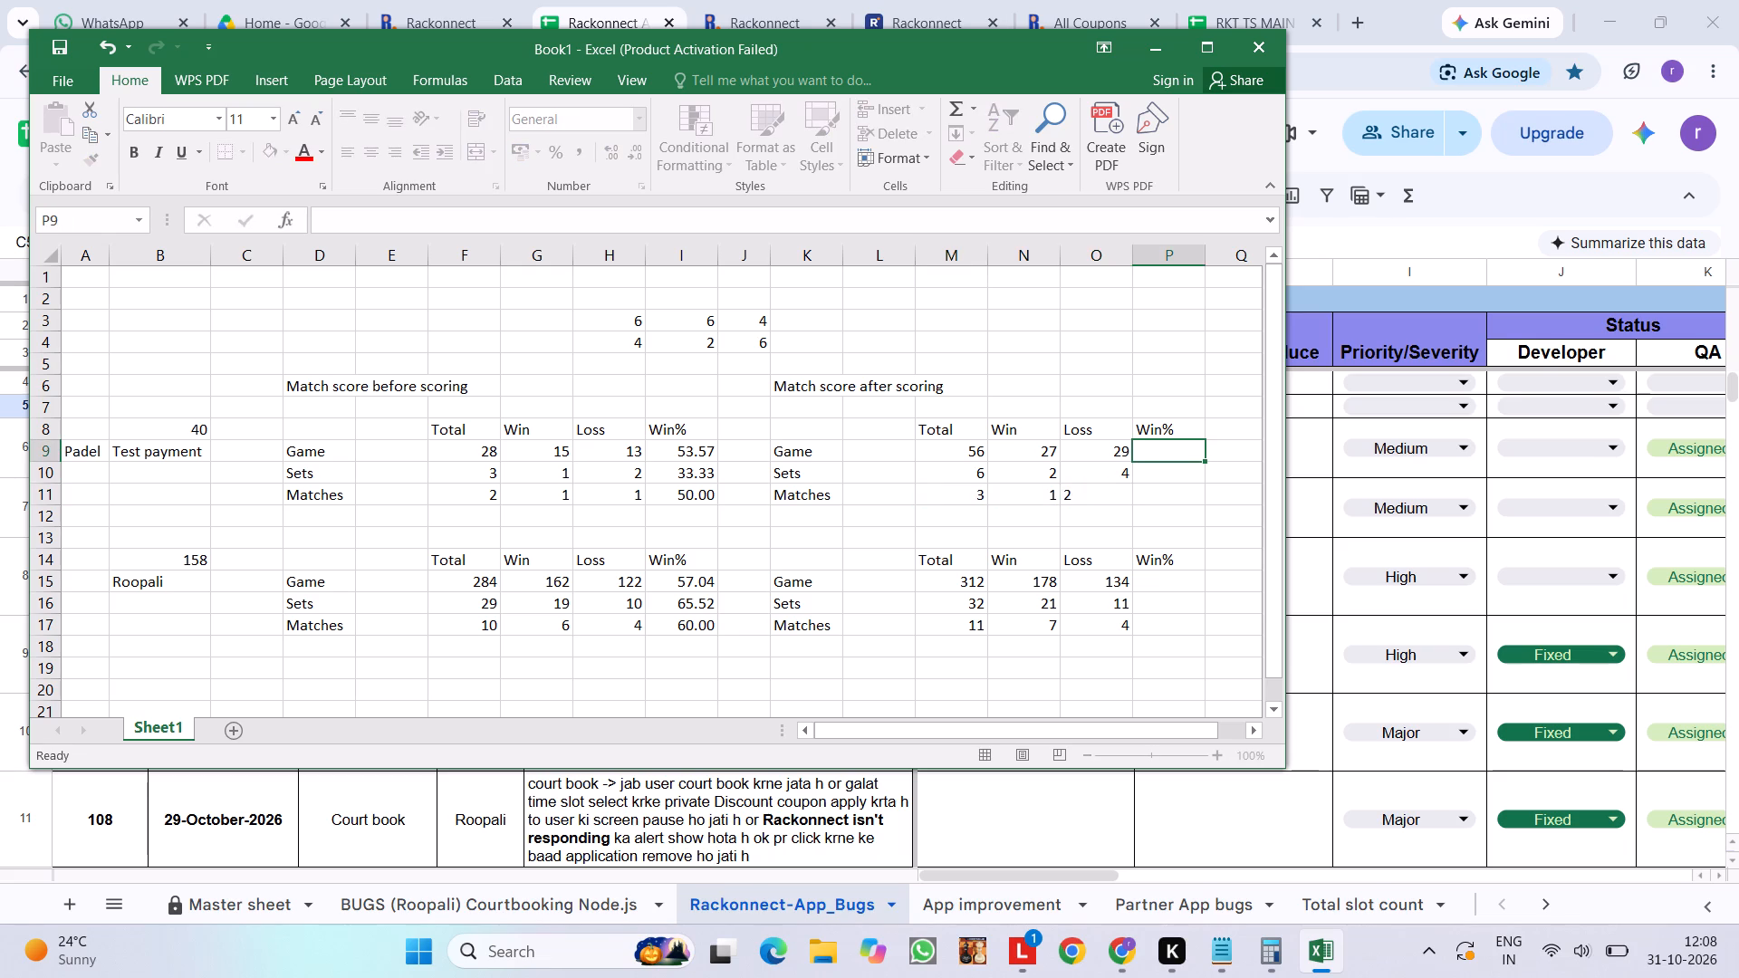
{"action": "left_click", "coordinate": [693, 455]}
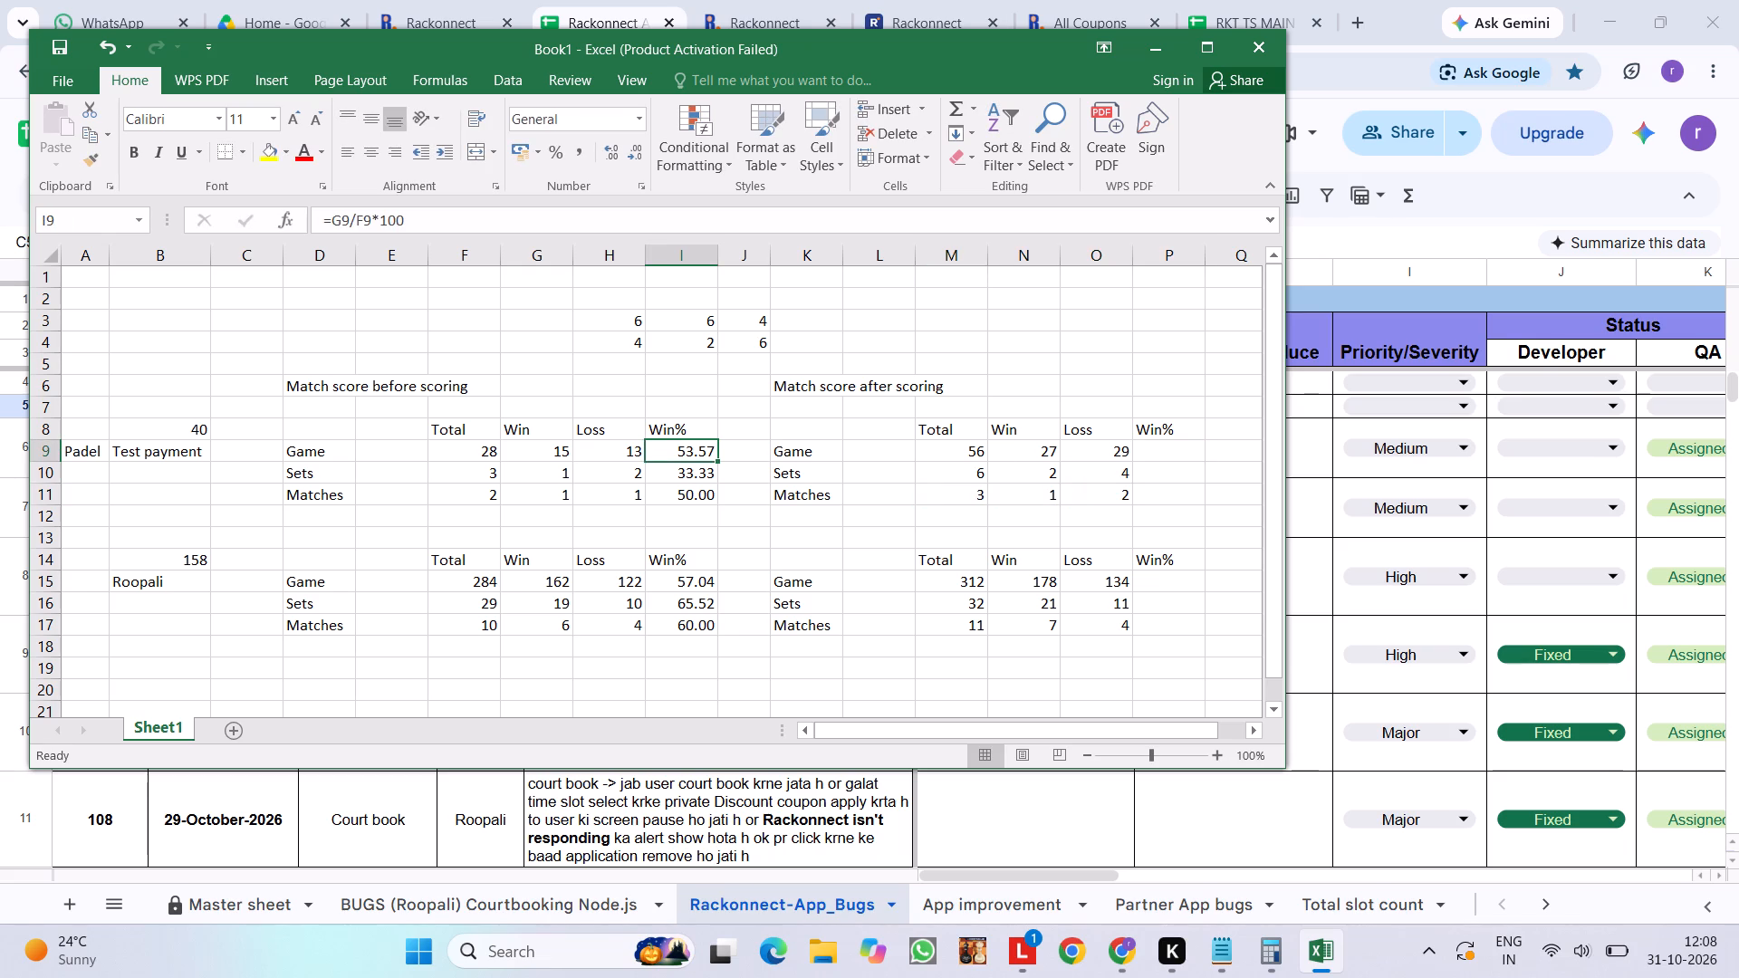
{"action": "key", "text": "ctrl+c"}
{"action": "left_click", "coordinate": [1172, 451]}
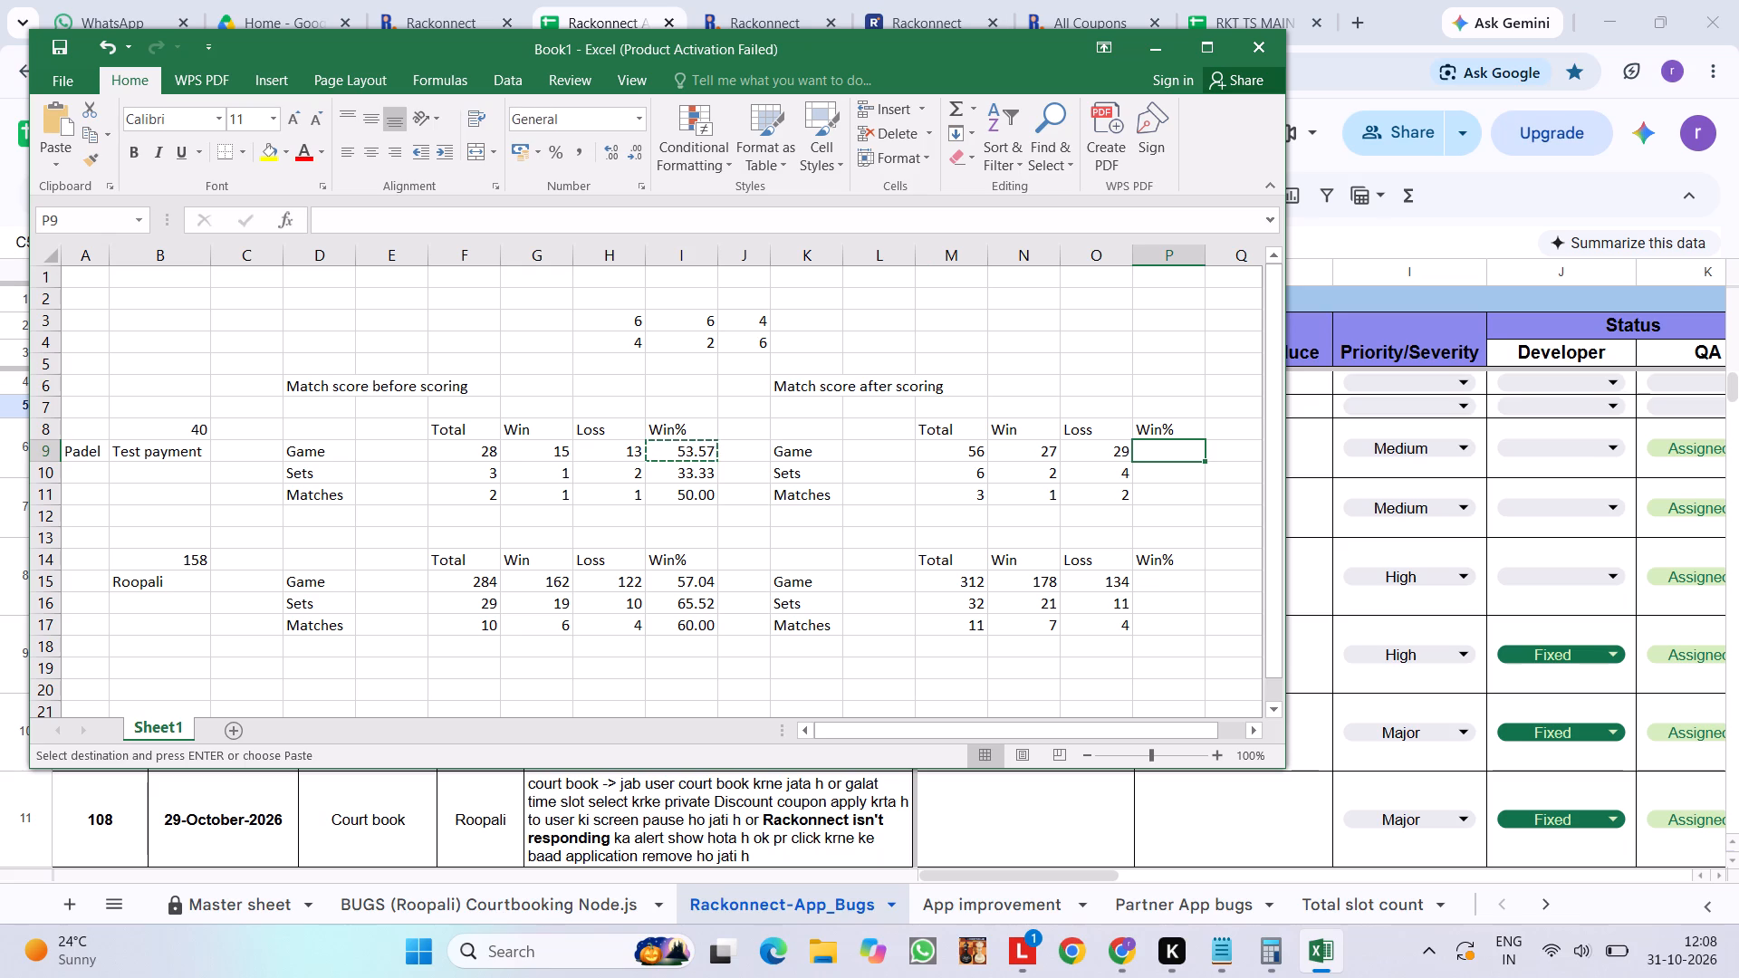
{"action": "key", "text": "ctrl+v"}
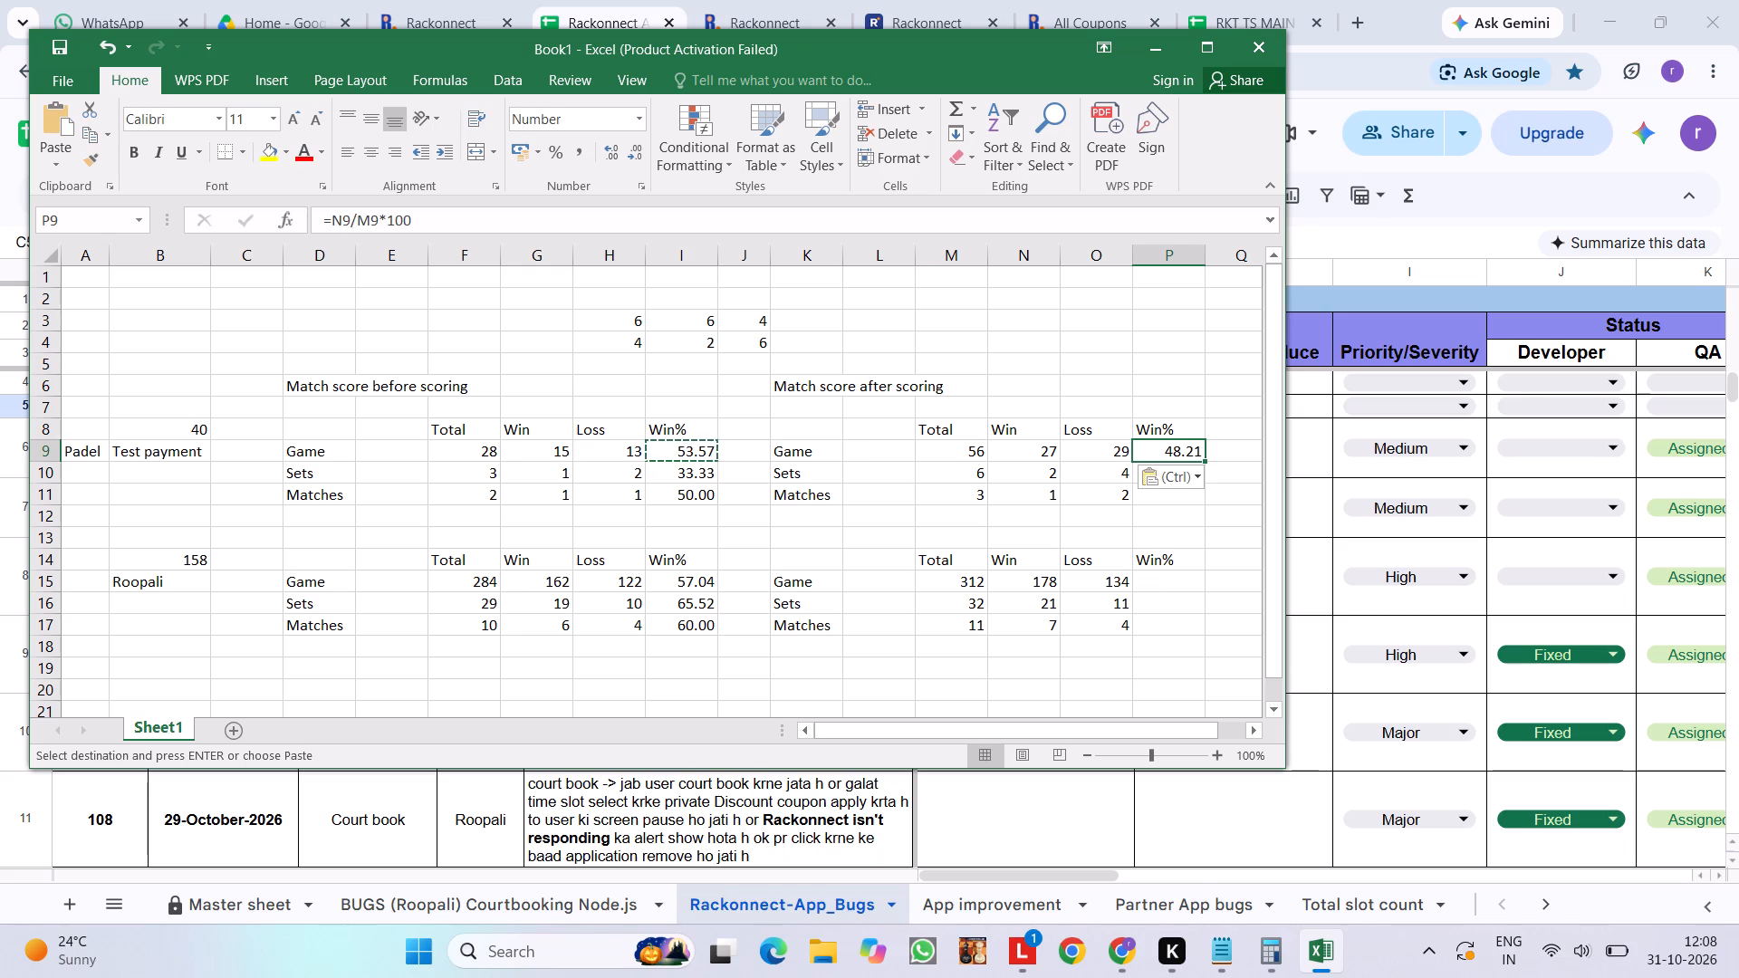
Fill the Win% formula down from P9 into the first player's Sets and Matches cells P10 and P11.
{"action": "left_click", "coordinate": [1208, 505]}
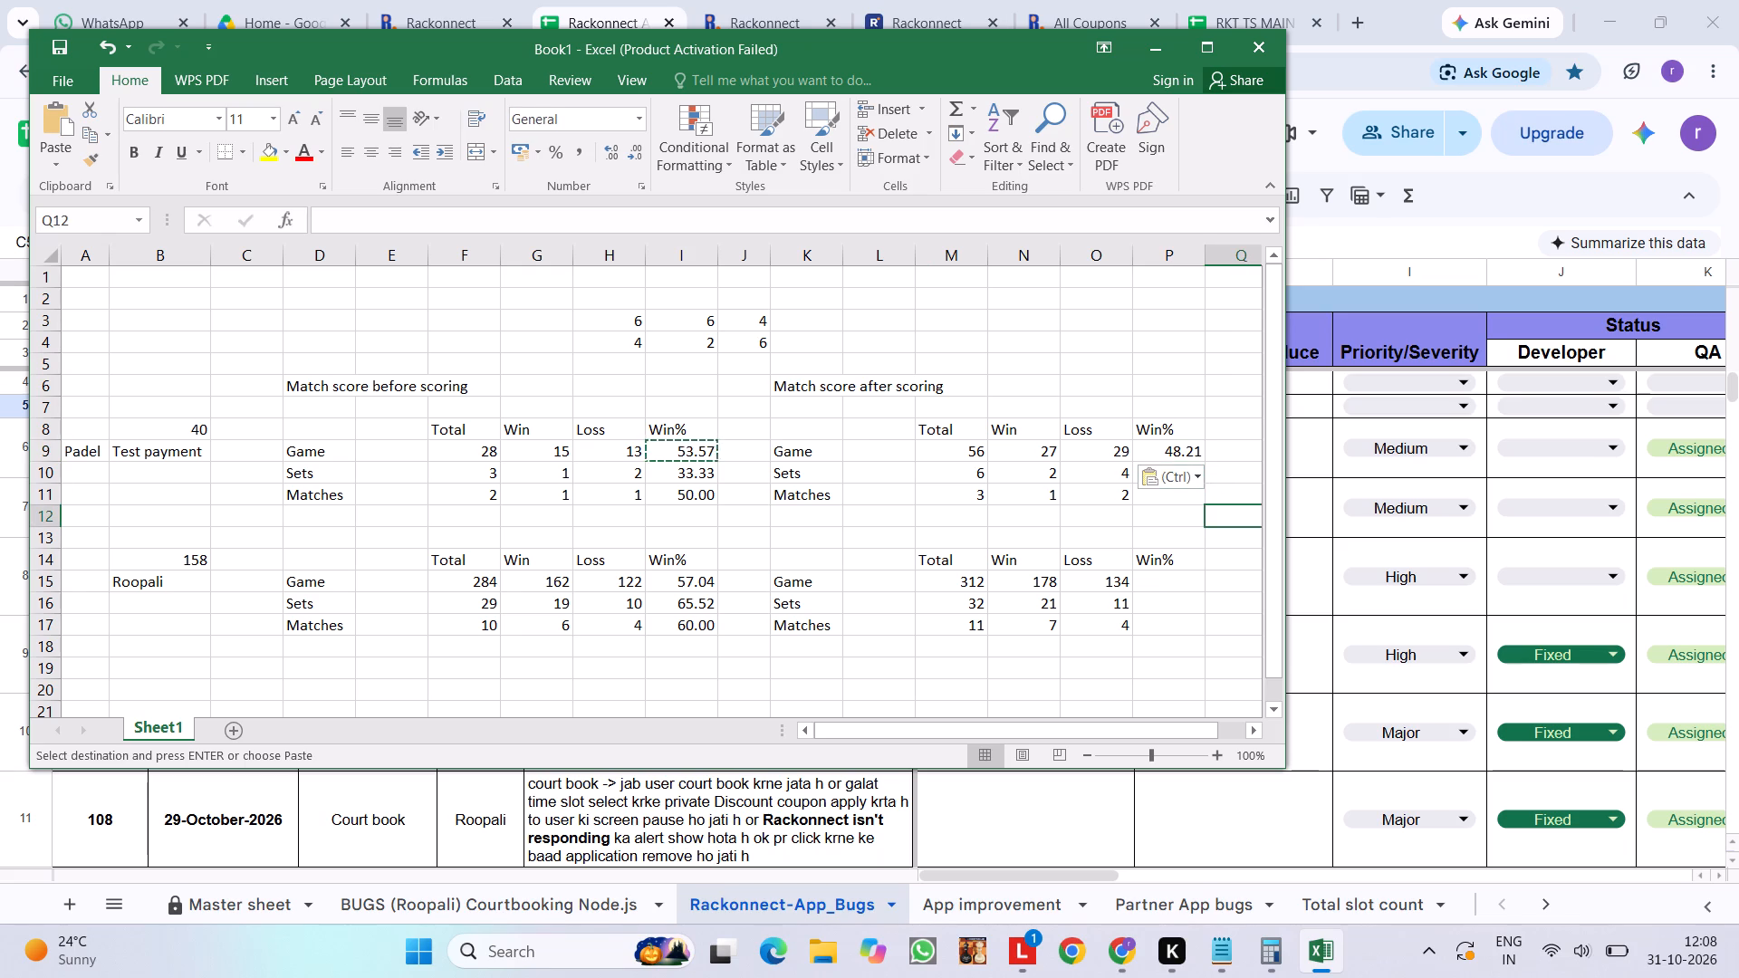
{"action": "left_click", "coordinate": [1215, 474]}
{"action": "double_click", "coordinate": [1215, 474]}
{"action": "left_click", "coordinate": [1146, 468]}
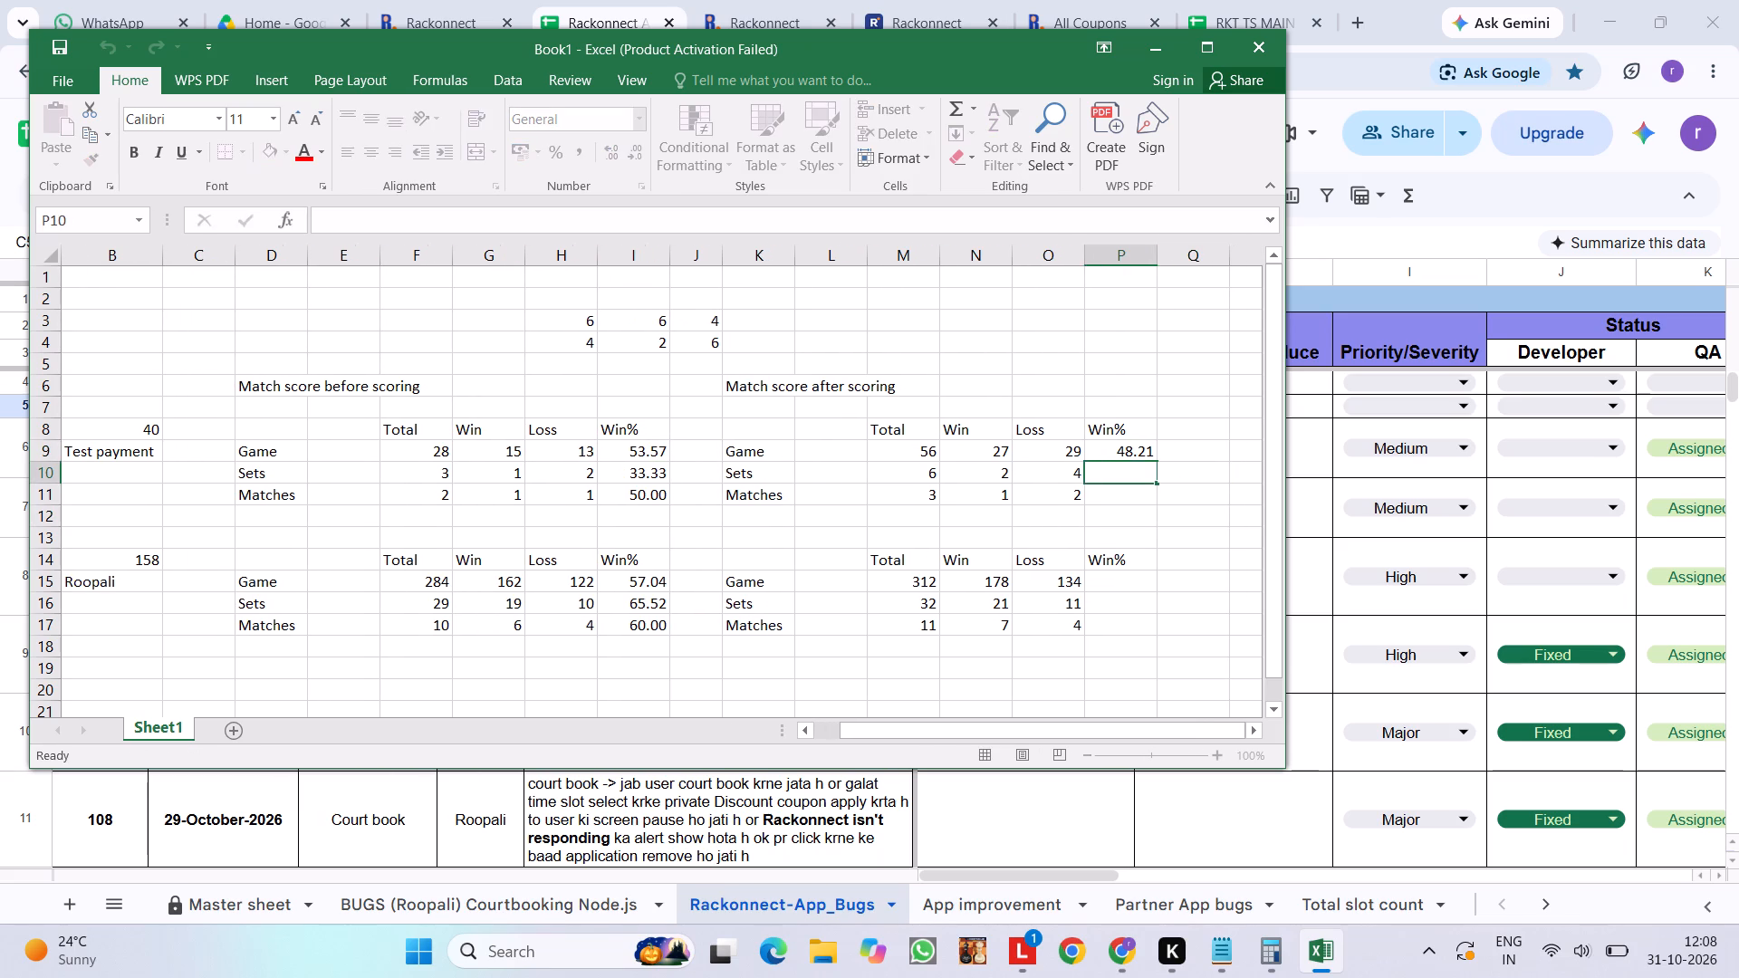
{"action": "key", "text": "ctrl+d"}
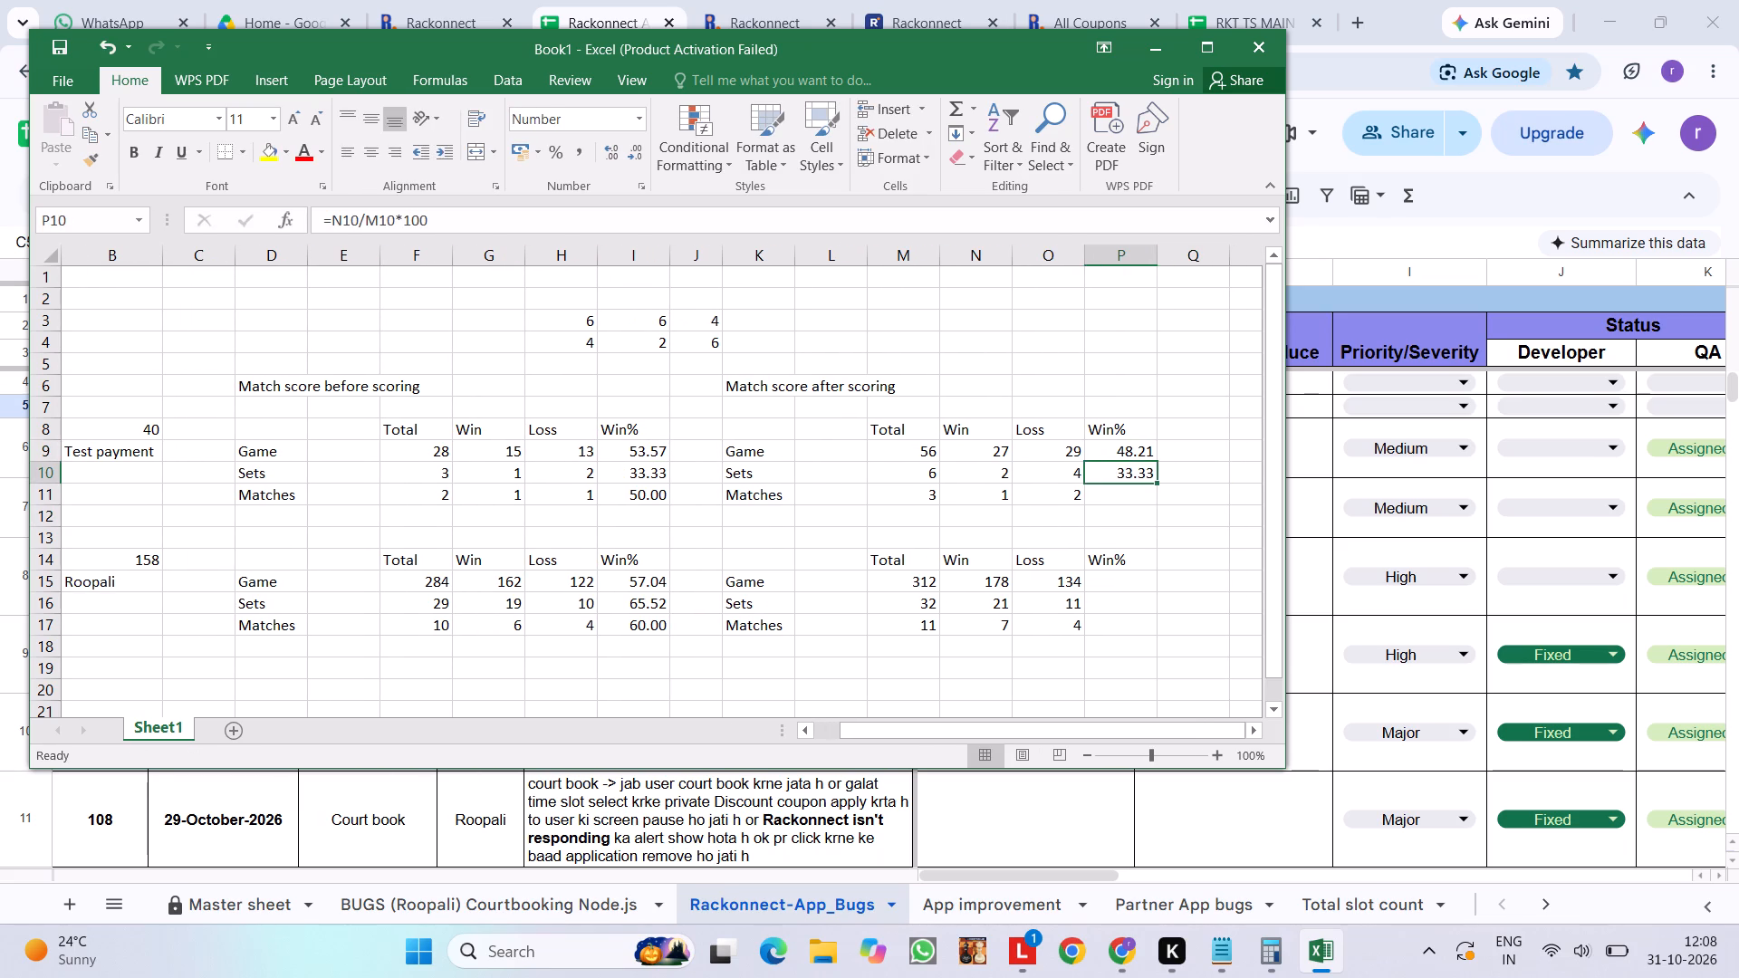
{"action": "left_click", "coordinate": [1141, 488]}
{"action": "key", "text": "ctrl+d"}
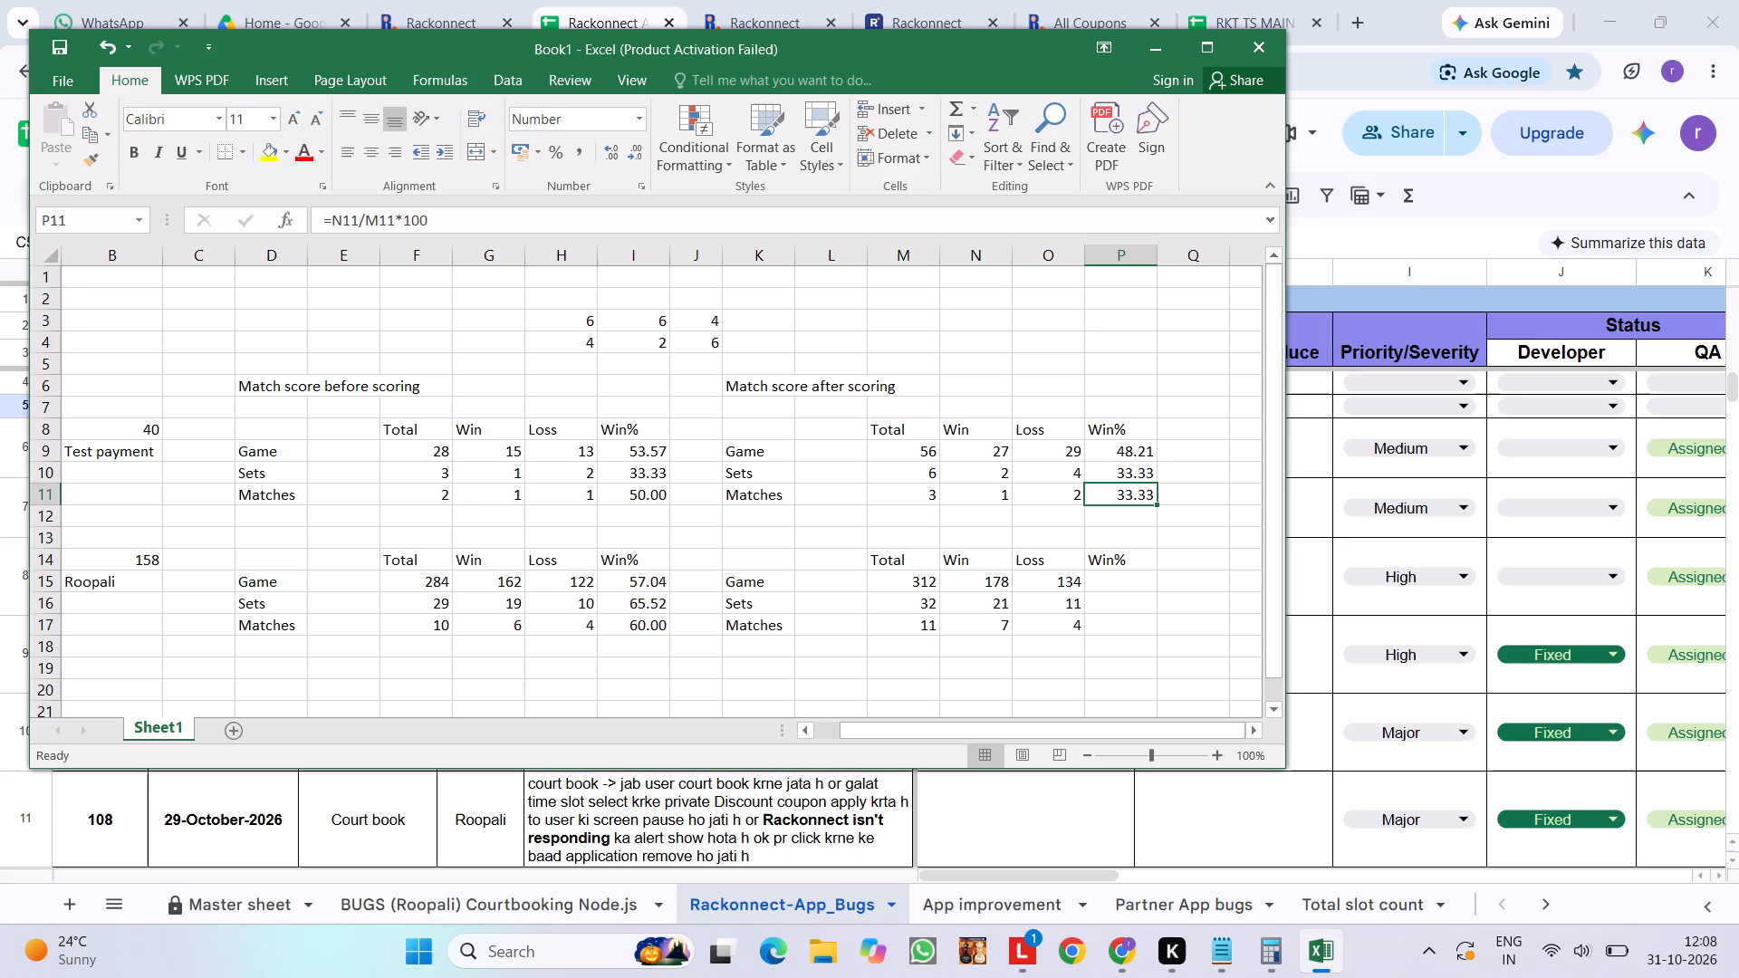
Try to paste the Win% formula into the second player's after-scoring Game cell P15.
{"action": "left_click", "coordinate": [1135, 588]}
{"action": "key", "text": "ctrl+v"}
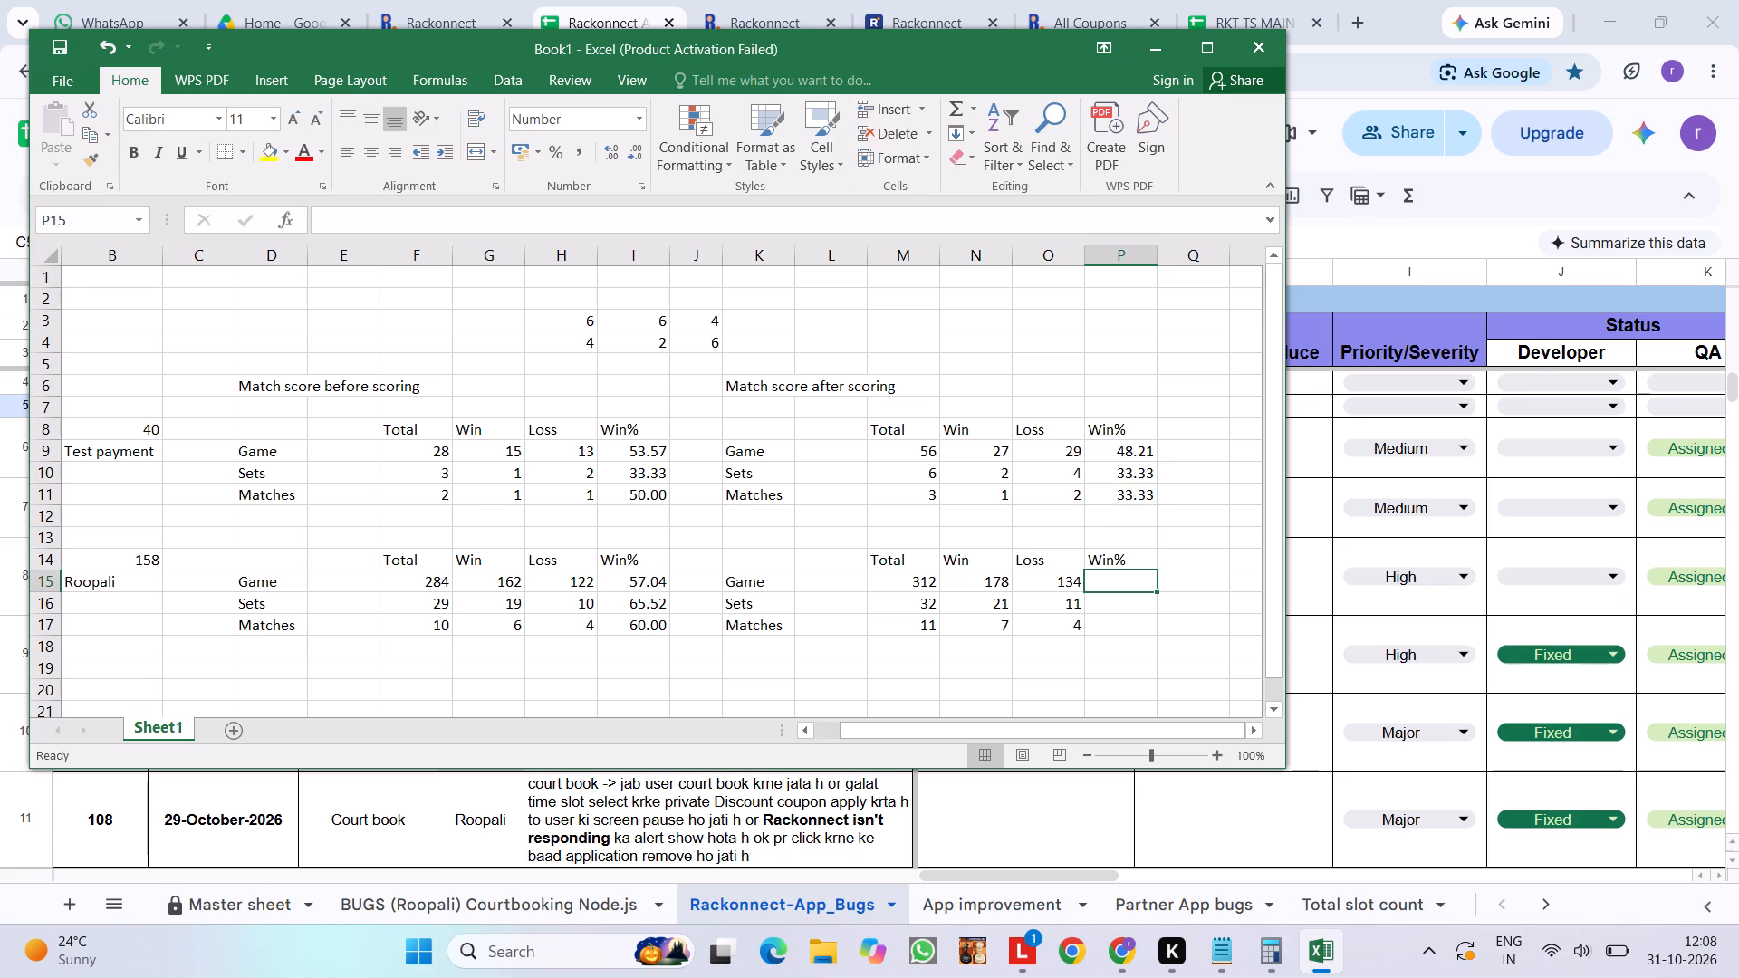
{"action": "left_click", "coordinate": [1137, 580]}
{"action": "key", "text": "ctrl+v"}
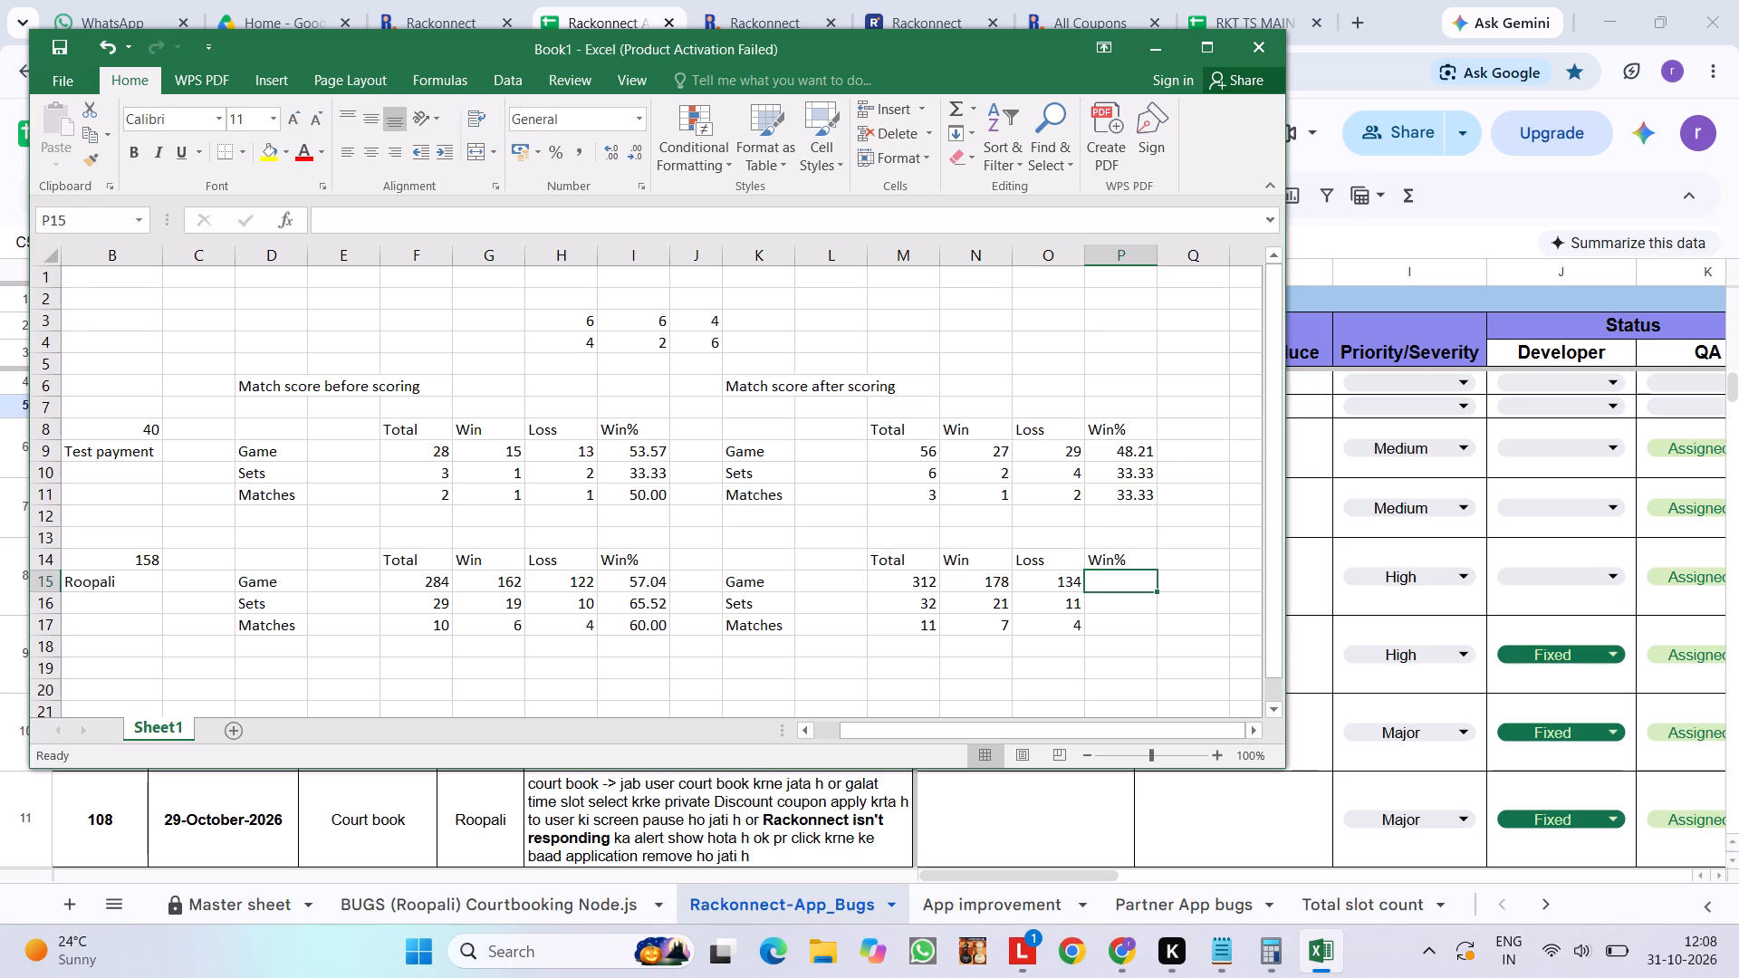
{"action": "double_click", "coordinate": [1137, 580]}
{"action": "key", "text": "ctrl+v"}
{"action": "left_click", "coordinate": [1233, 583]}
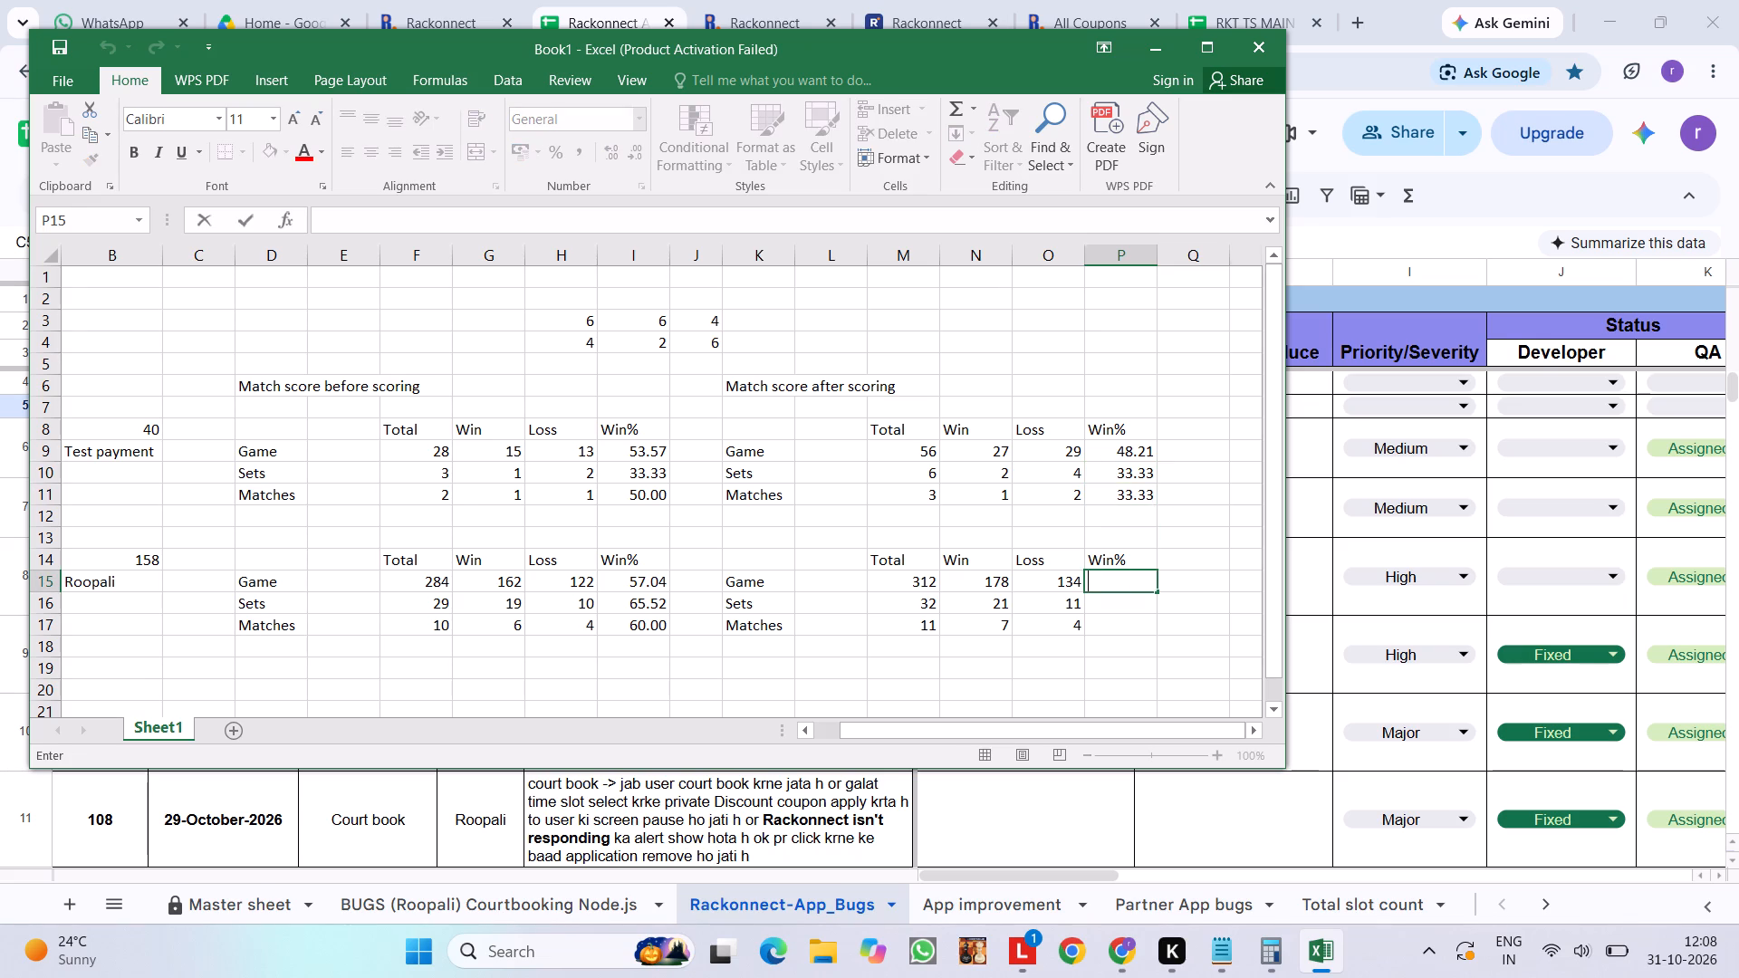
Copy the first player's after-scoring Game Win% formula from P9 into the second player's Win% cell P15.
{"action": "left_click", "coordinate": [1126, 455]}
{"action": "key", "text": "ctrl+c"}
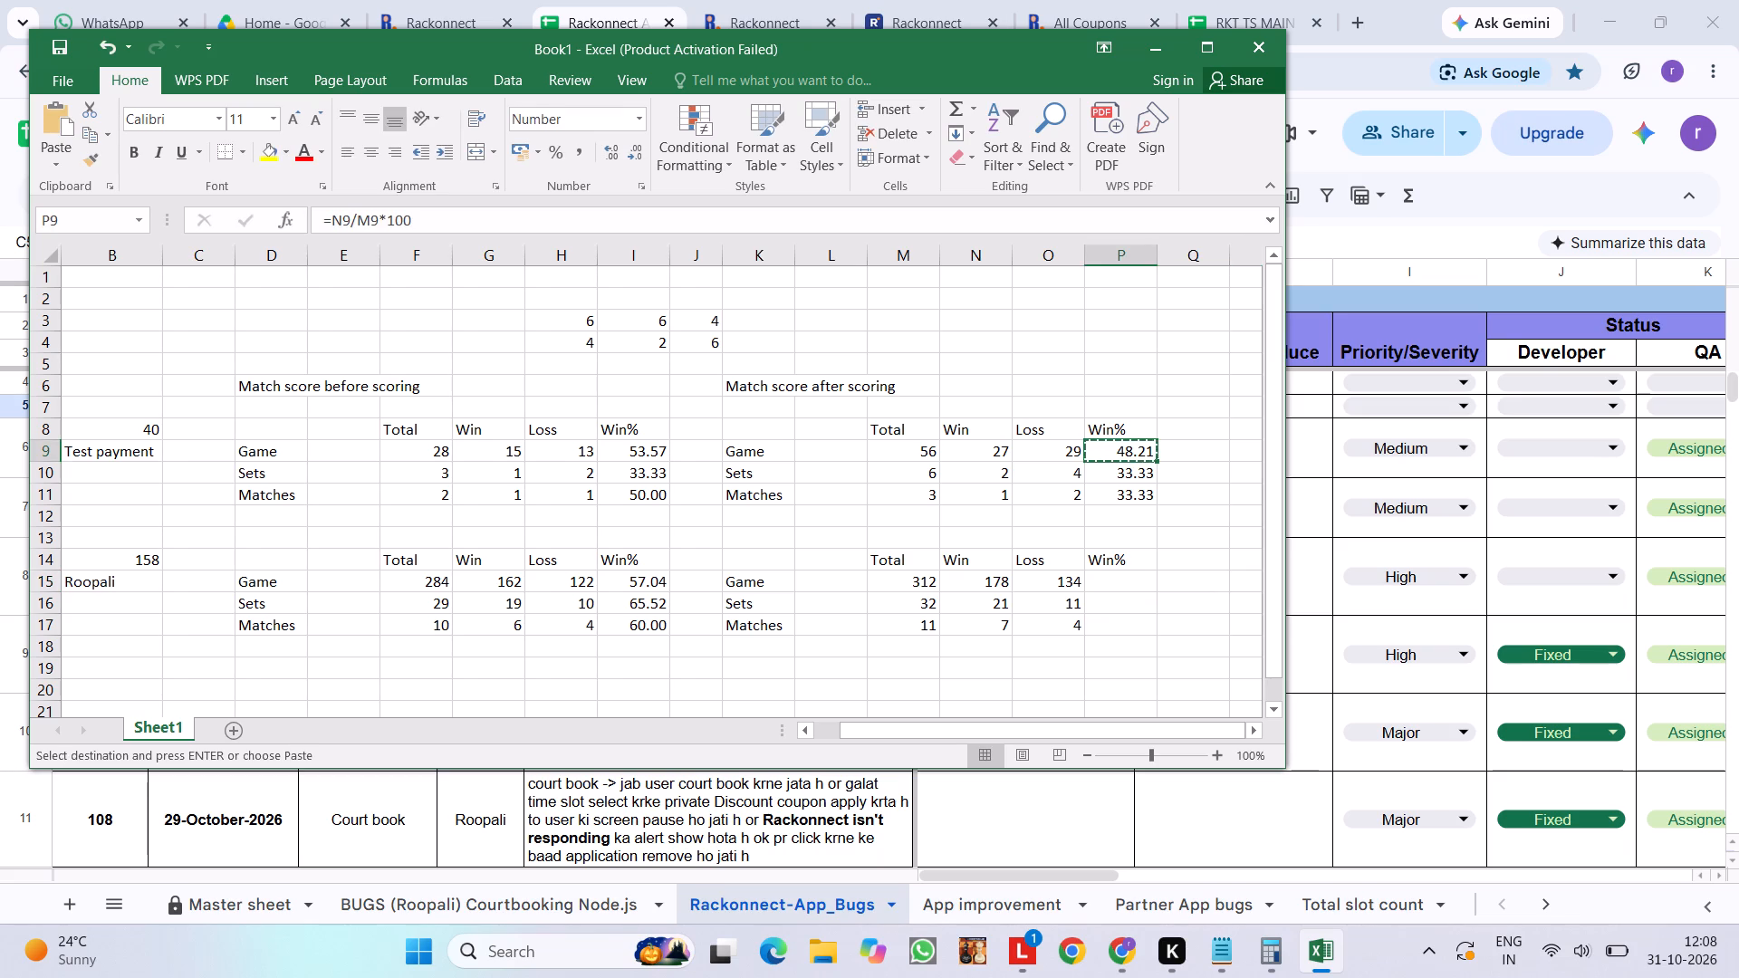
{"action": "left_click", "coordinate": [1125, 590]}
{"action": "key", "text": "ctrl+v"}
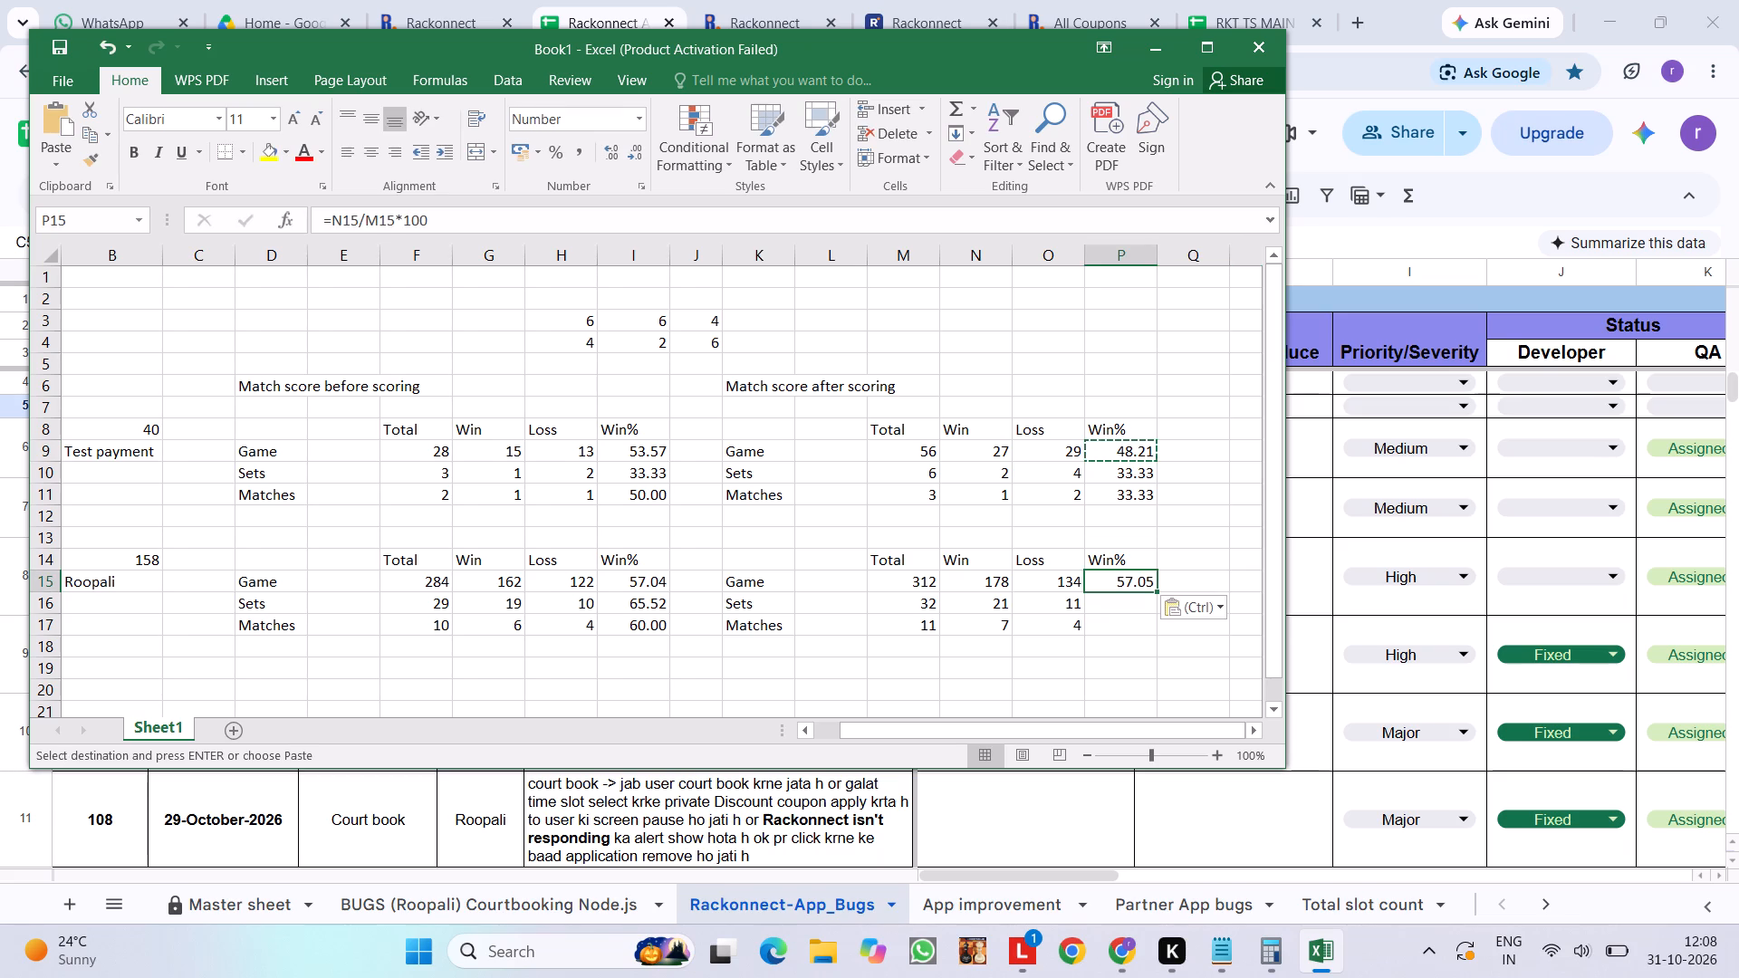
Fill the Win% formula down from P15 into the second player's after-scoring Sets and Matches cells P16 and P17.
{"action": "left_click", "coordinate": [1133, 606]}
{"action": "double_click", "coordinate": [1196, 542]}
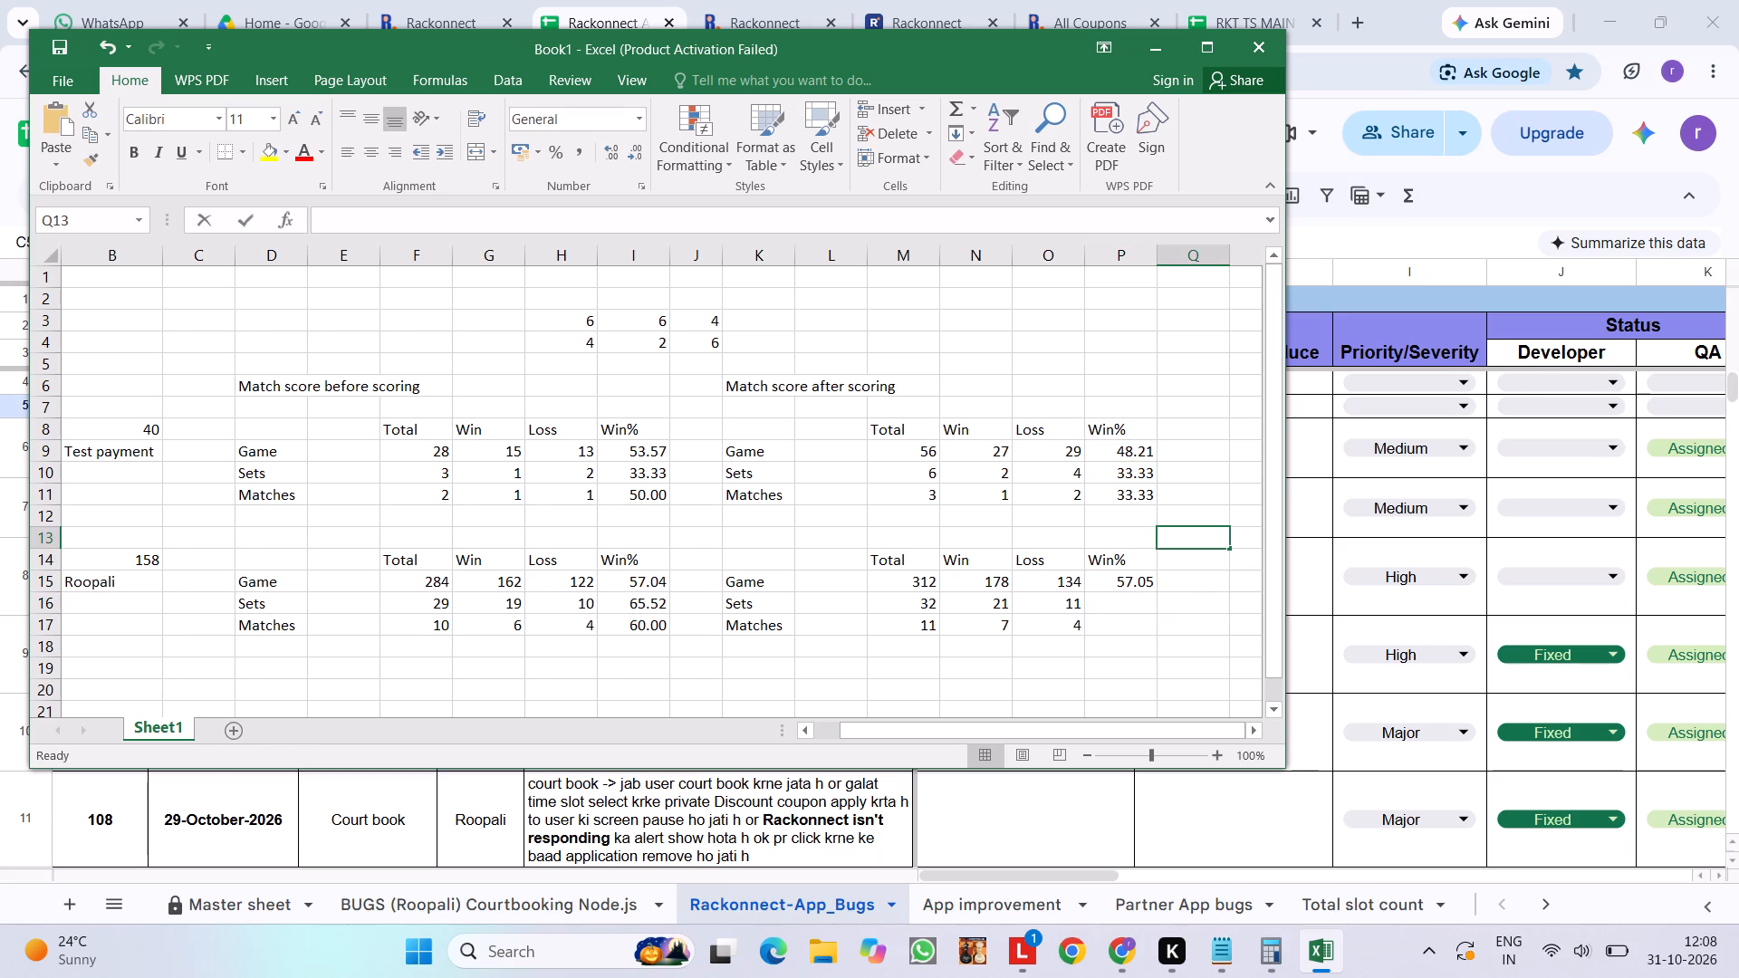
{"action": "left_click", "coordinate": [1139, 611]}
{"action": "key", "text": "ctrl+d"}
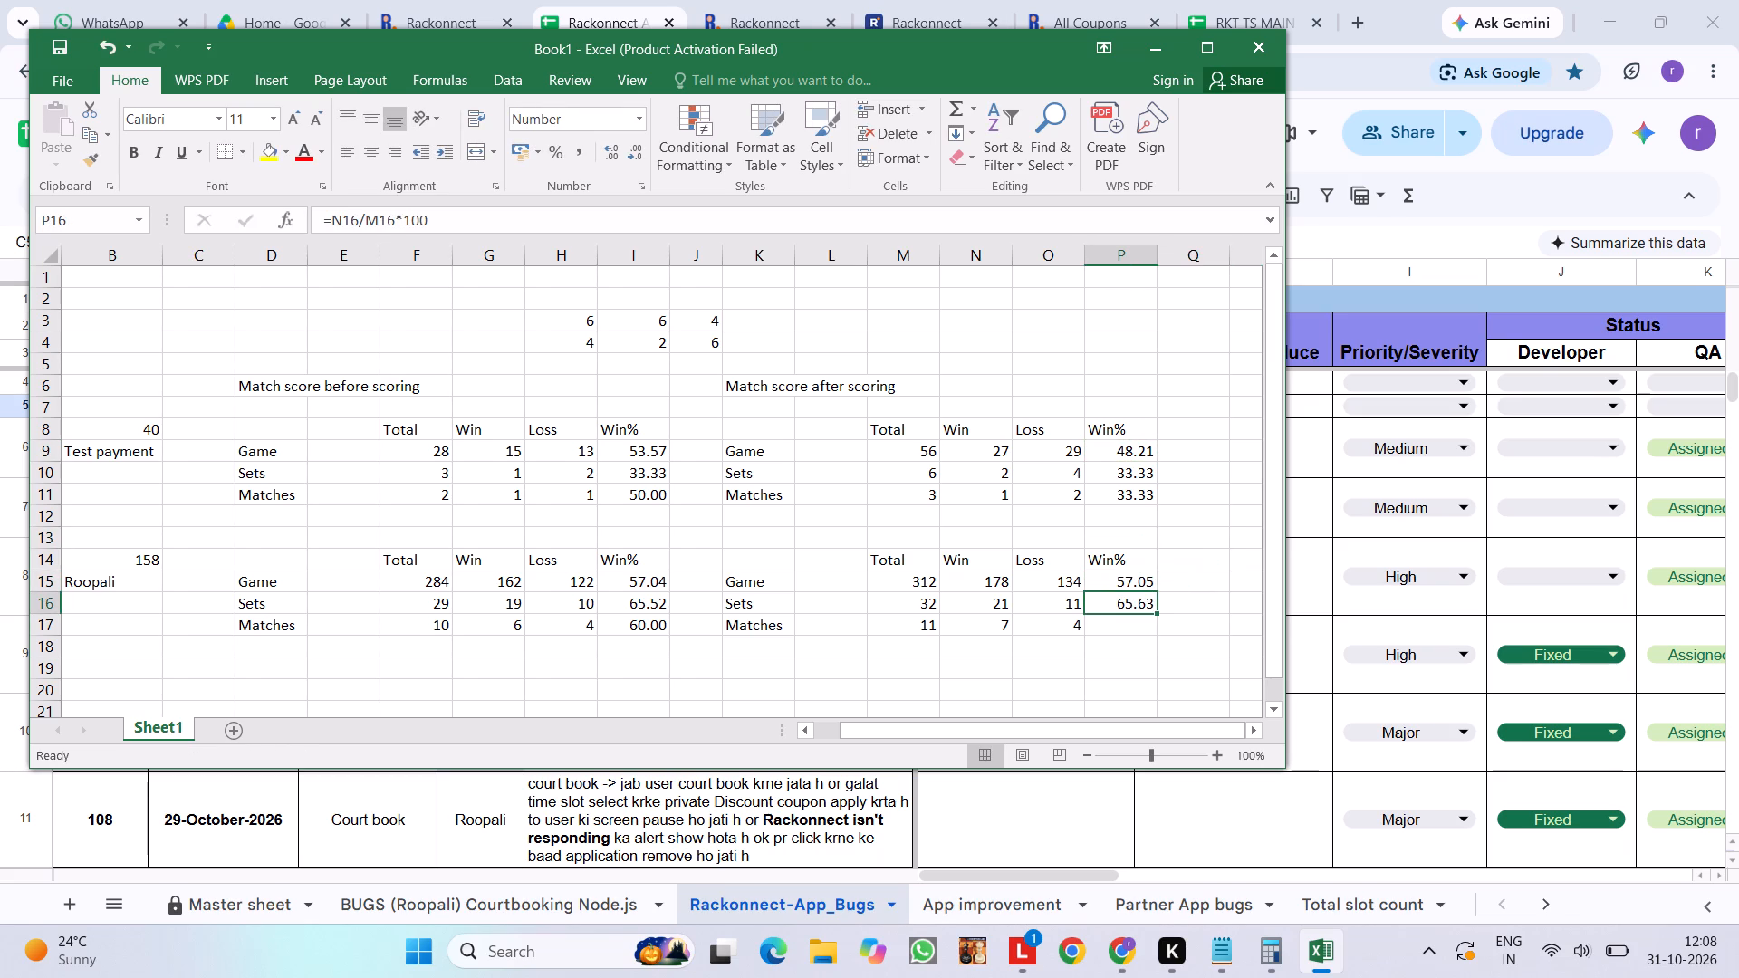
{"action": "left_click", "coordinate": [1133, 628]}
{"action": "key", "text": "ctrl+d"}
{"action": "left_click", "coordinate": [1182, 612]}
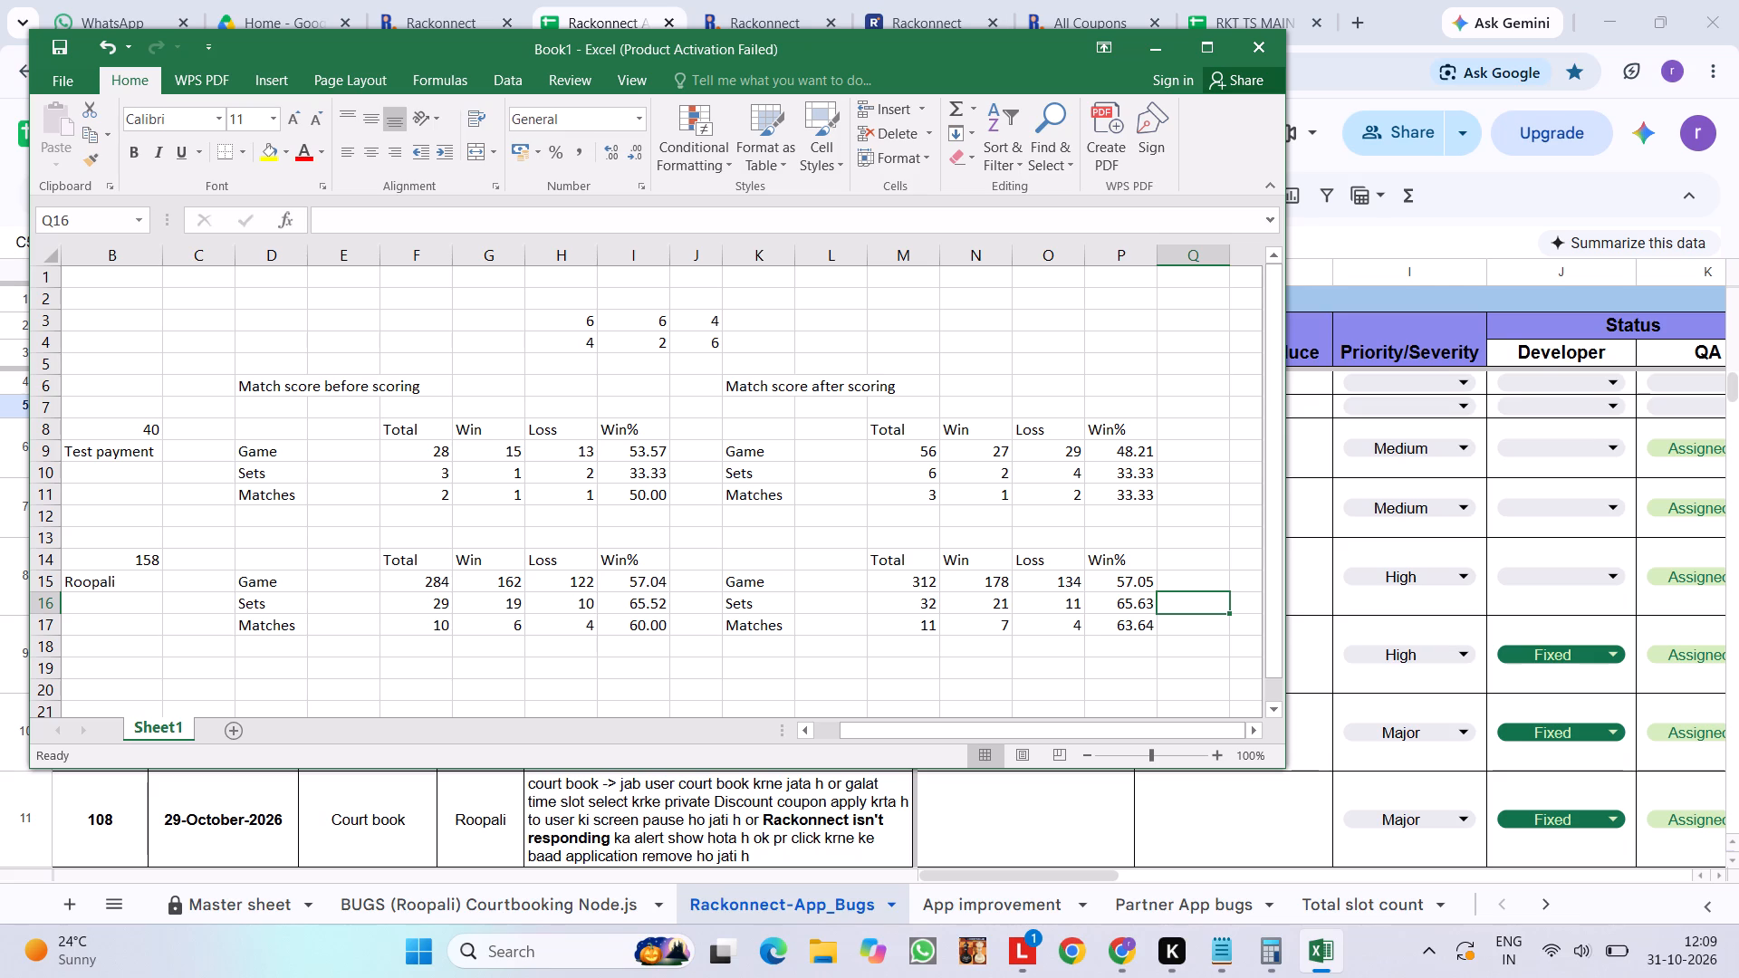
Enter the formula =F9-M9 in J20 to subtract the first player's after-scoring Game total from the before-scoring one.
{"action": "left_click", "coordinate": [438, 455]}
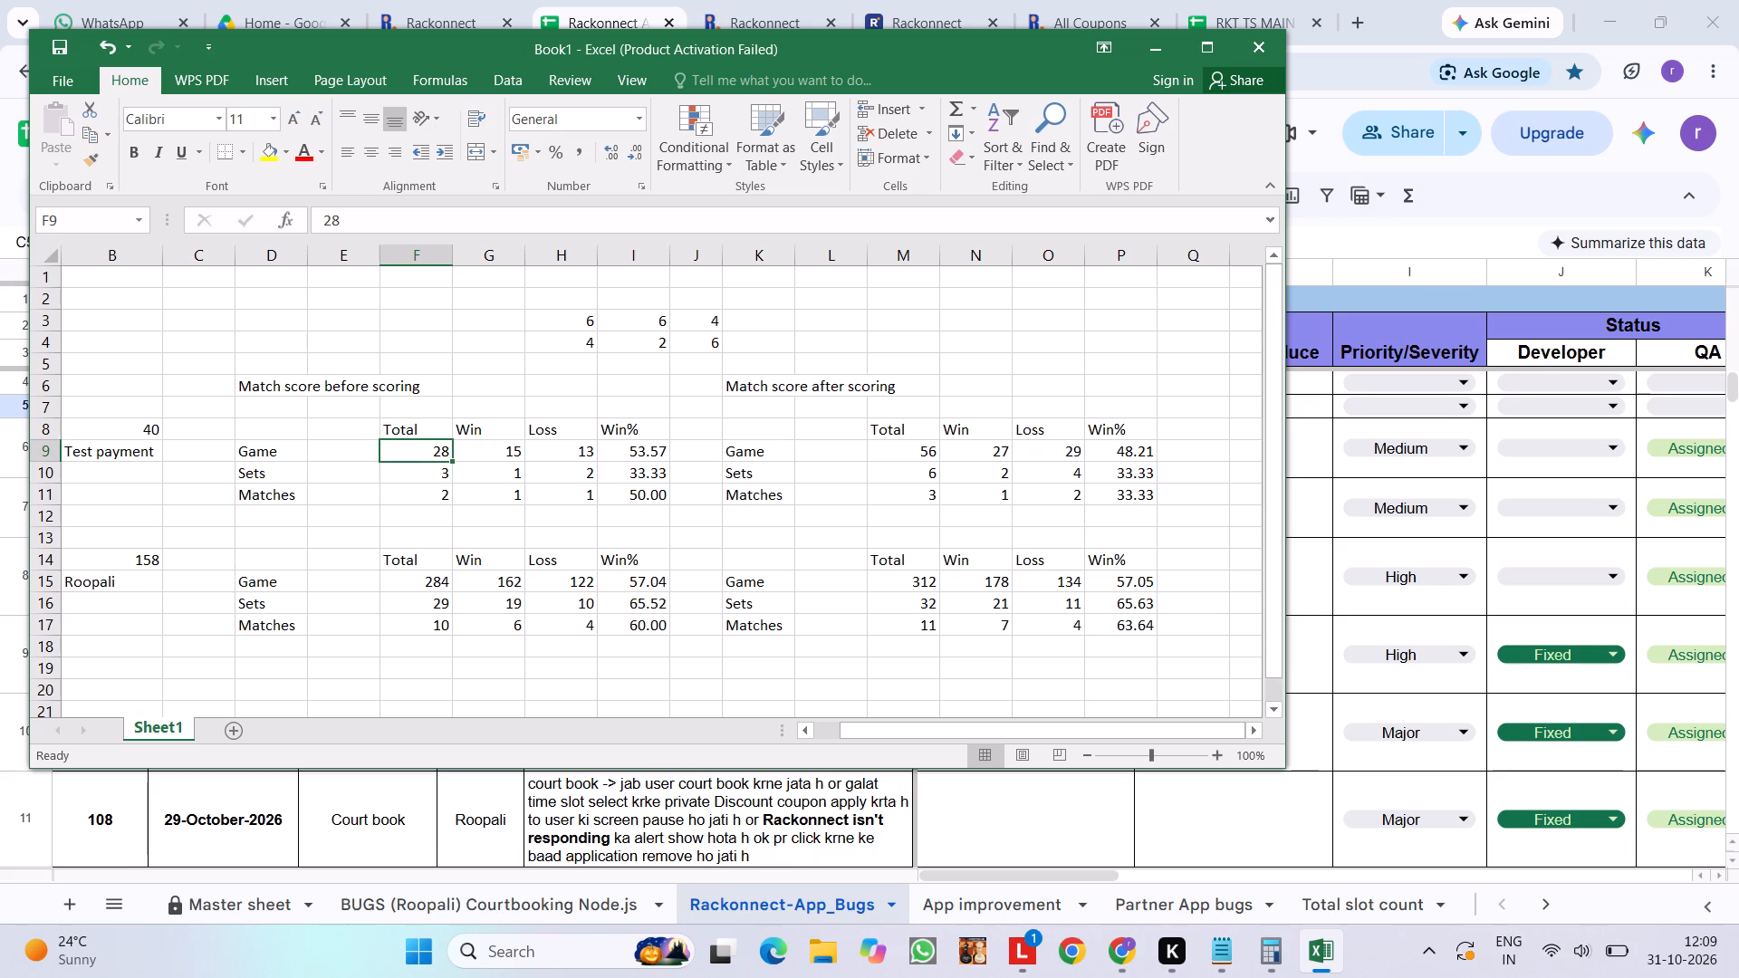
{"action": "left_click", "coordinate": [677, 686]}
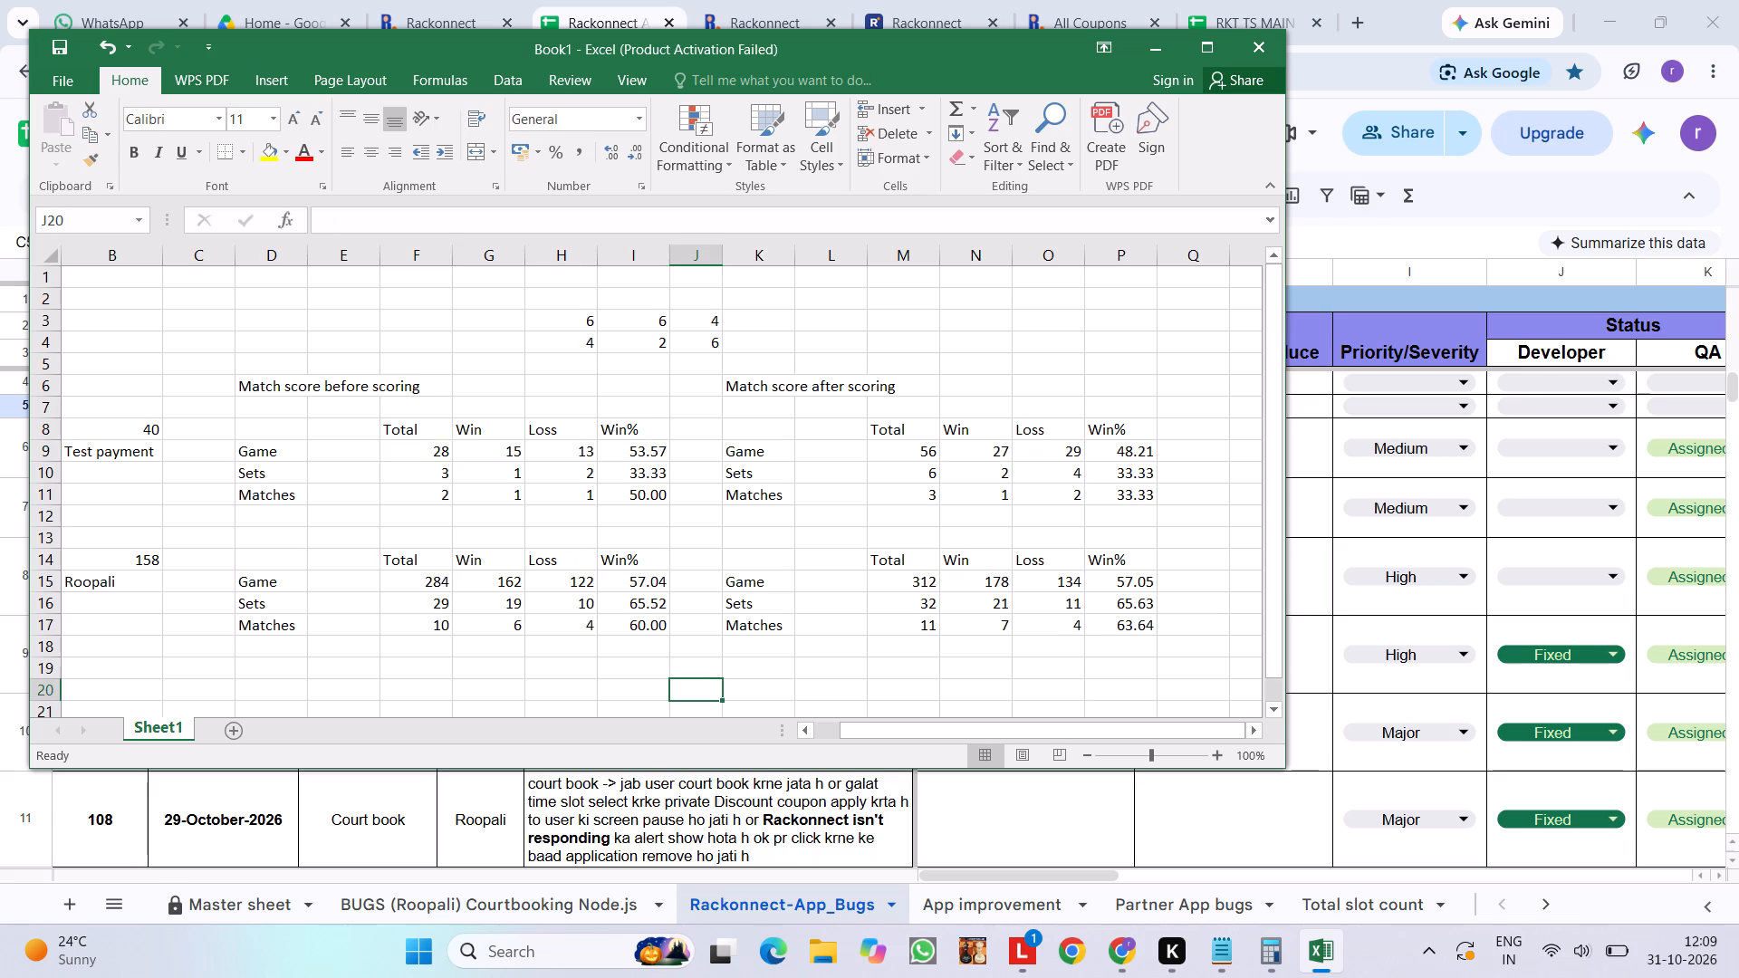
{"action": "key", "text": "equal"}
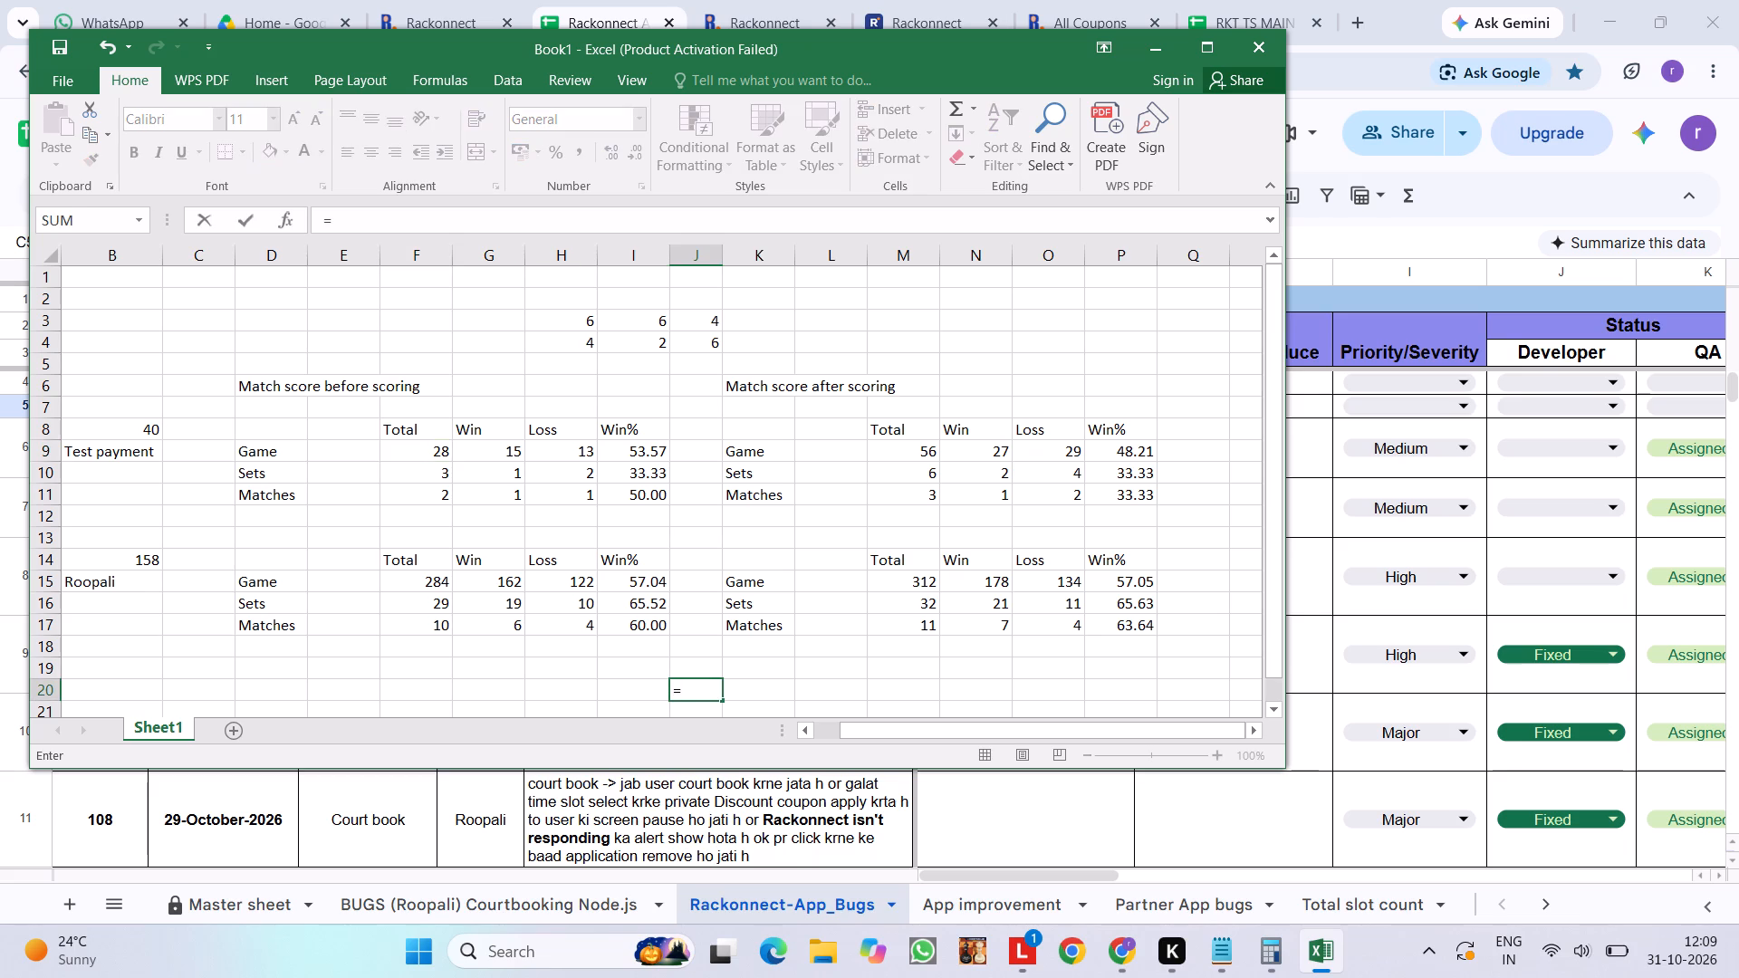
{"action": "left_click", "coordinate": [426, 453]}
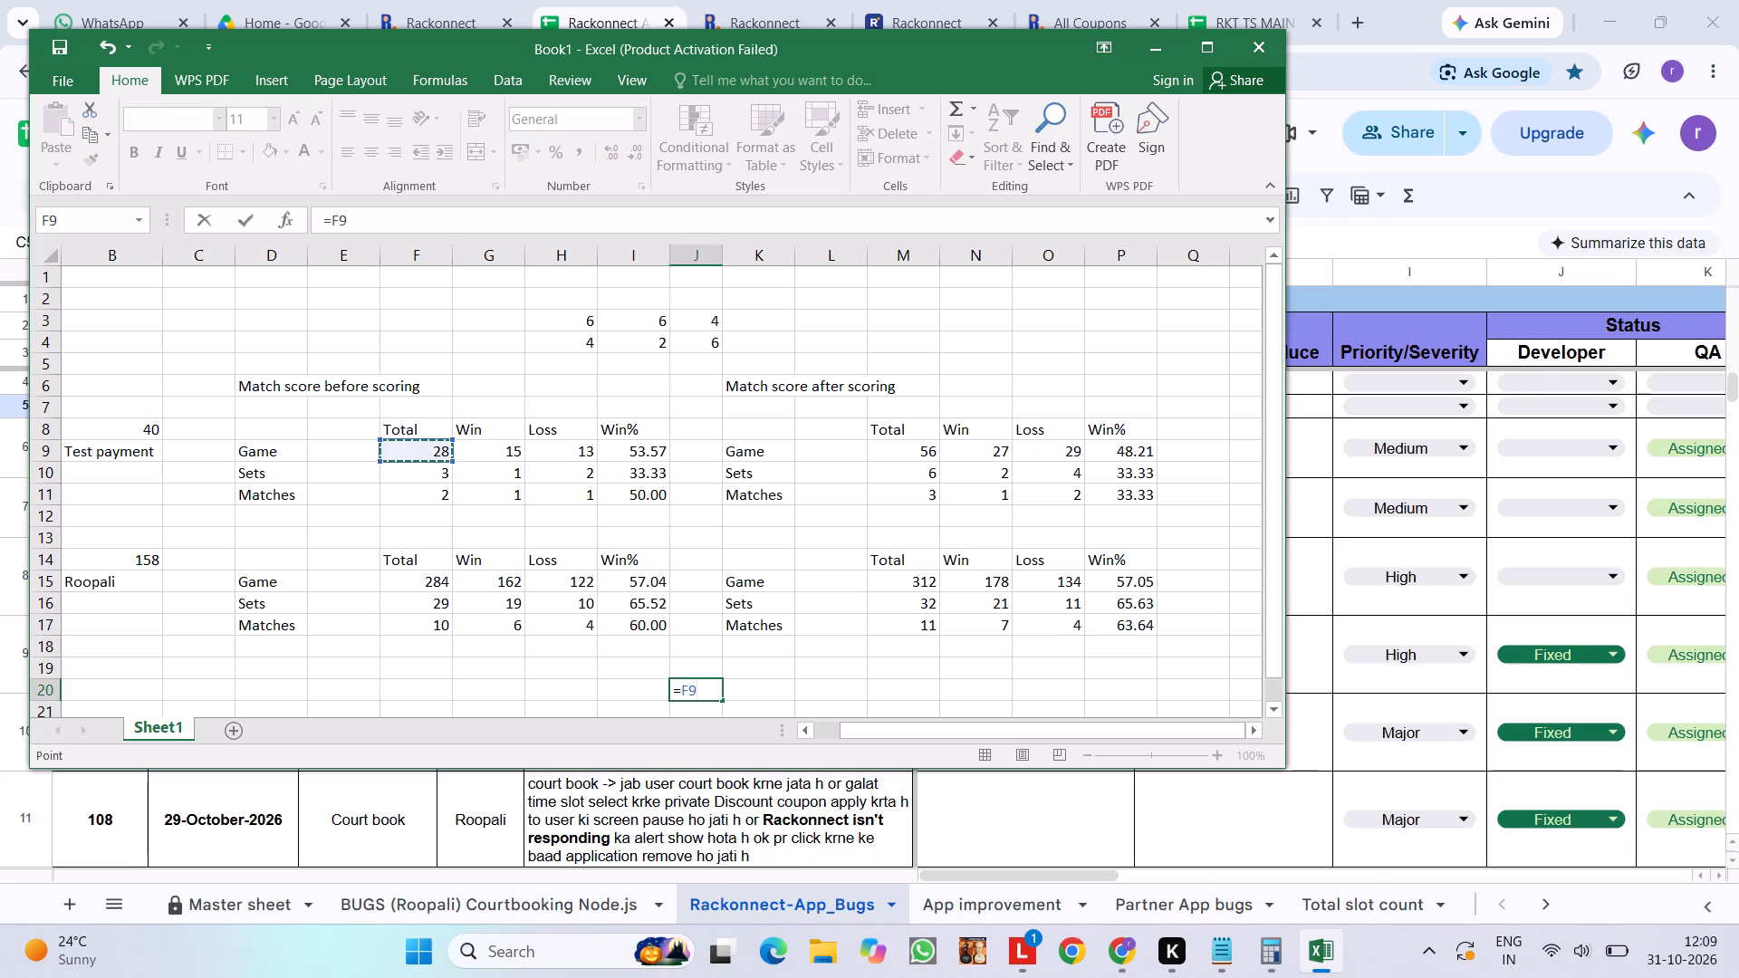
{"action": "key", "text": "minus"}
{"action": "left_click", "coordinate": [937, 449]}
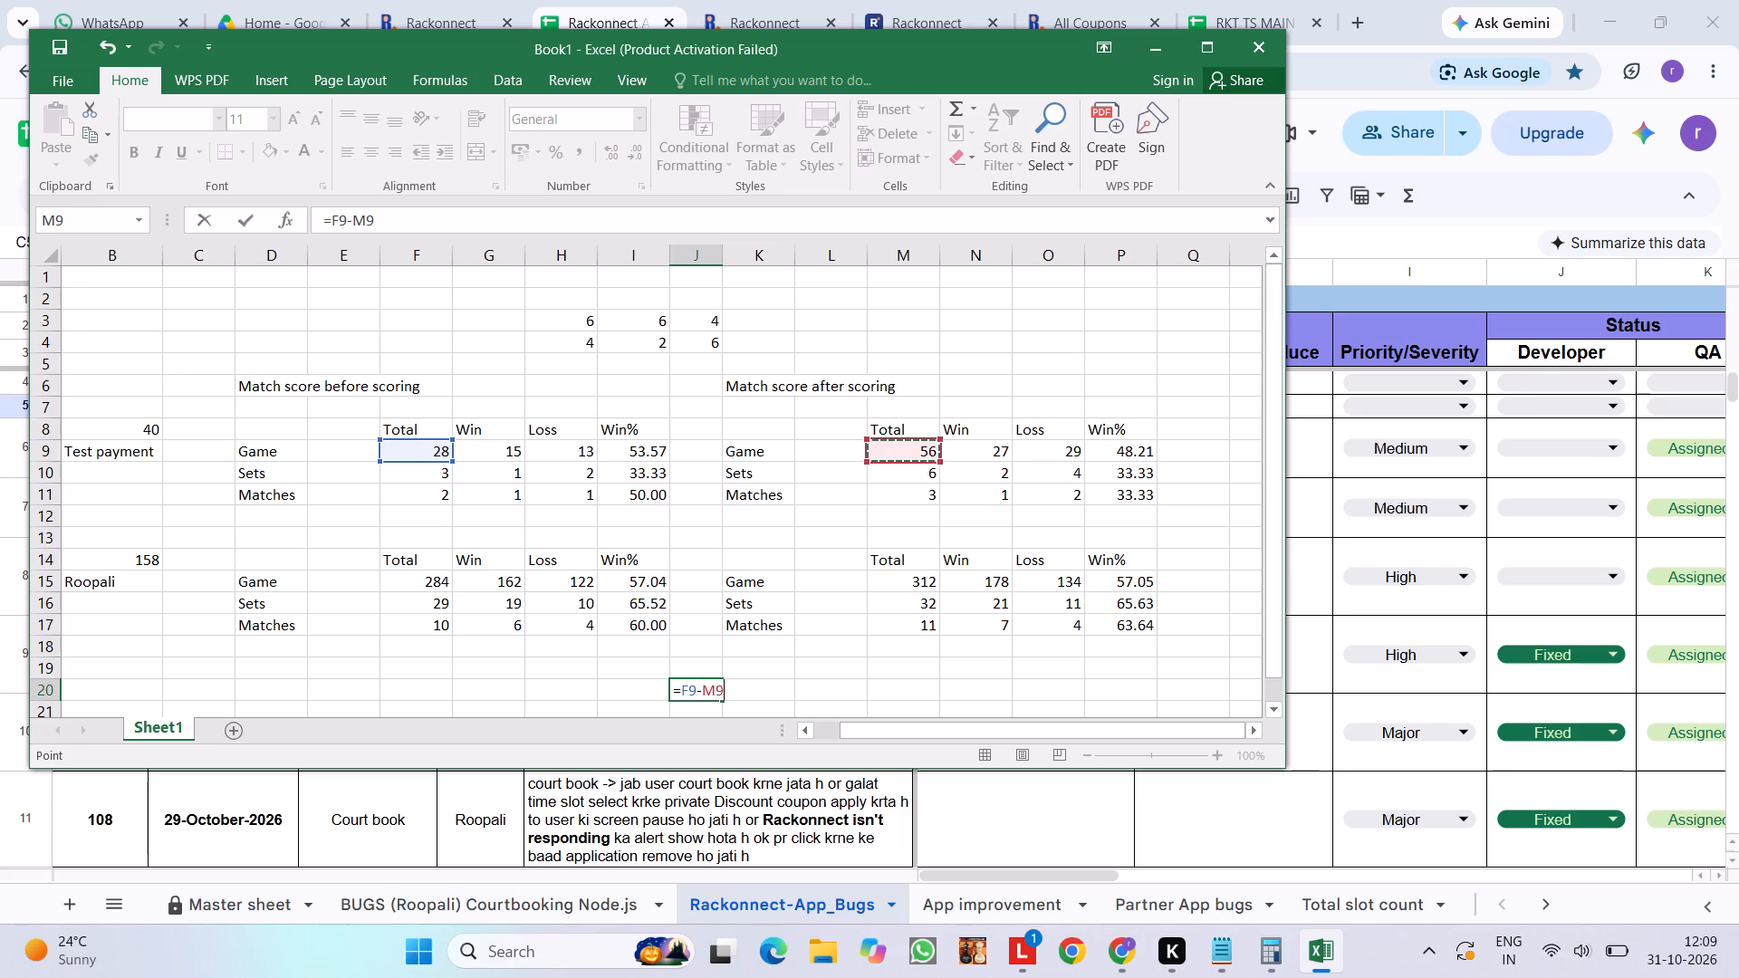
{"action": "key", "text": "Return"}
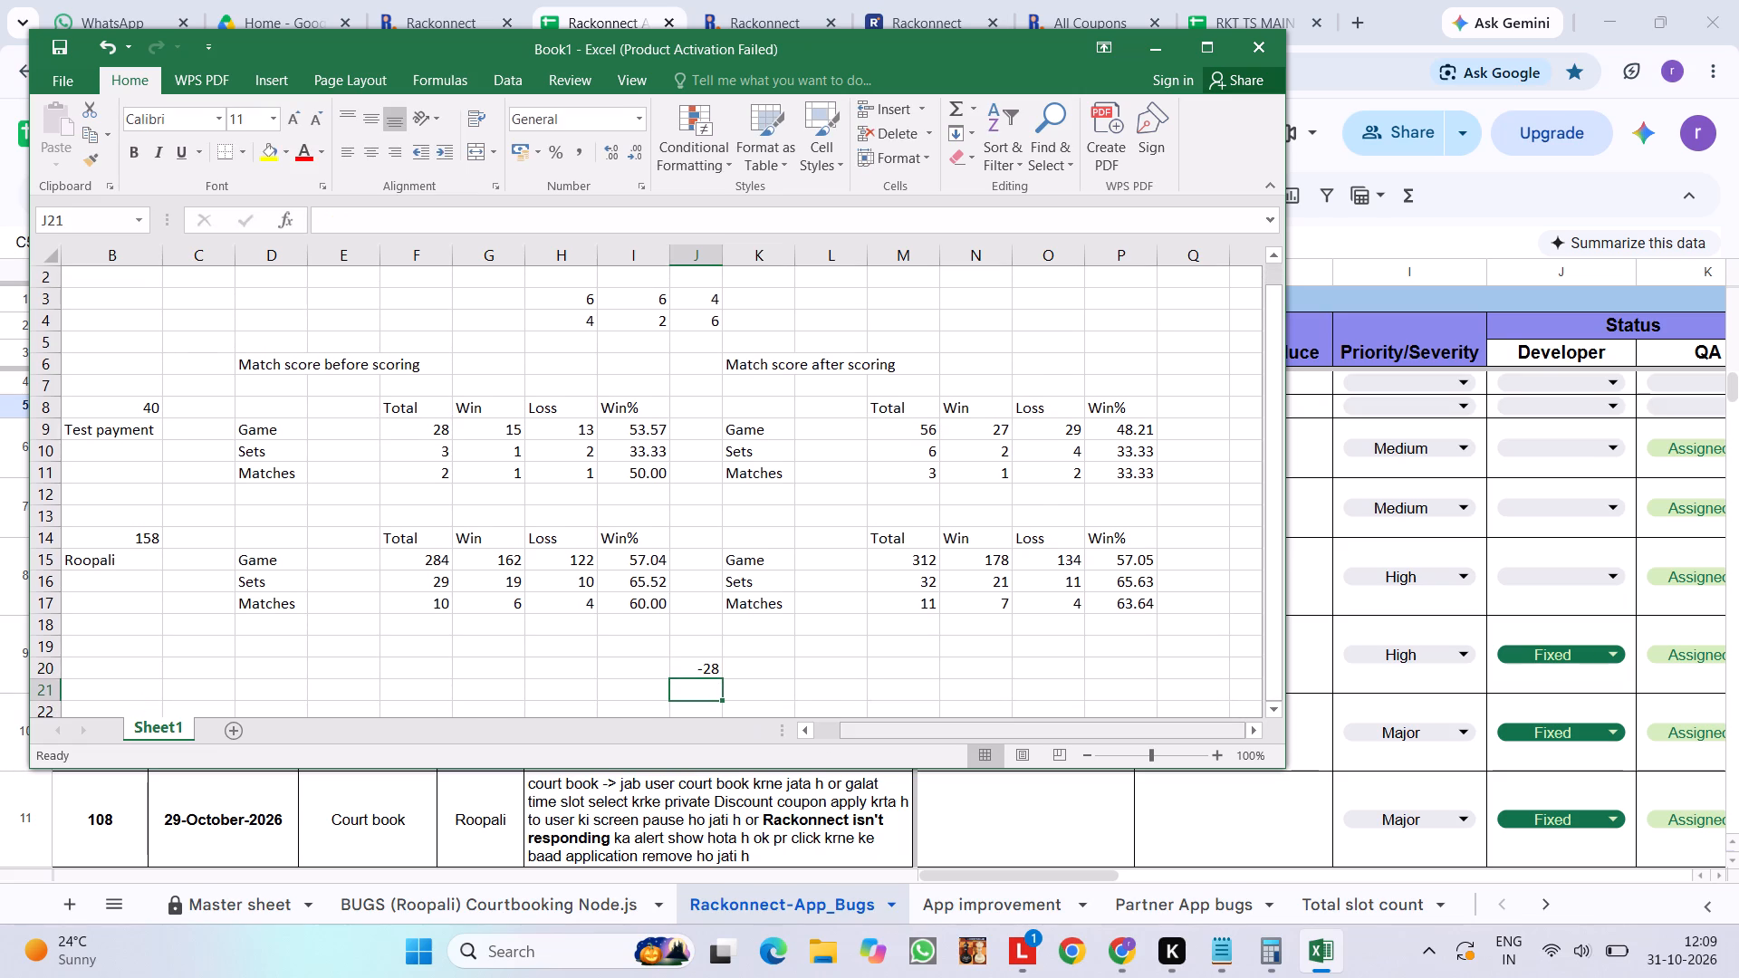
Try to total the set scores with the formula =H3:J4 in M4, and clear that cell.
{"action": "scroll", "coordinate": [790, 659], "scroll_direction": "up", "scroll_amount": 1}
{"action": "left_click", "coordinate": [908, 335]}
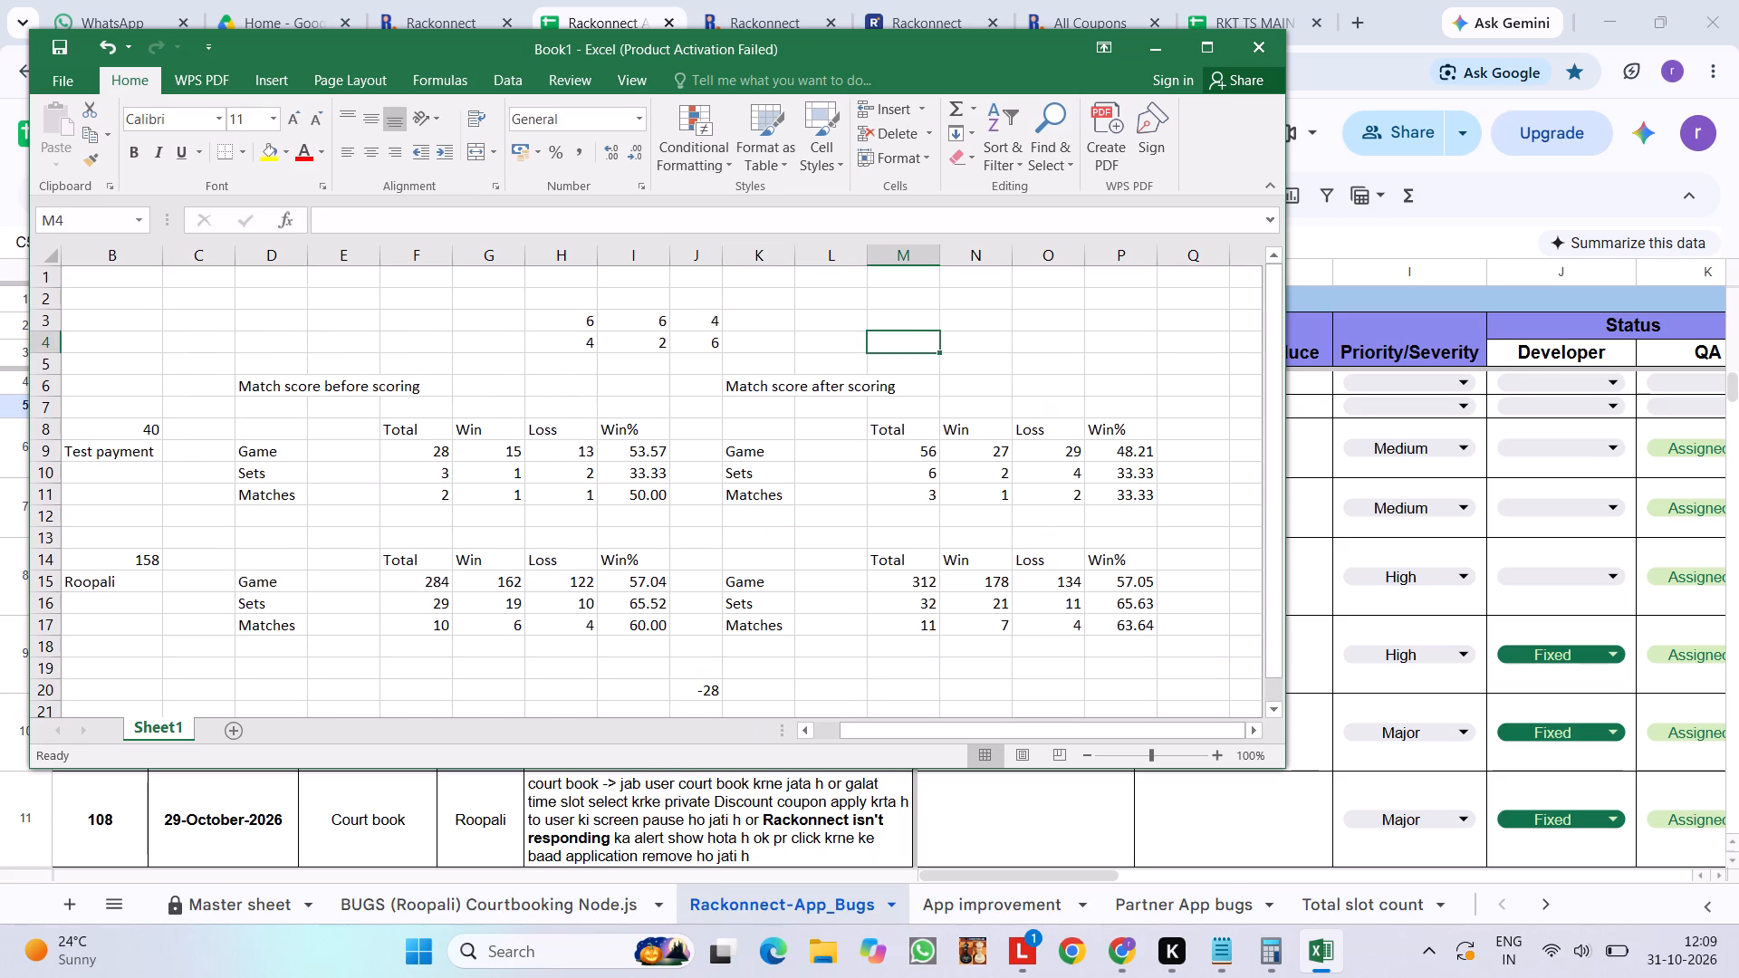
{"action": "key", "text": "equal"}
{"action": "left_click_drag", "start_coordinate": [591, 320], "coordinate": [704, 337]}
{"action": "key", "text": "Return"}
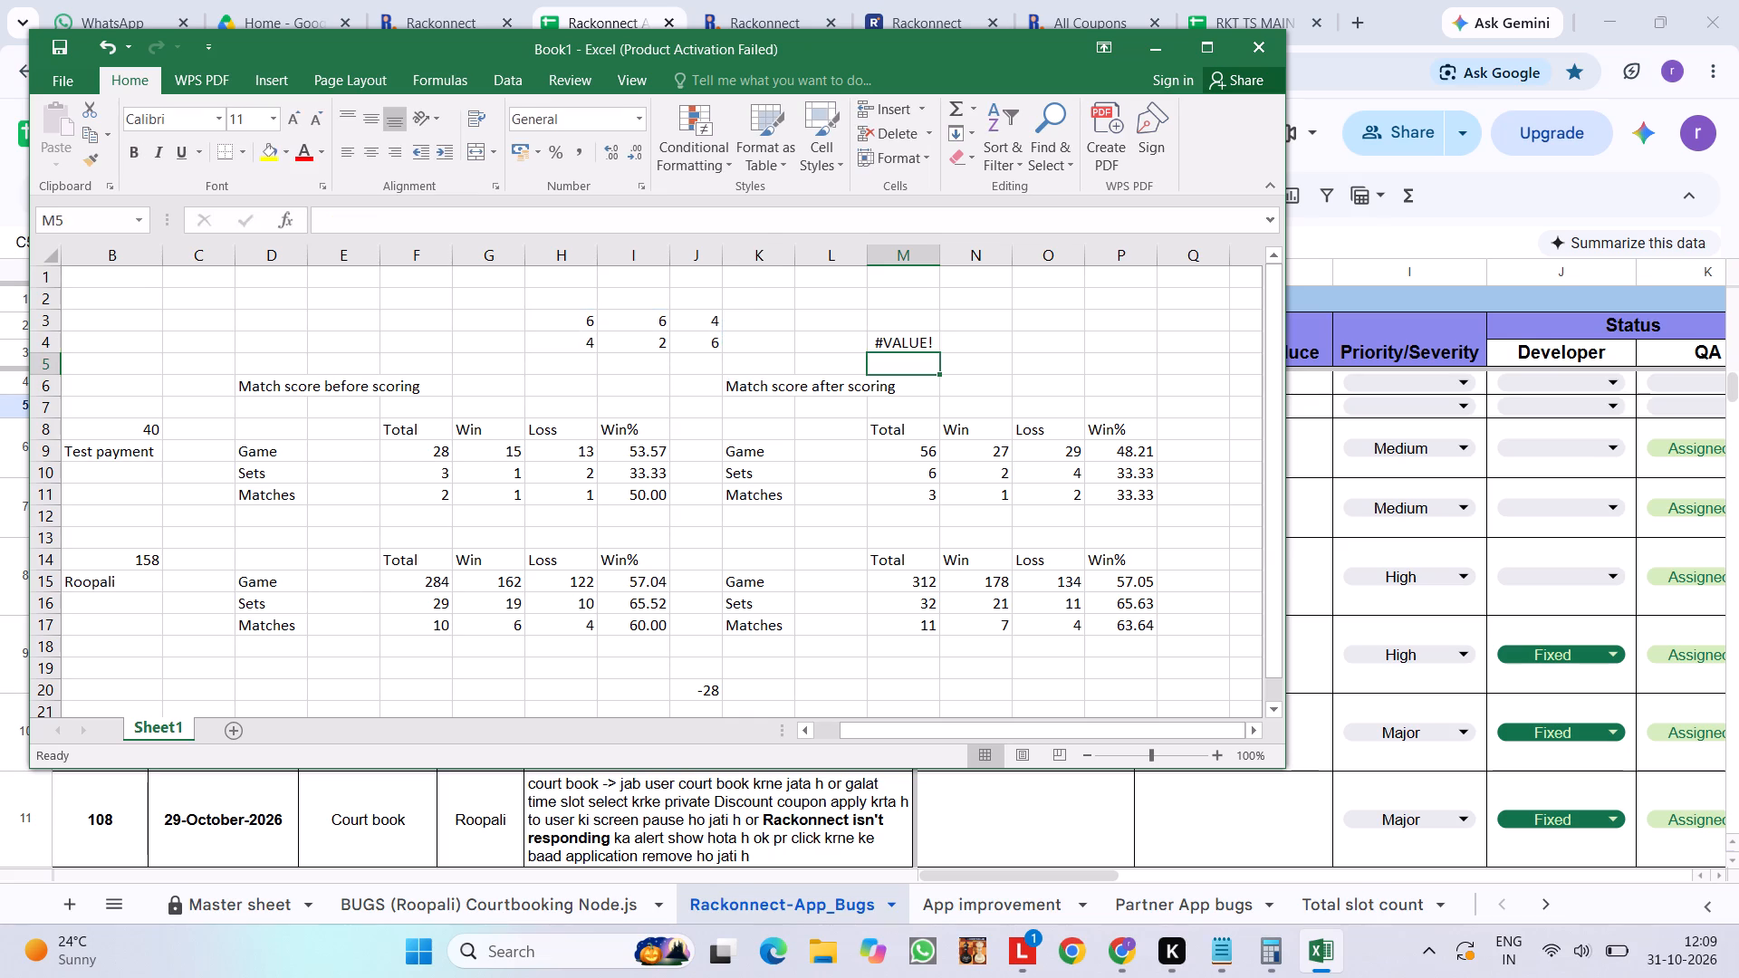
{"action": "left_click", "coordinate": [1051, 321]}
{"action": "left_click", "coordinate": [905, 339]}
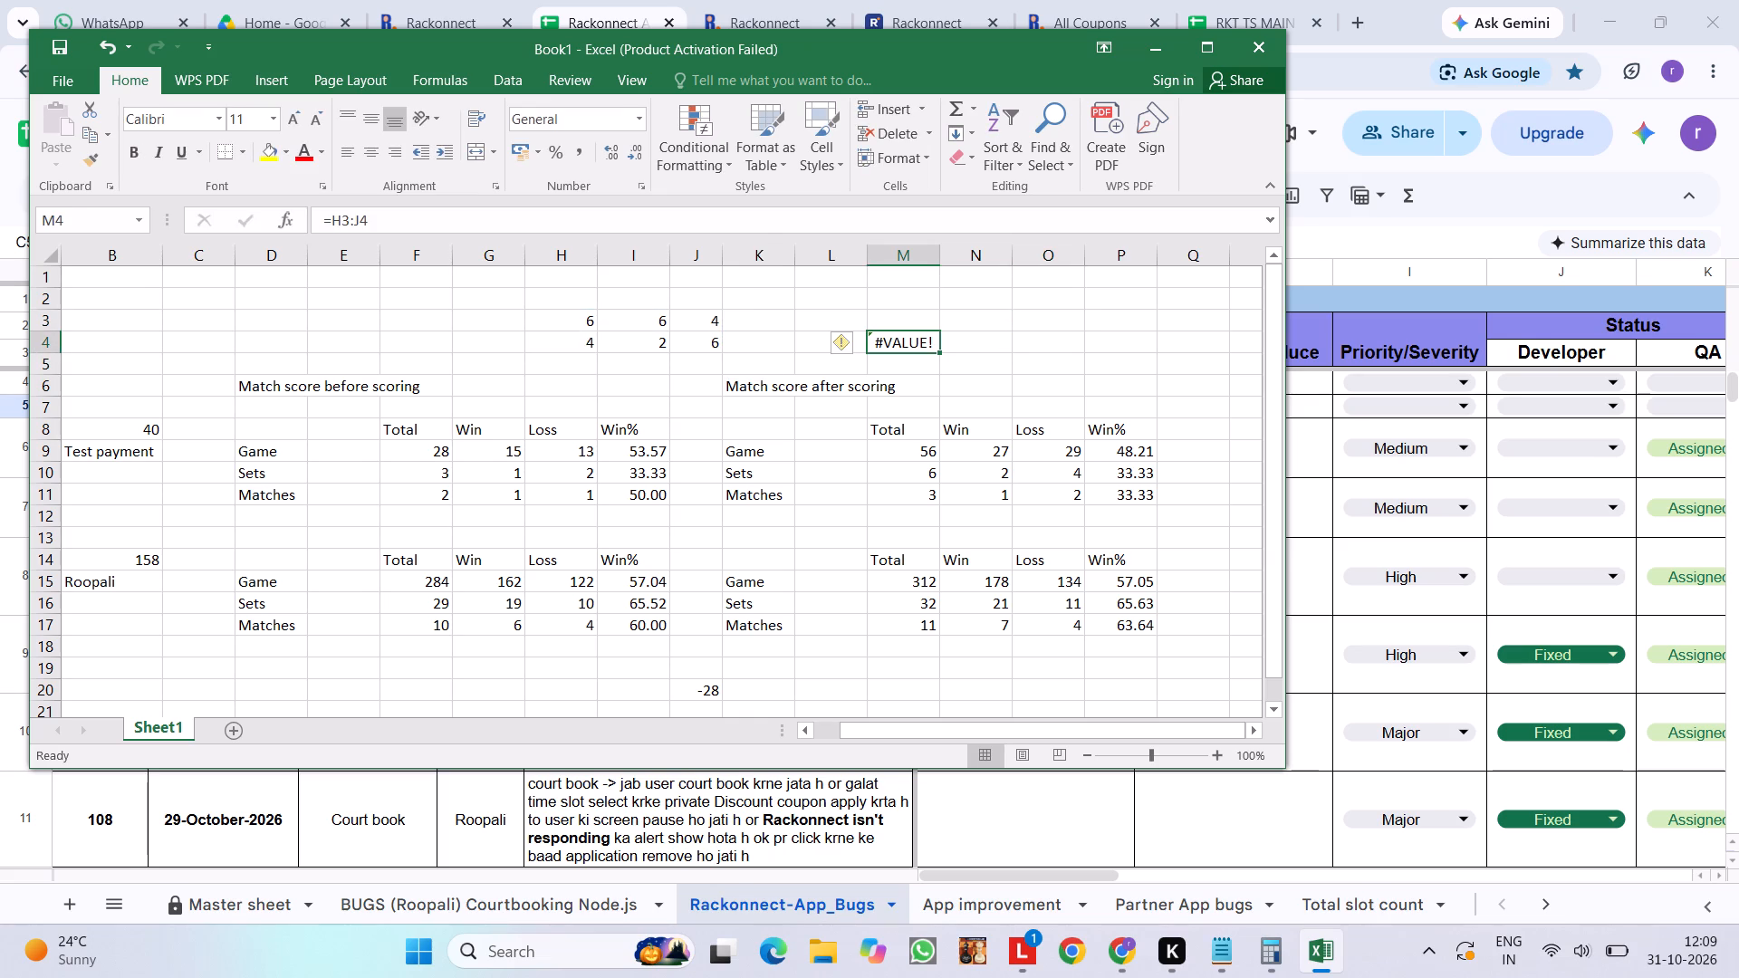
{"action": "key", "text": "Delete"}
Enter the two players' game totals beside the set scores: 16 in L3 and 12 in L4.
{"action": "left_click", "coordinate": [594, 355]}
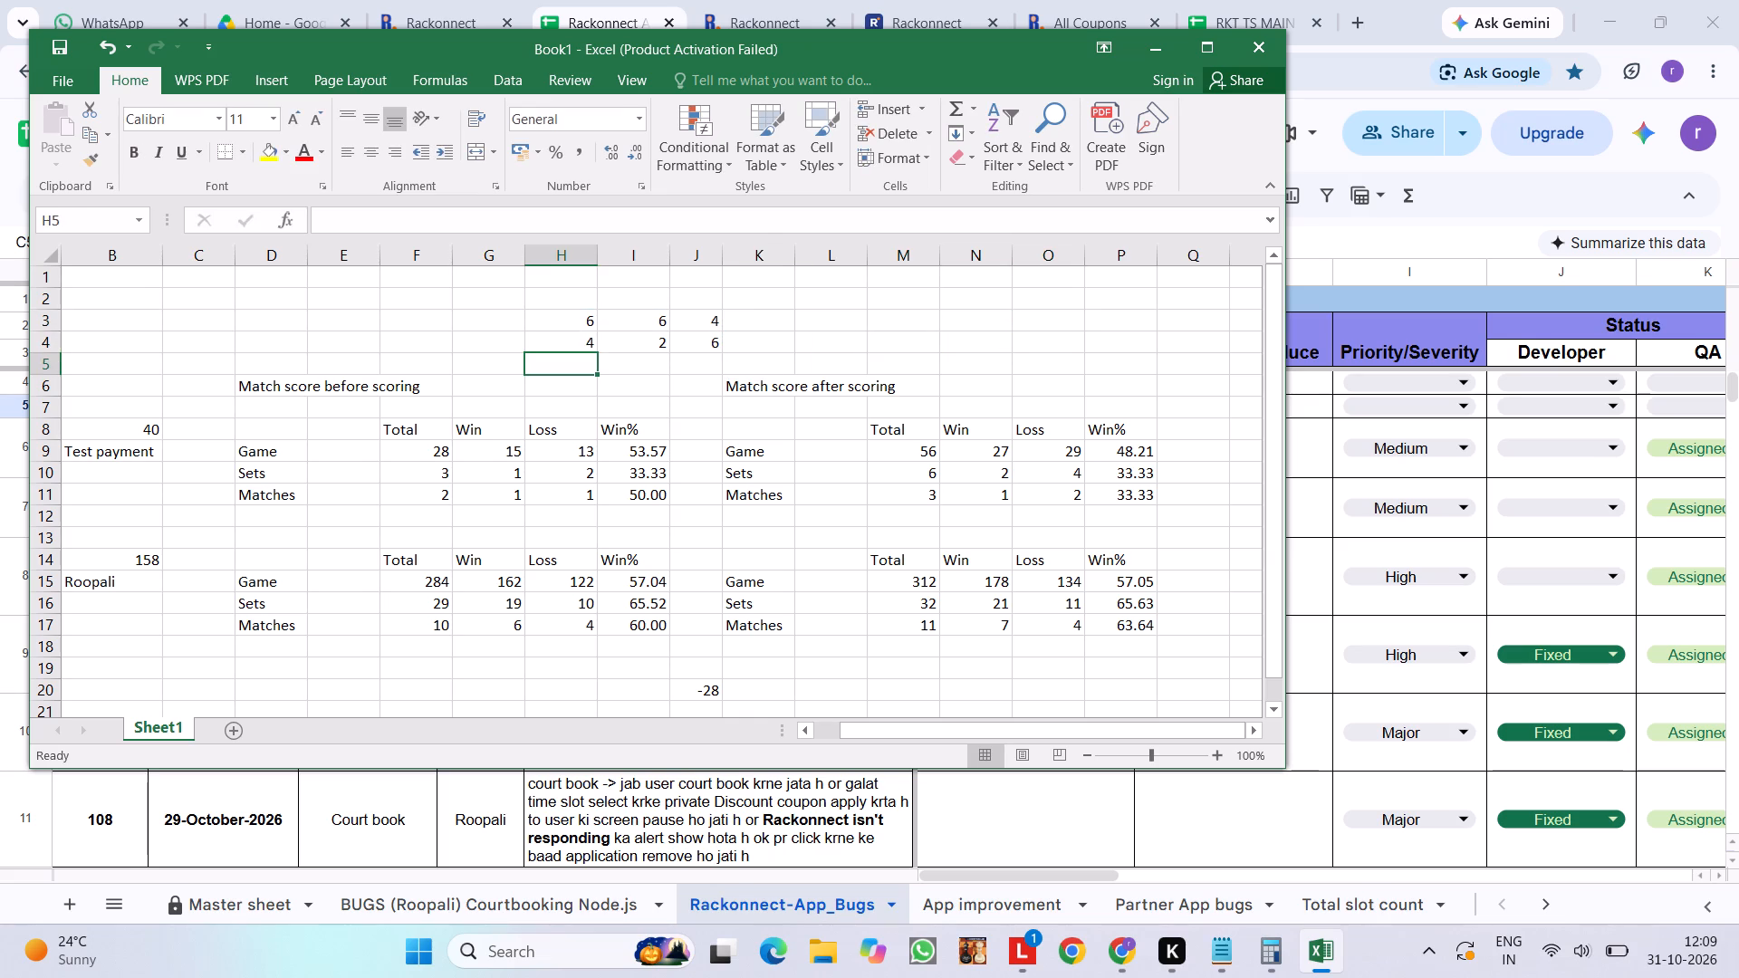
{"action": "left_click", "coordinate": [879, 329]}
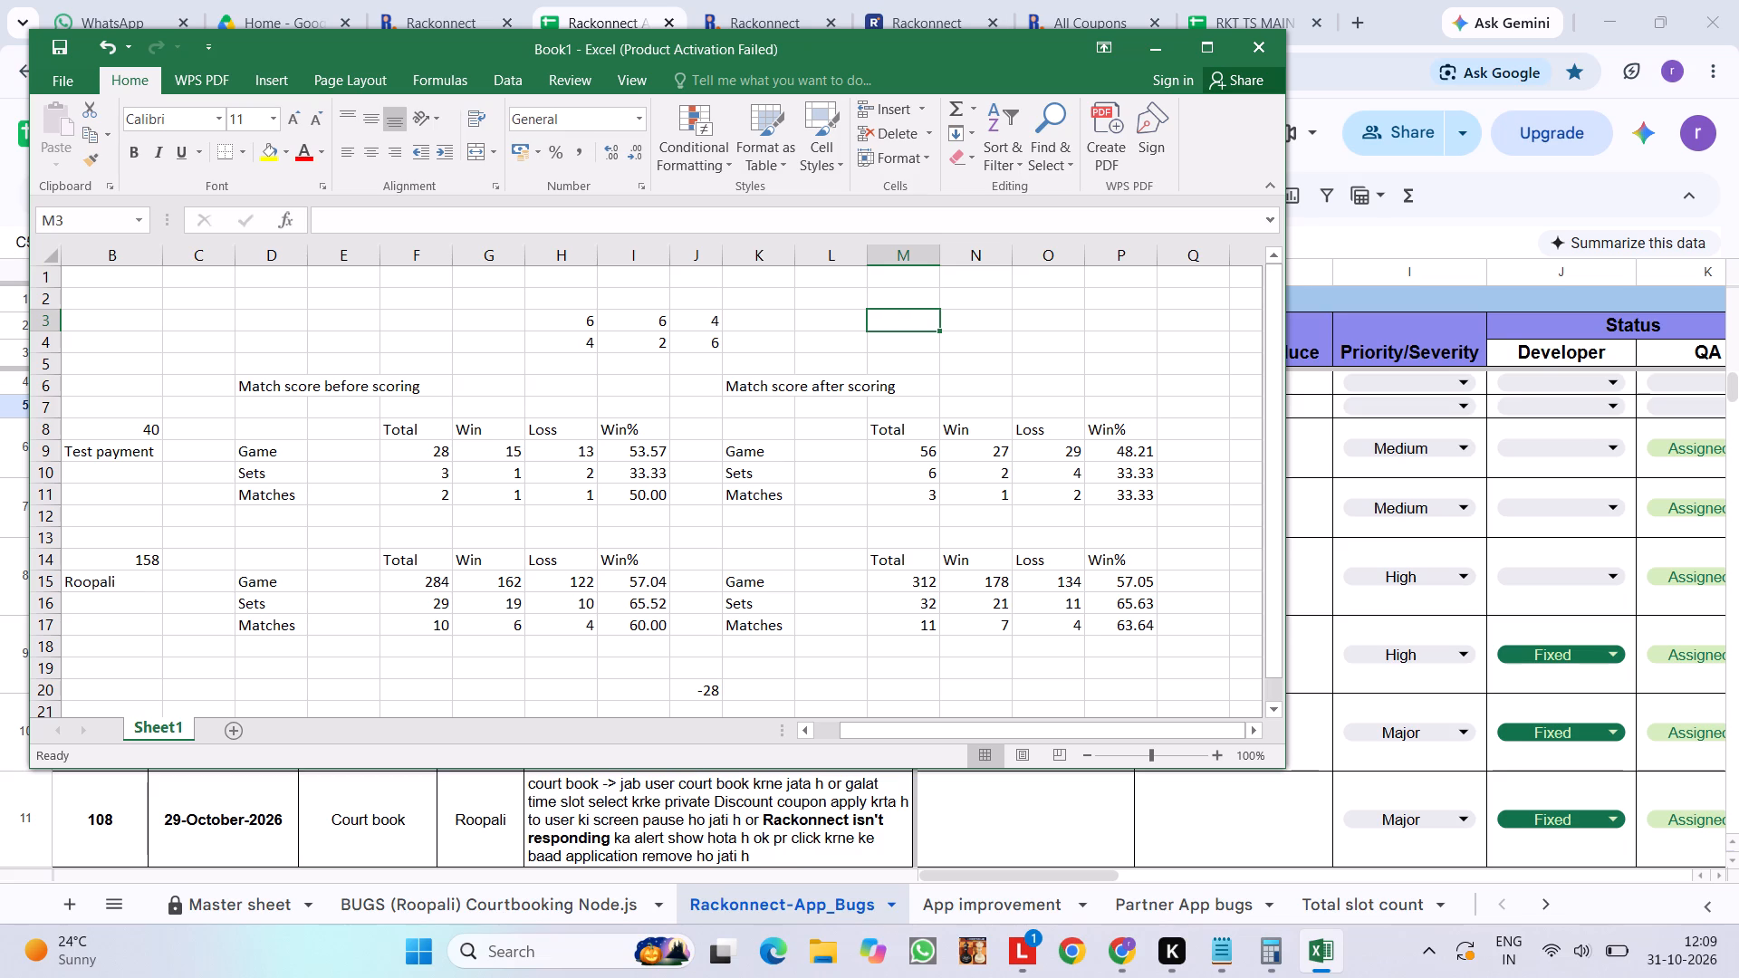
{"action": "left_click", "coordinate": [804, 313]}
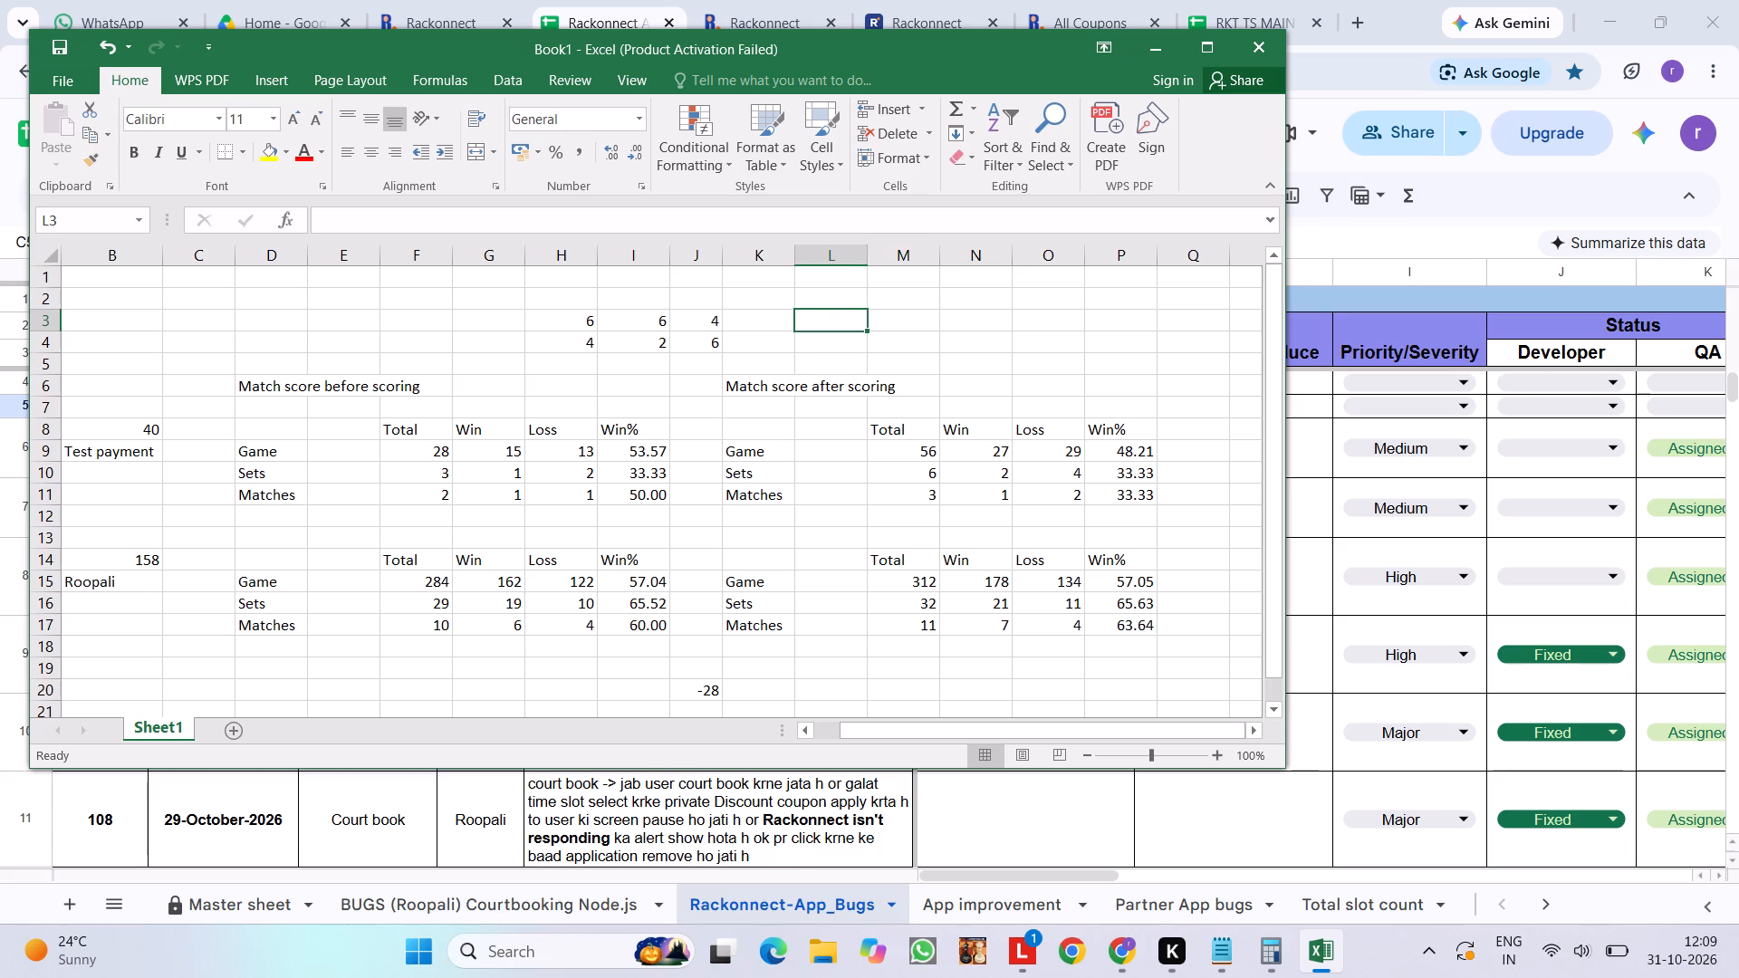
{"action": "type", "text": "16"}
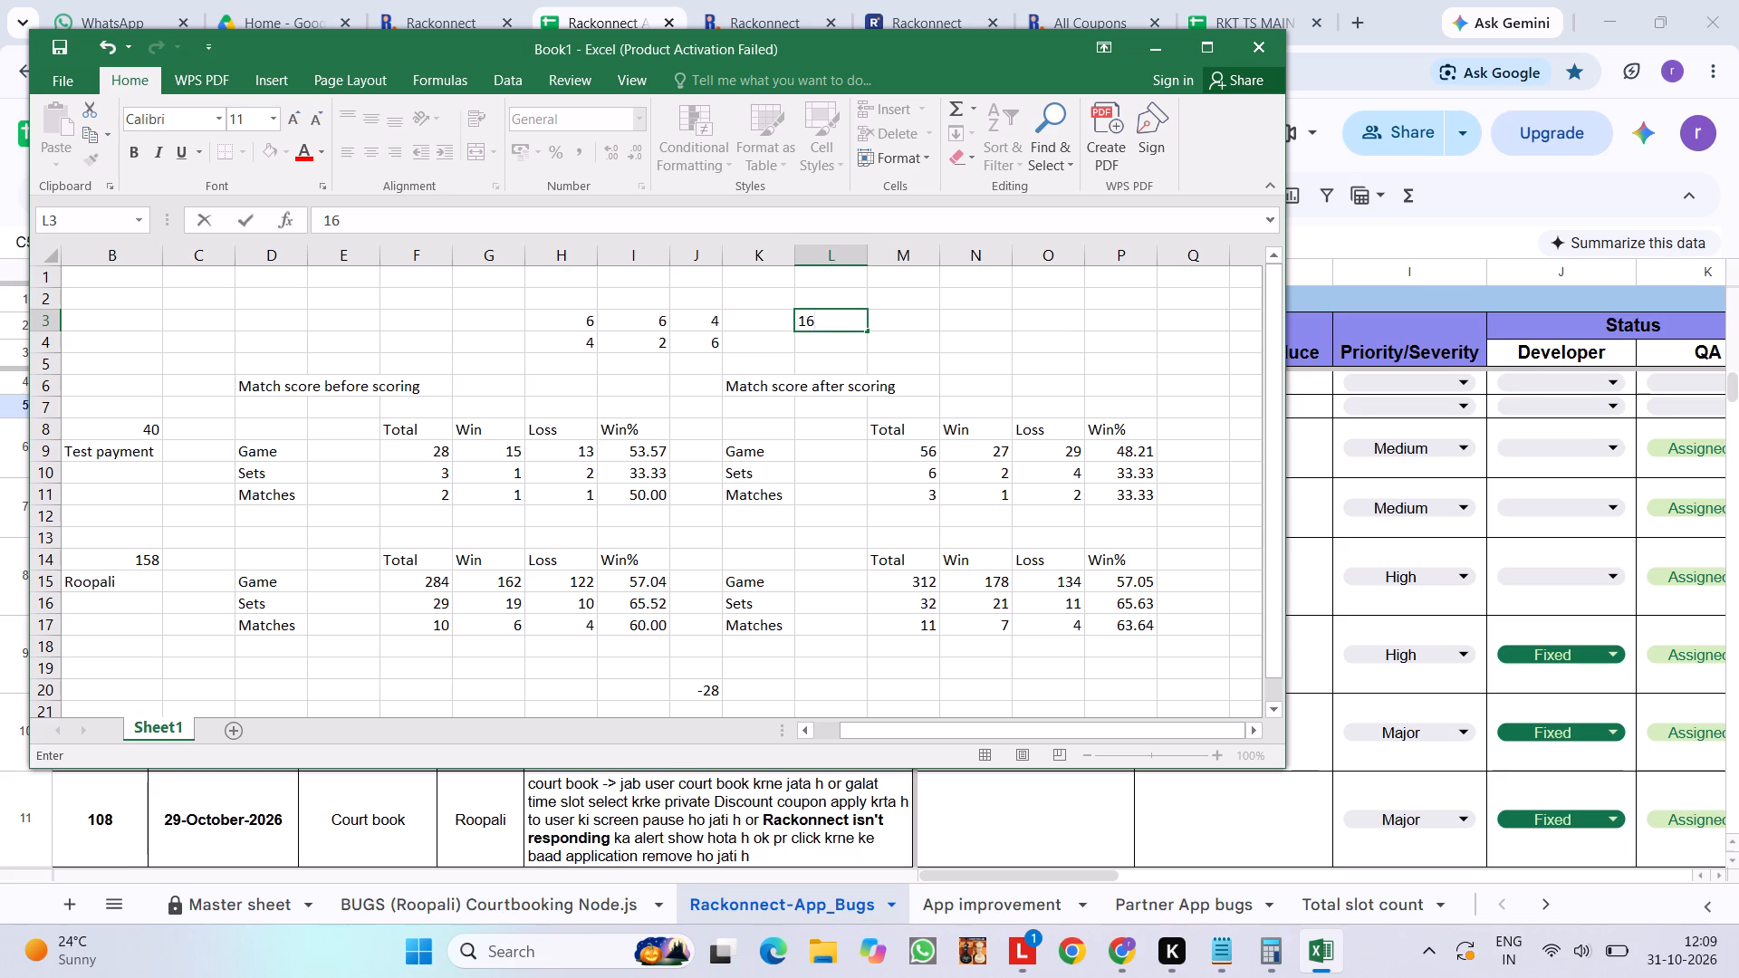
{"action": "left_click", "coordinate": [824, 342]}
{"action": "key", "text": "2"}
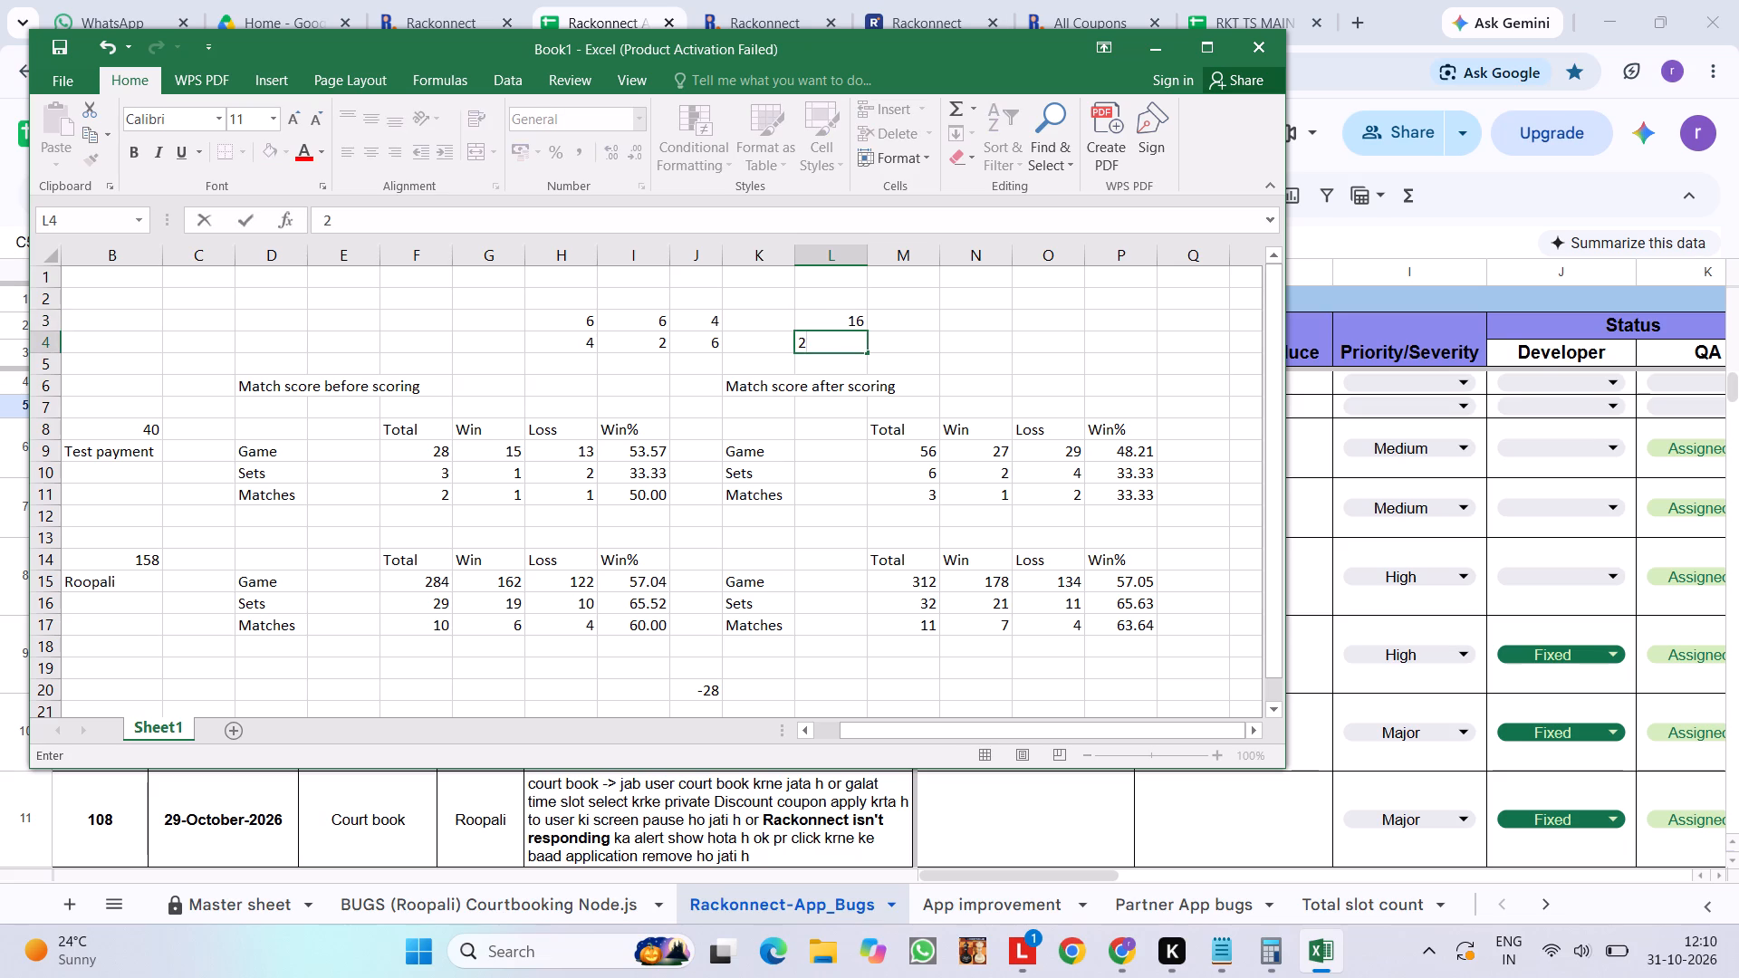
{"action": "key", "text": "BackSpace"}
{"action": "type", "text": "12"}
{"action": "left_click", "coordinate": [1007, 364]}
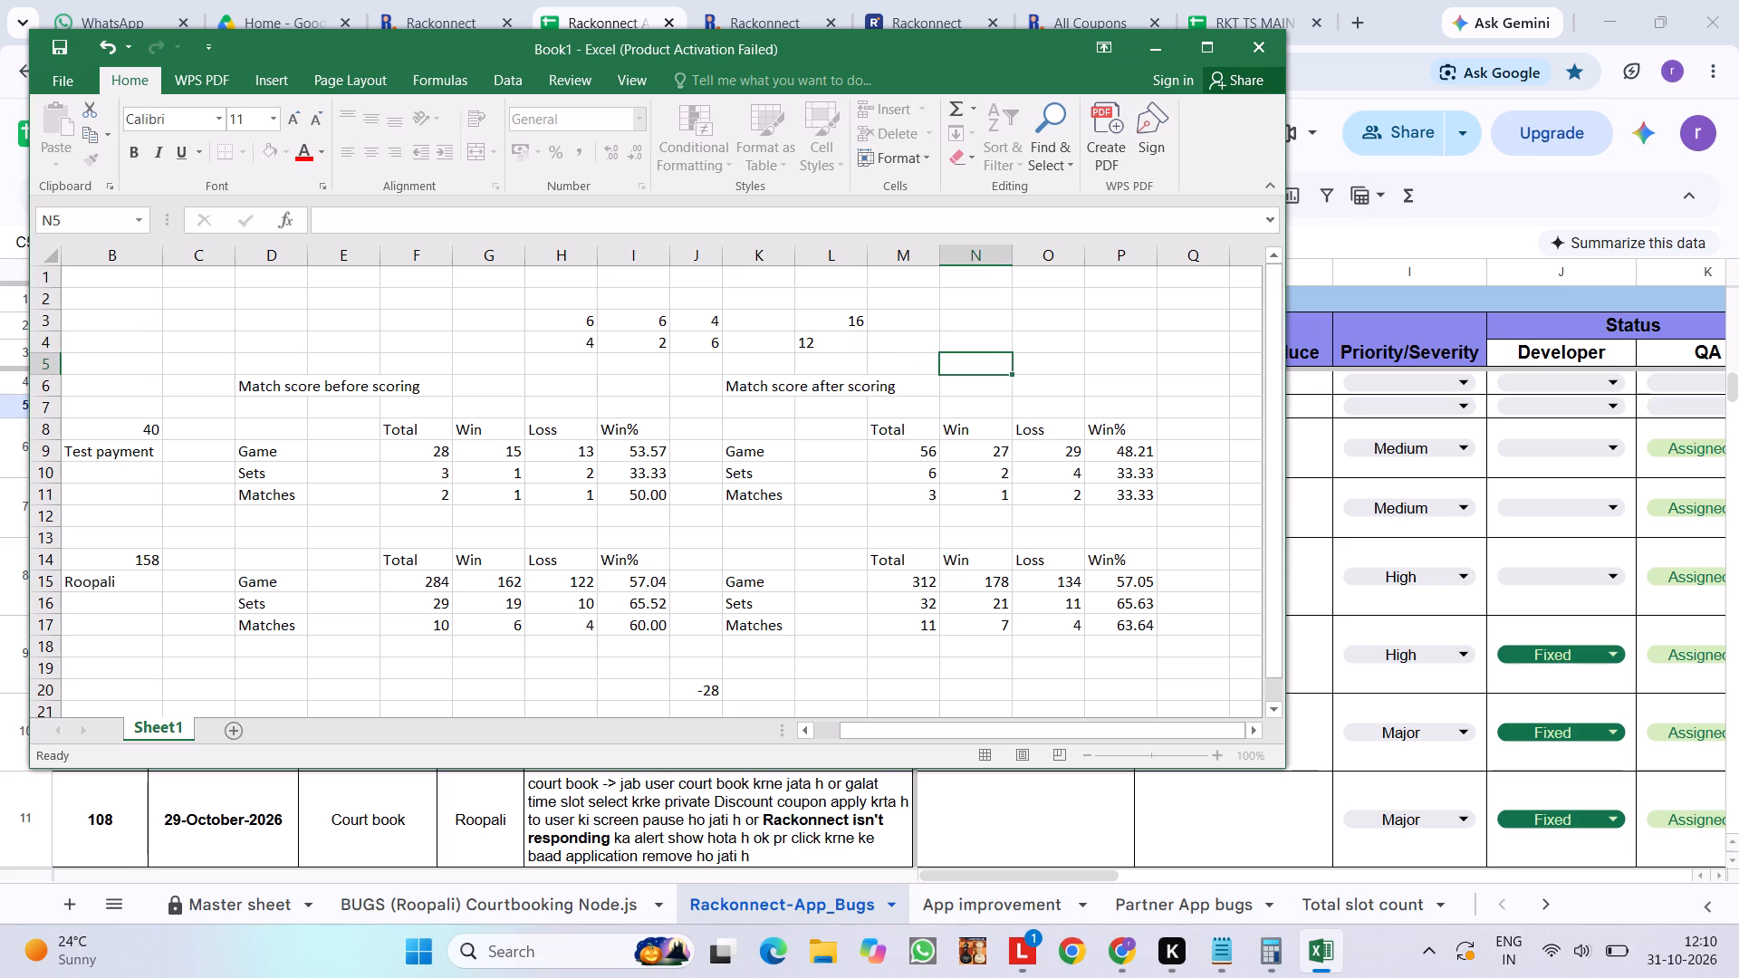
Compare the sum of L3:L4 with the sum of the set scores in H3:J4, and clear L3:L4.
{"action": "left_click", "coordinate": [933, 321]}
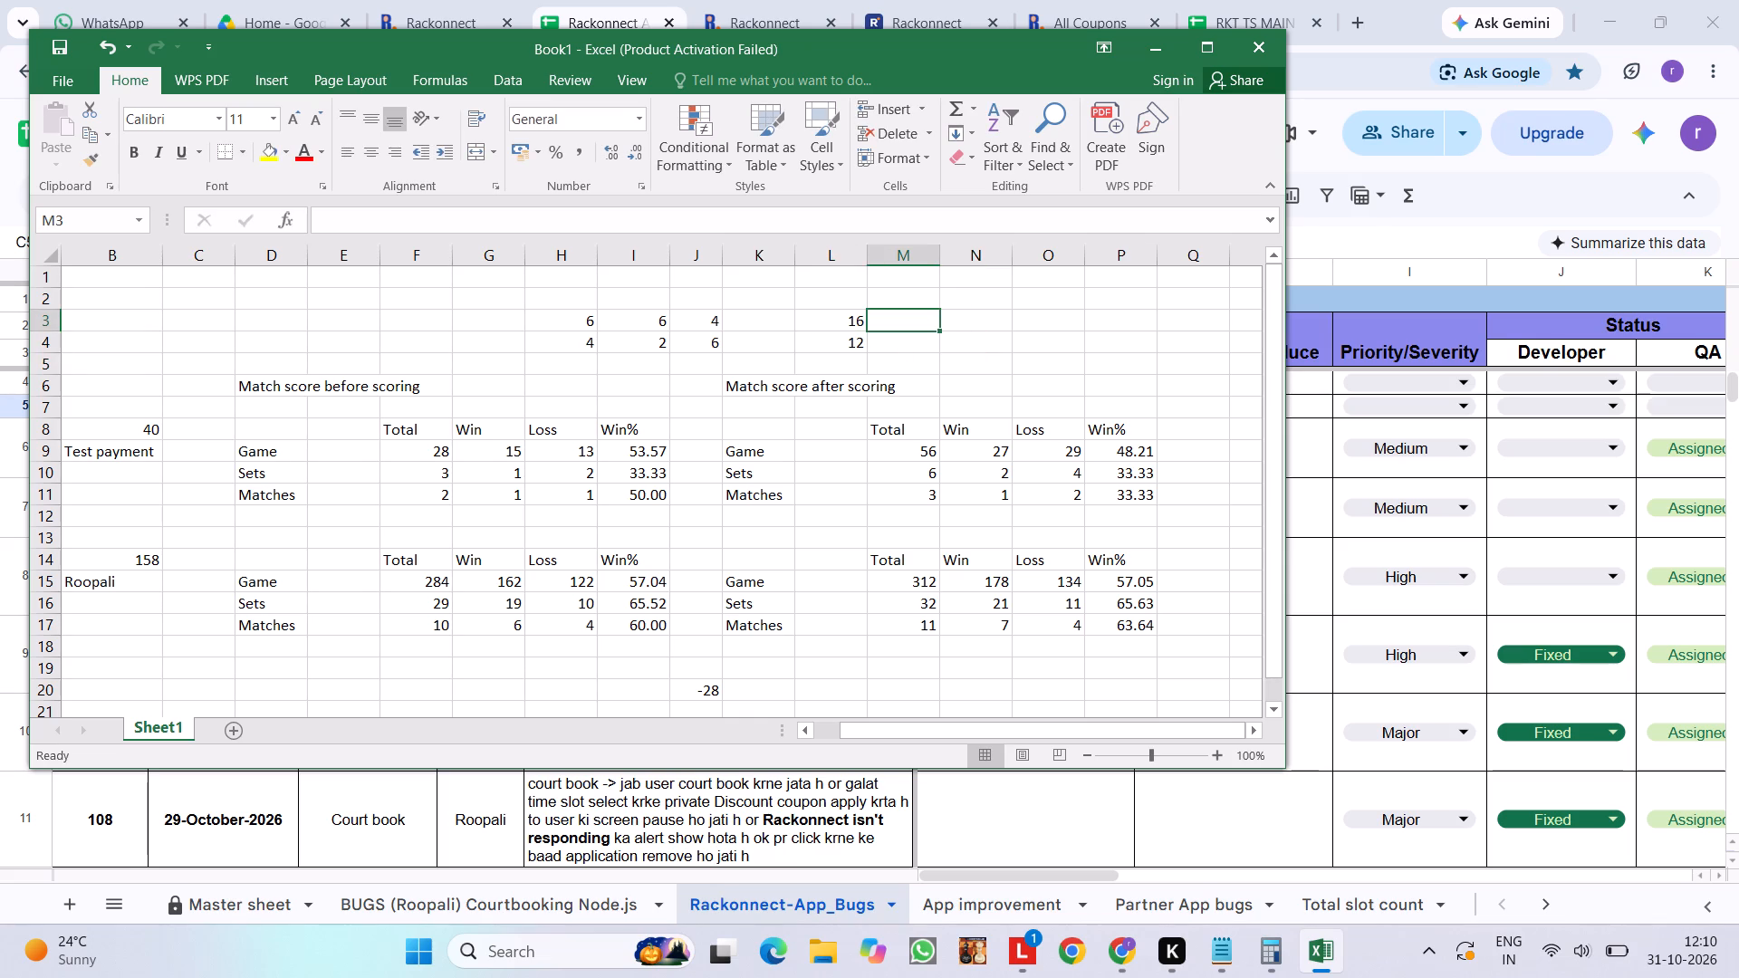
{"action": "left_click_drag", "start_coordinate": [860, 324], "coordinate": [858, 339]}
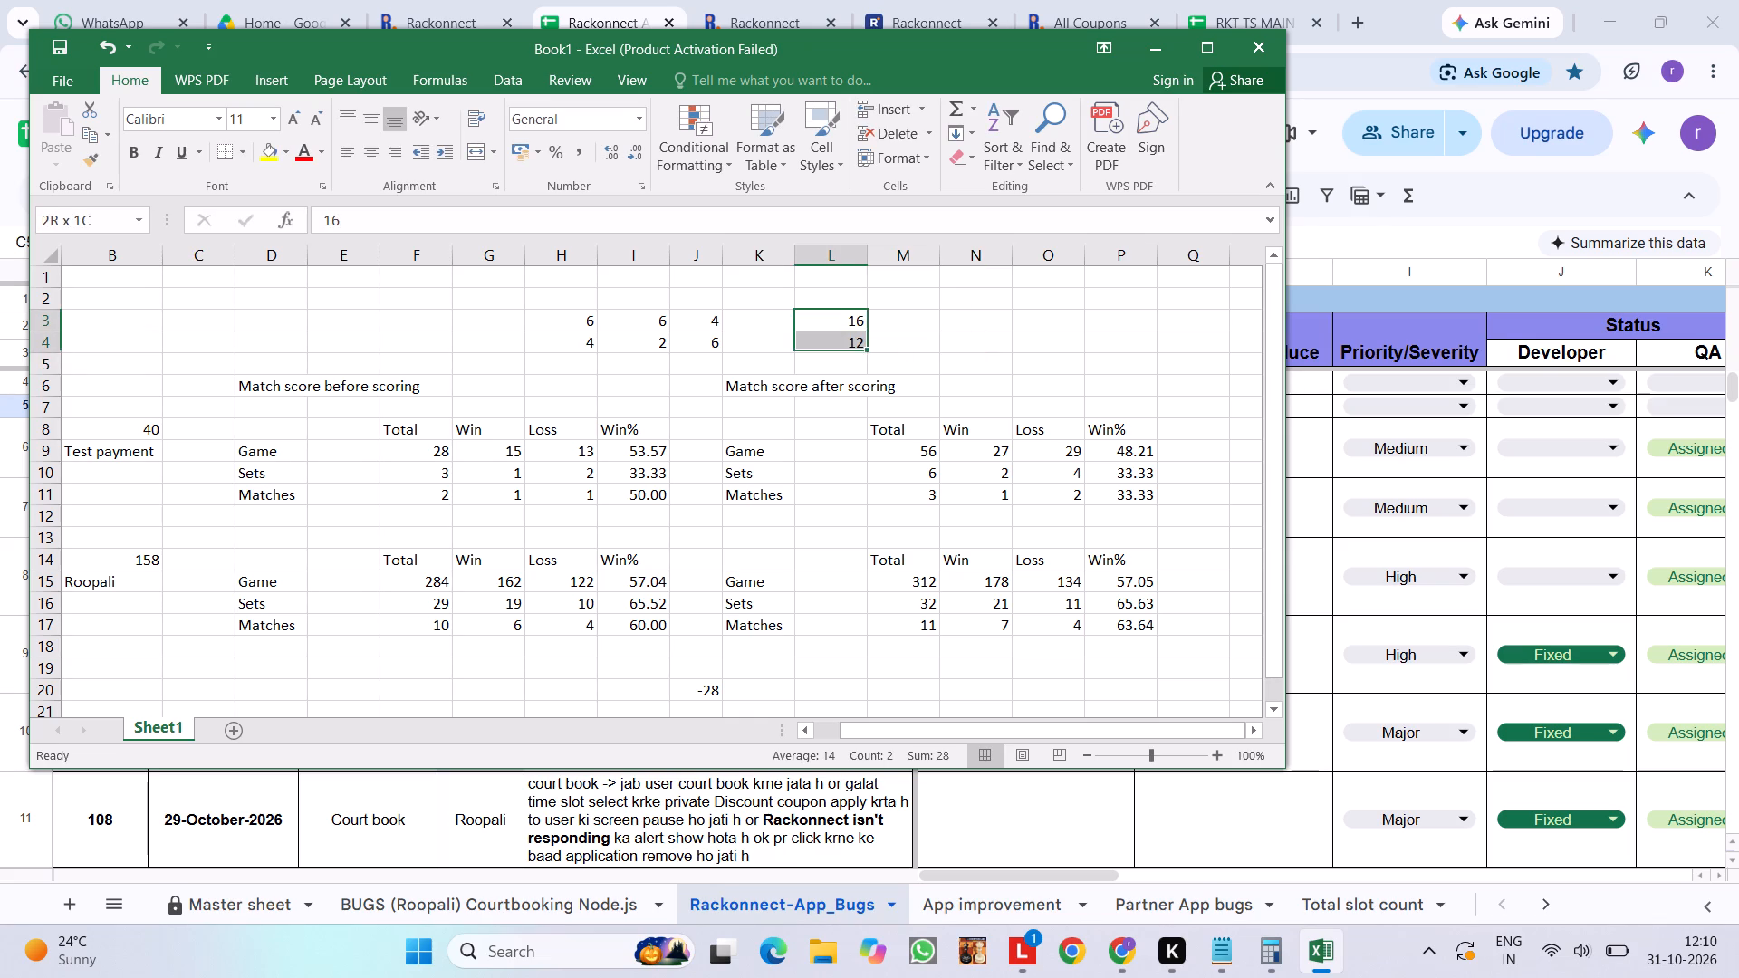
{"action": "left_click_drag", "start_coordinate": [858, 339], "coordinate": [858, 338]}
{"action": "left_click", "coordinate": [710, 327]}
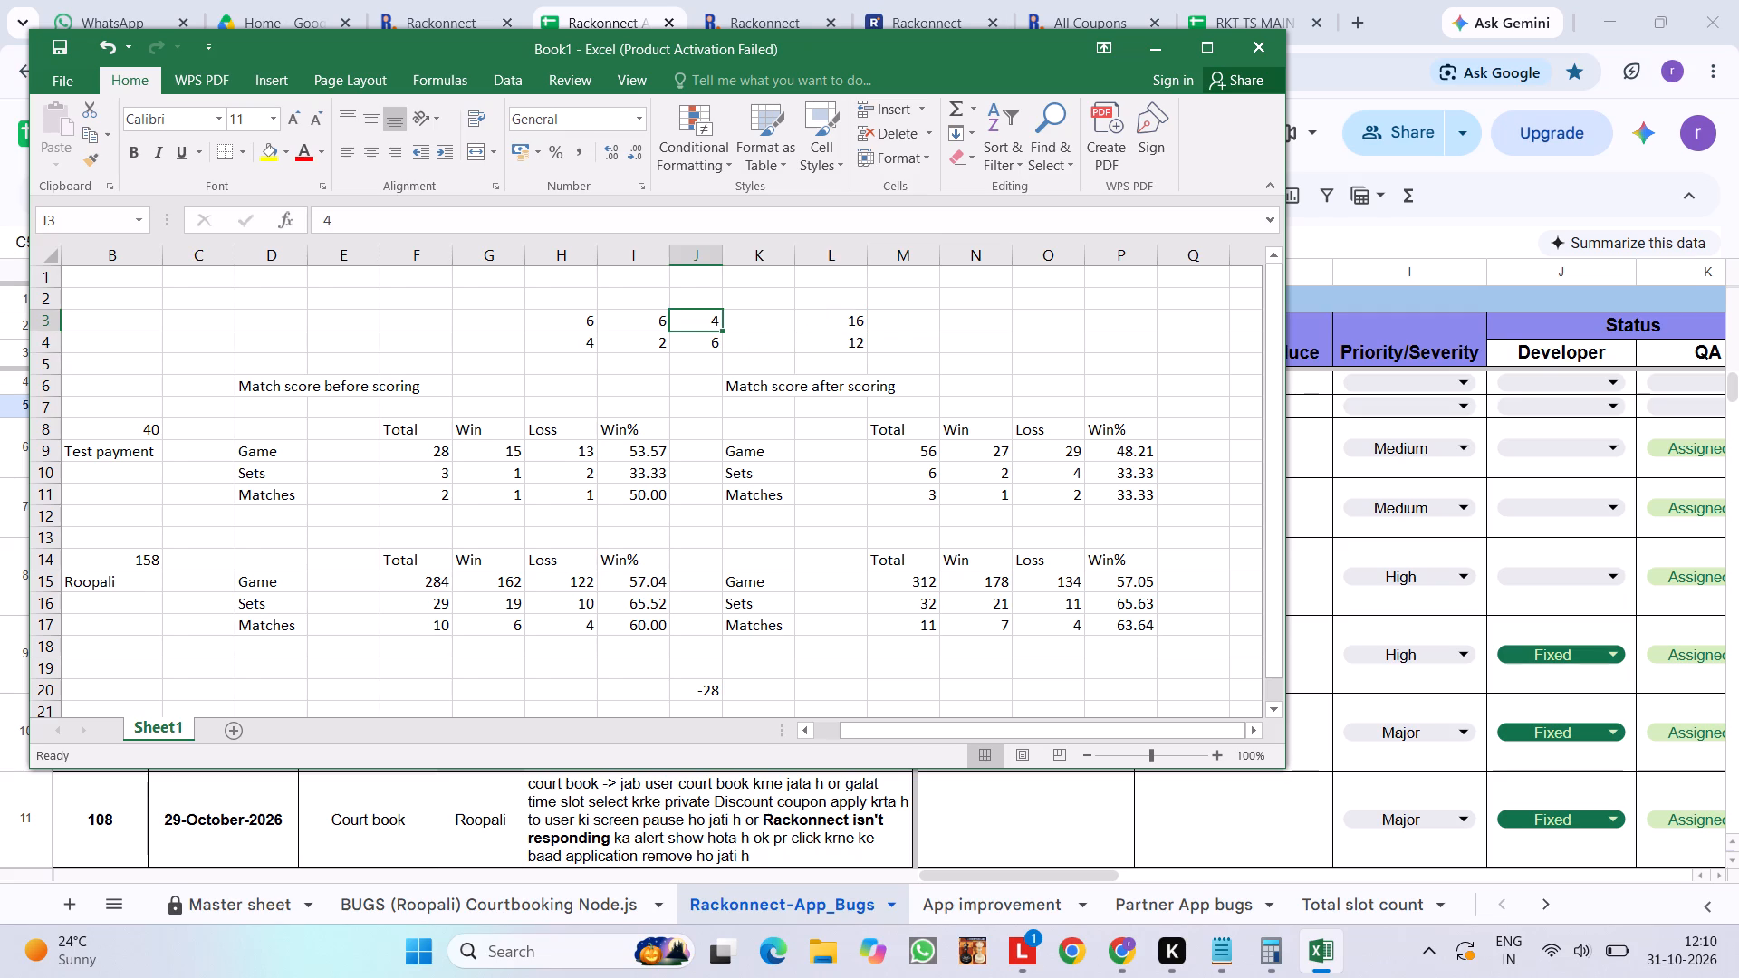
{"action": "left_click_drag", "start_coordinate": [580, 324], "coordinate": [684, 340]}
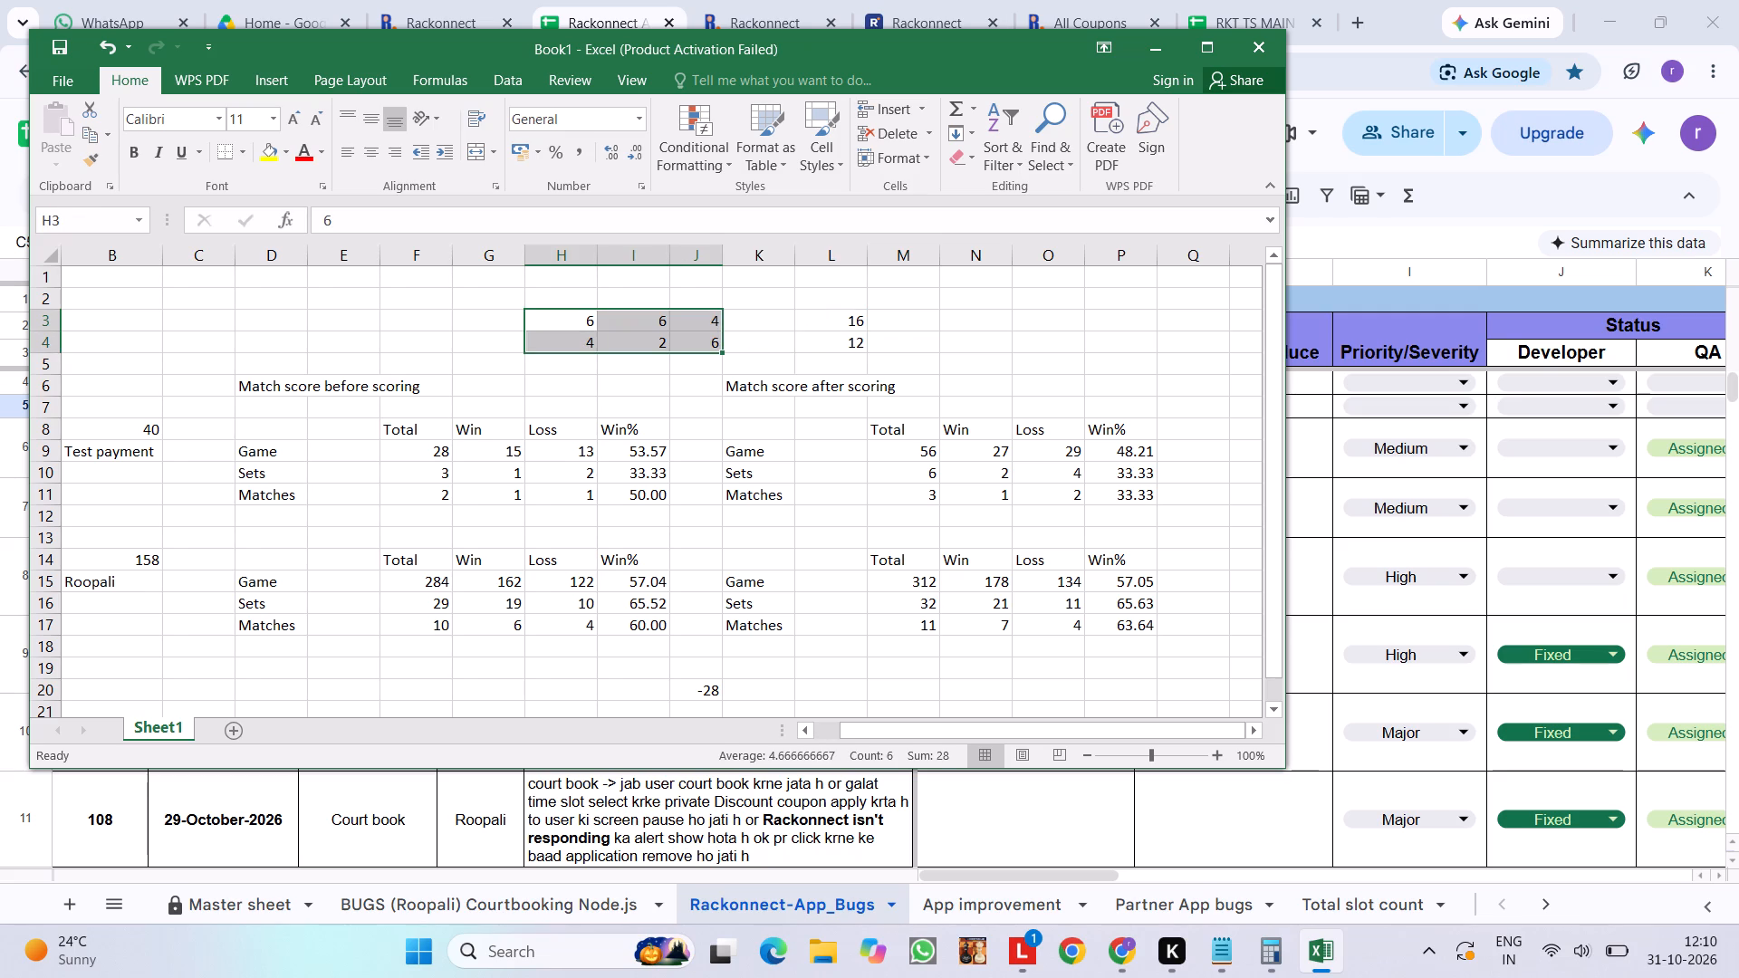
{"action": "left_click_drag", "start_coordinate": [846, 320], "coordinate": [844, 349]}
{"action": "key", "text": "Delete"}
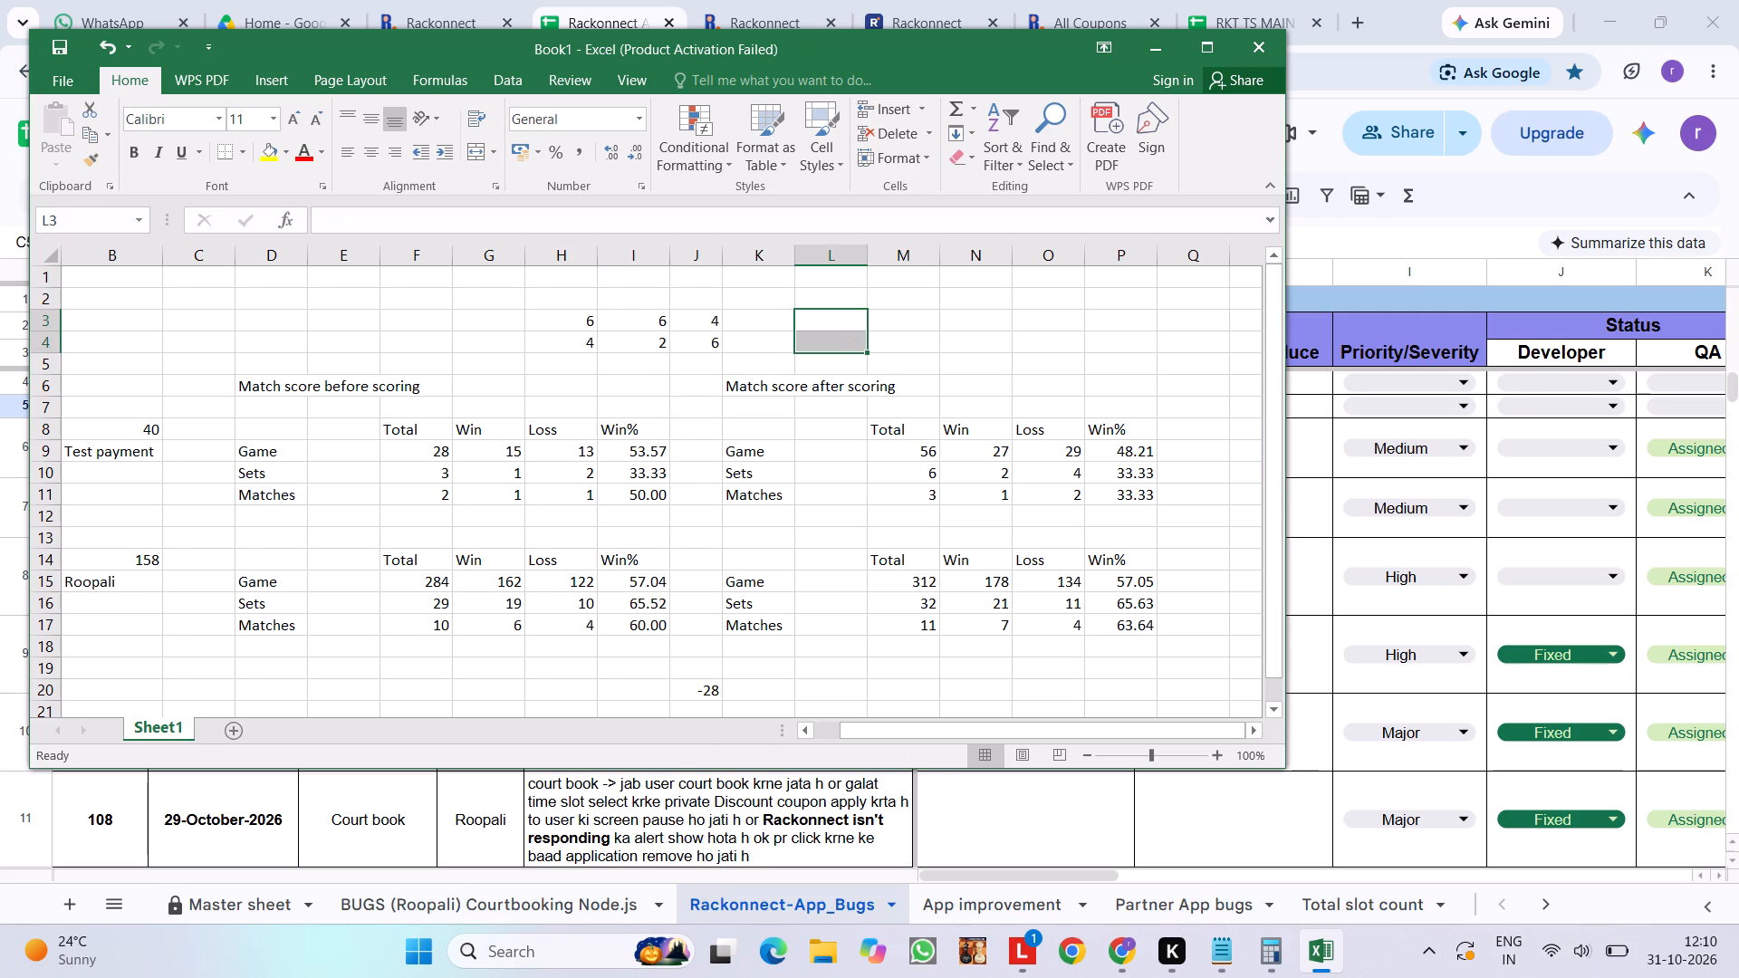
Sum the set scores in H3:J4 and enter the match's total games, 28, in L3.
{"action": "left_click_drag", "start_coordinate": [576, 328], "coordinate": [714, 340]}
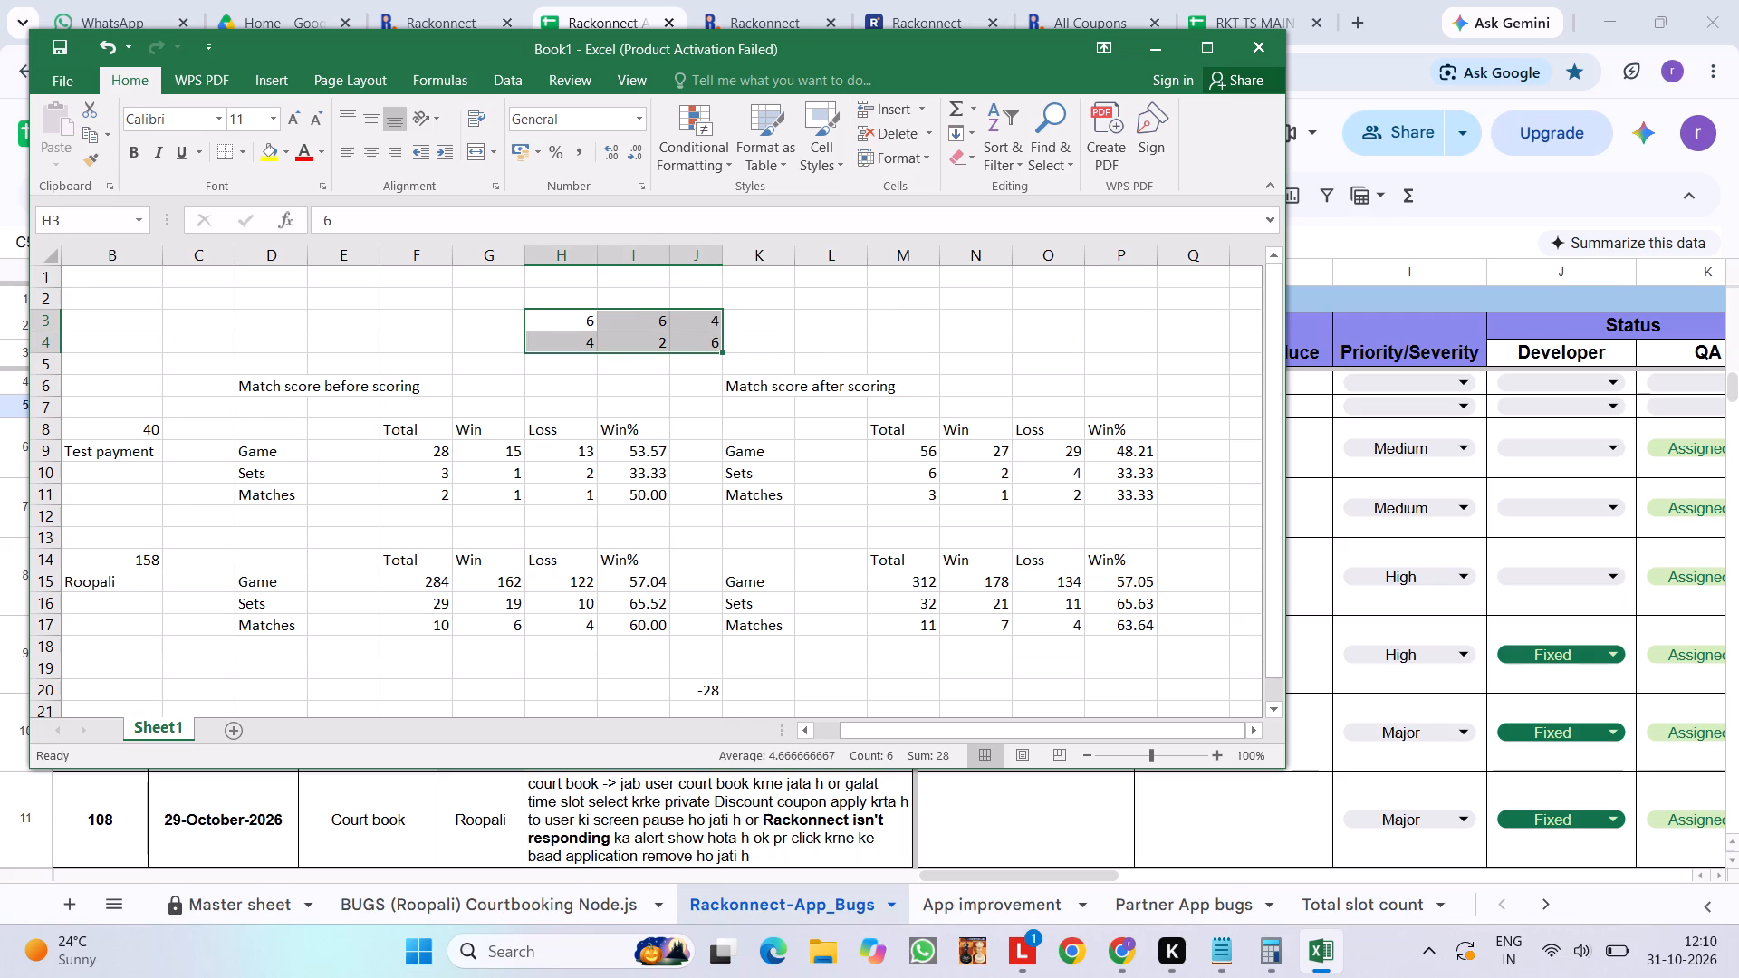
{"action": "left_click", "coordinate": [818, 315]}
{"action": "type", "text": "28"}
{"action": "left_click", "coordinate": [929, 323]}
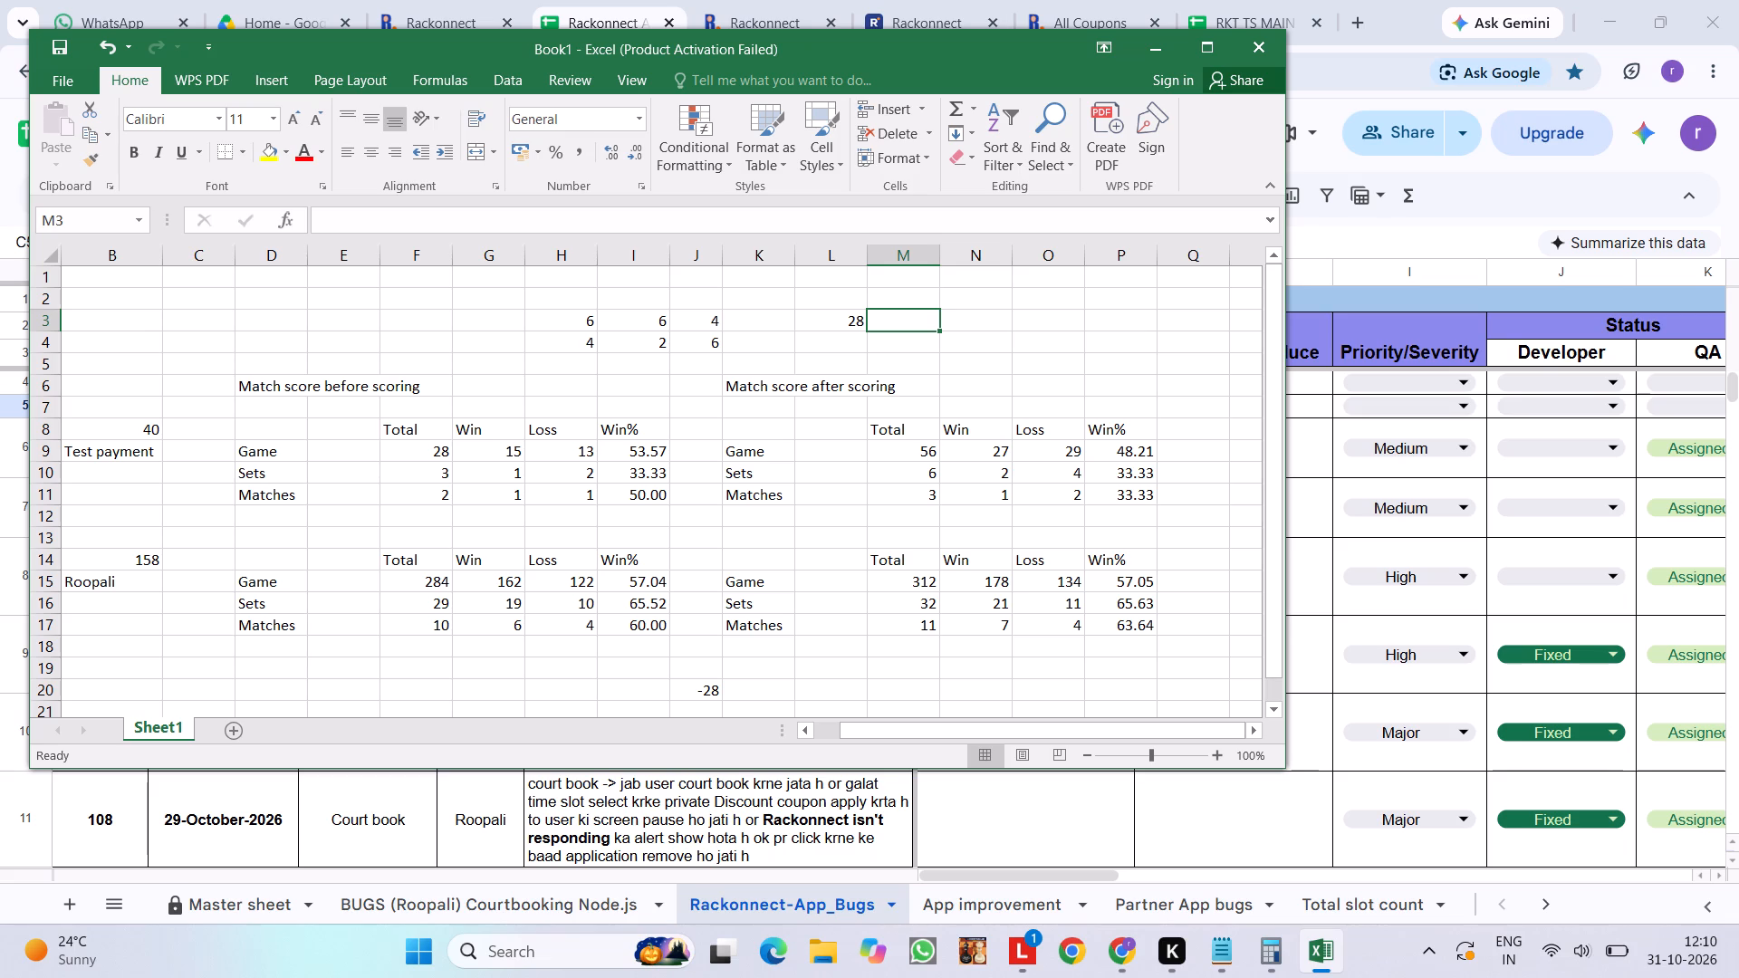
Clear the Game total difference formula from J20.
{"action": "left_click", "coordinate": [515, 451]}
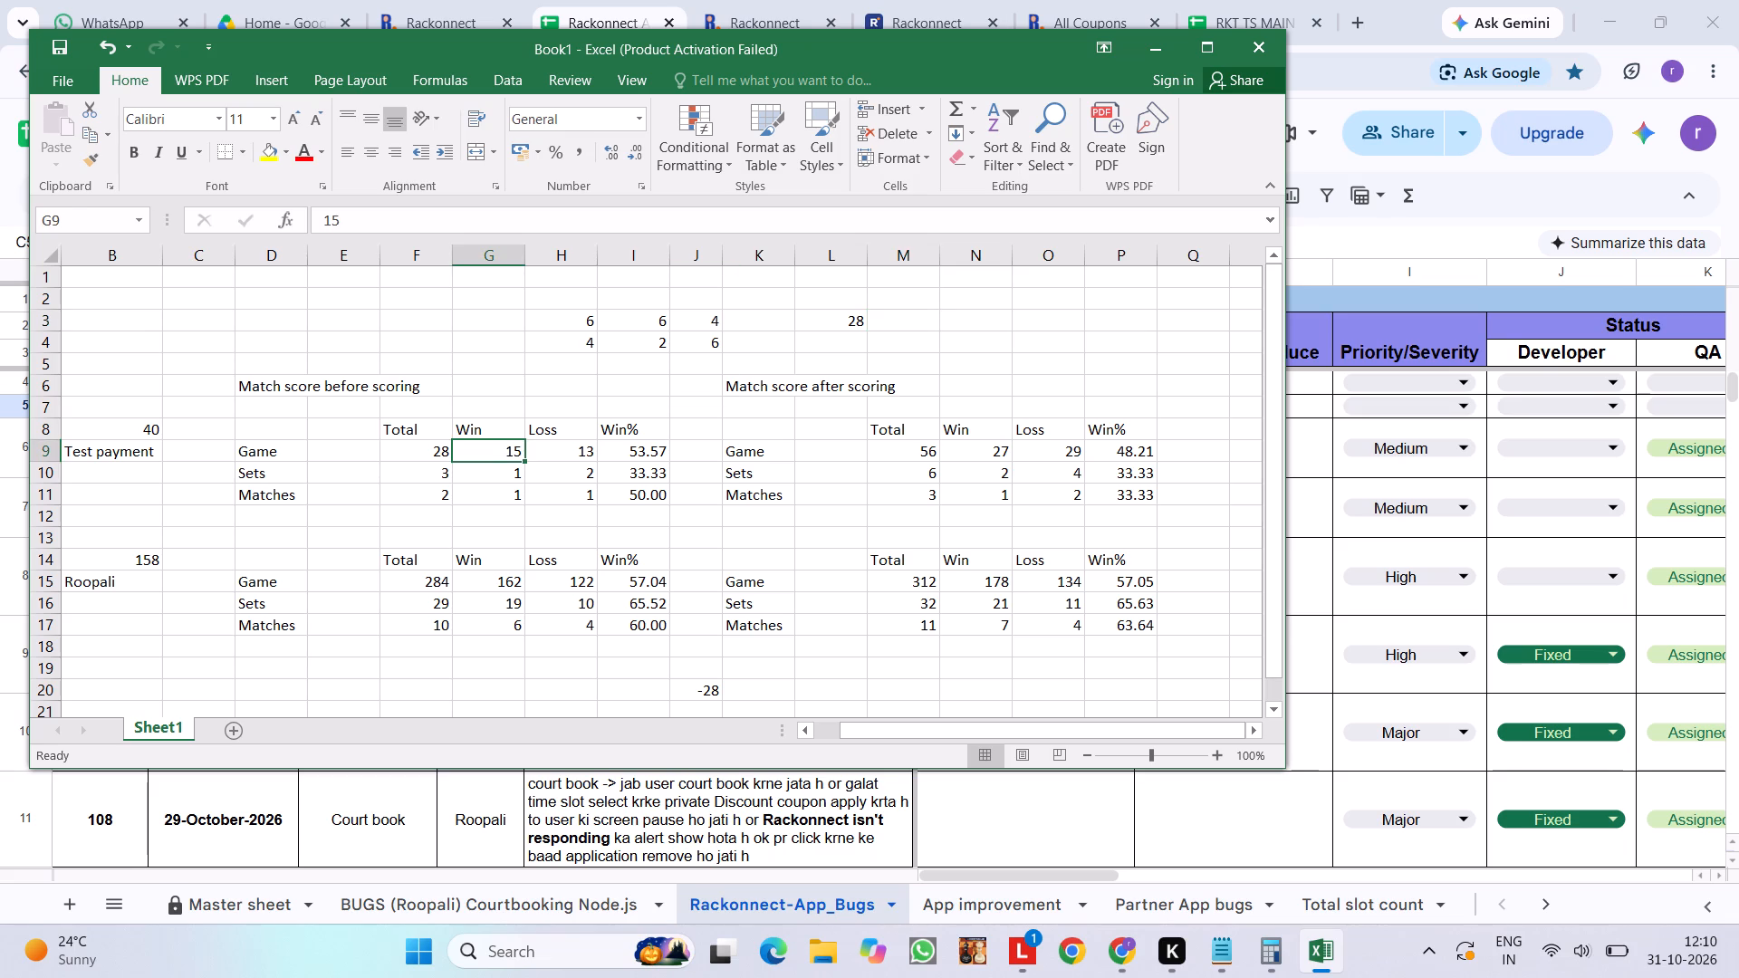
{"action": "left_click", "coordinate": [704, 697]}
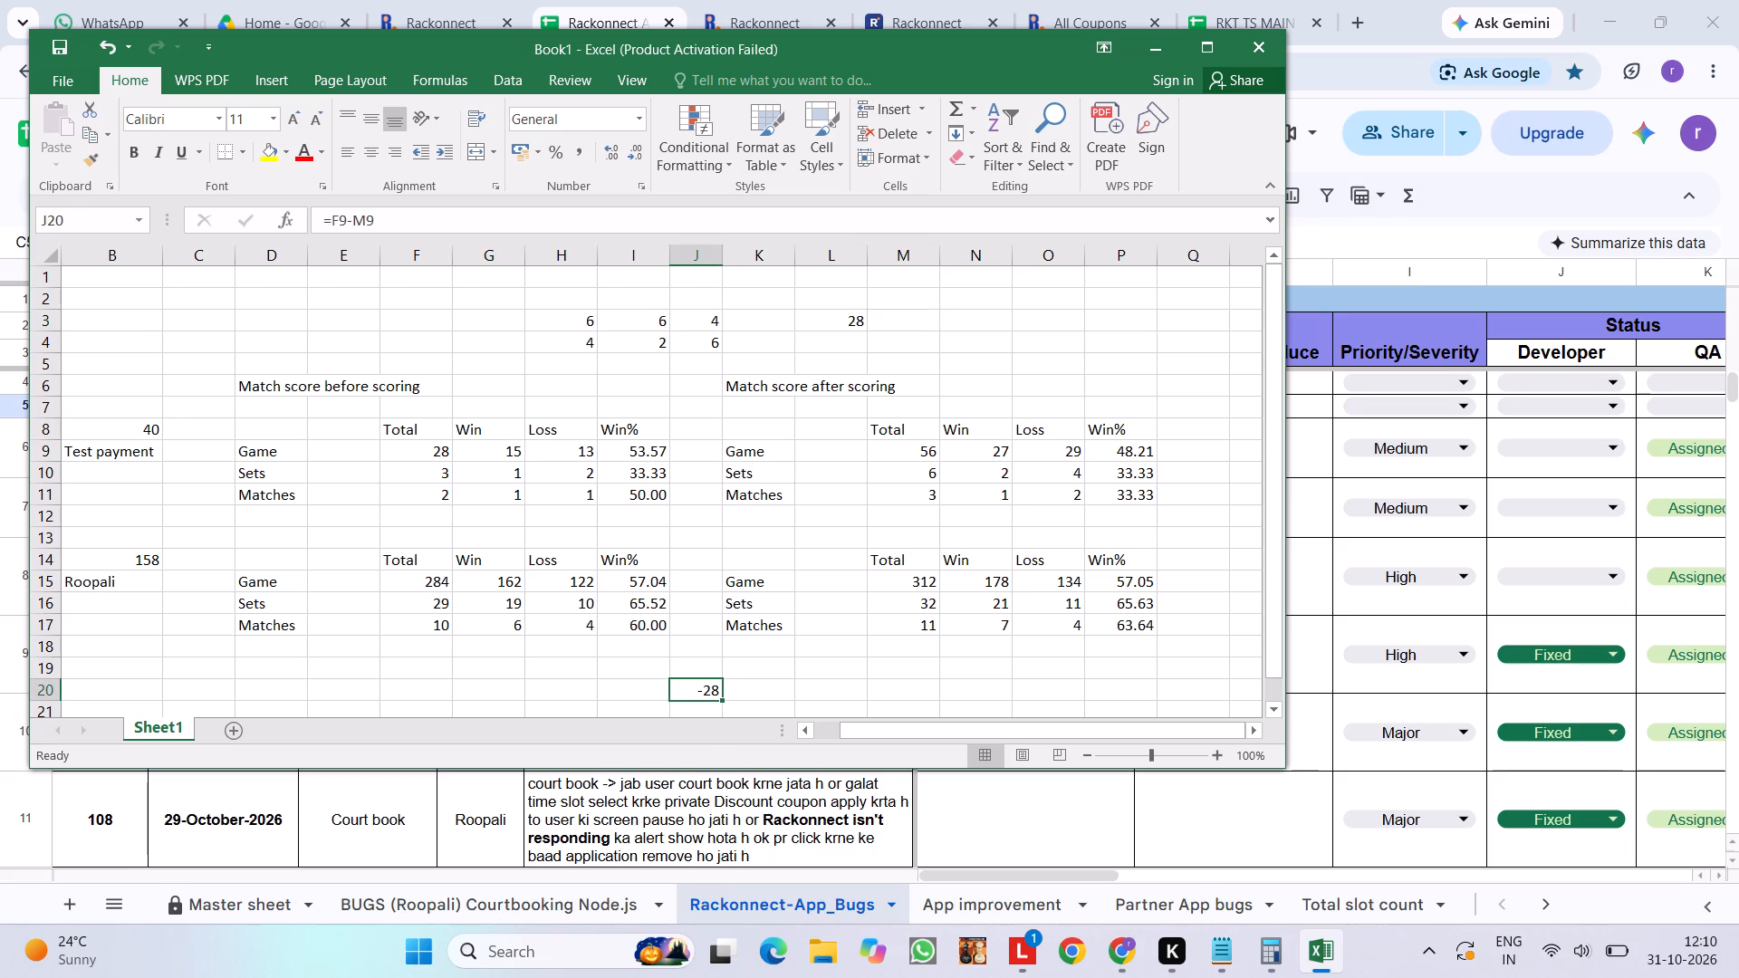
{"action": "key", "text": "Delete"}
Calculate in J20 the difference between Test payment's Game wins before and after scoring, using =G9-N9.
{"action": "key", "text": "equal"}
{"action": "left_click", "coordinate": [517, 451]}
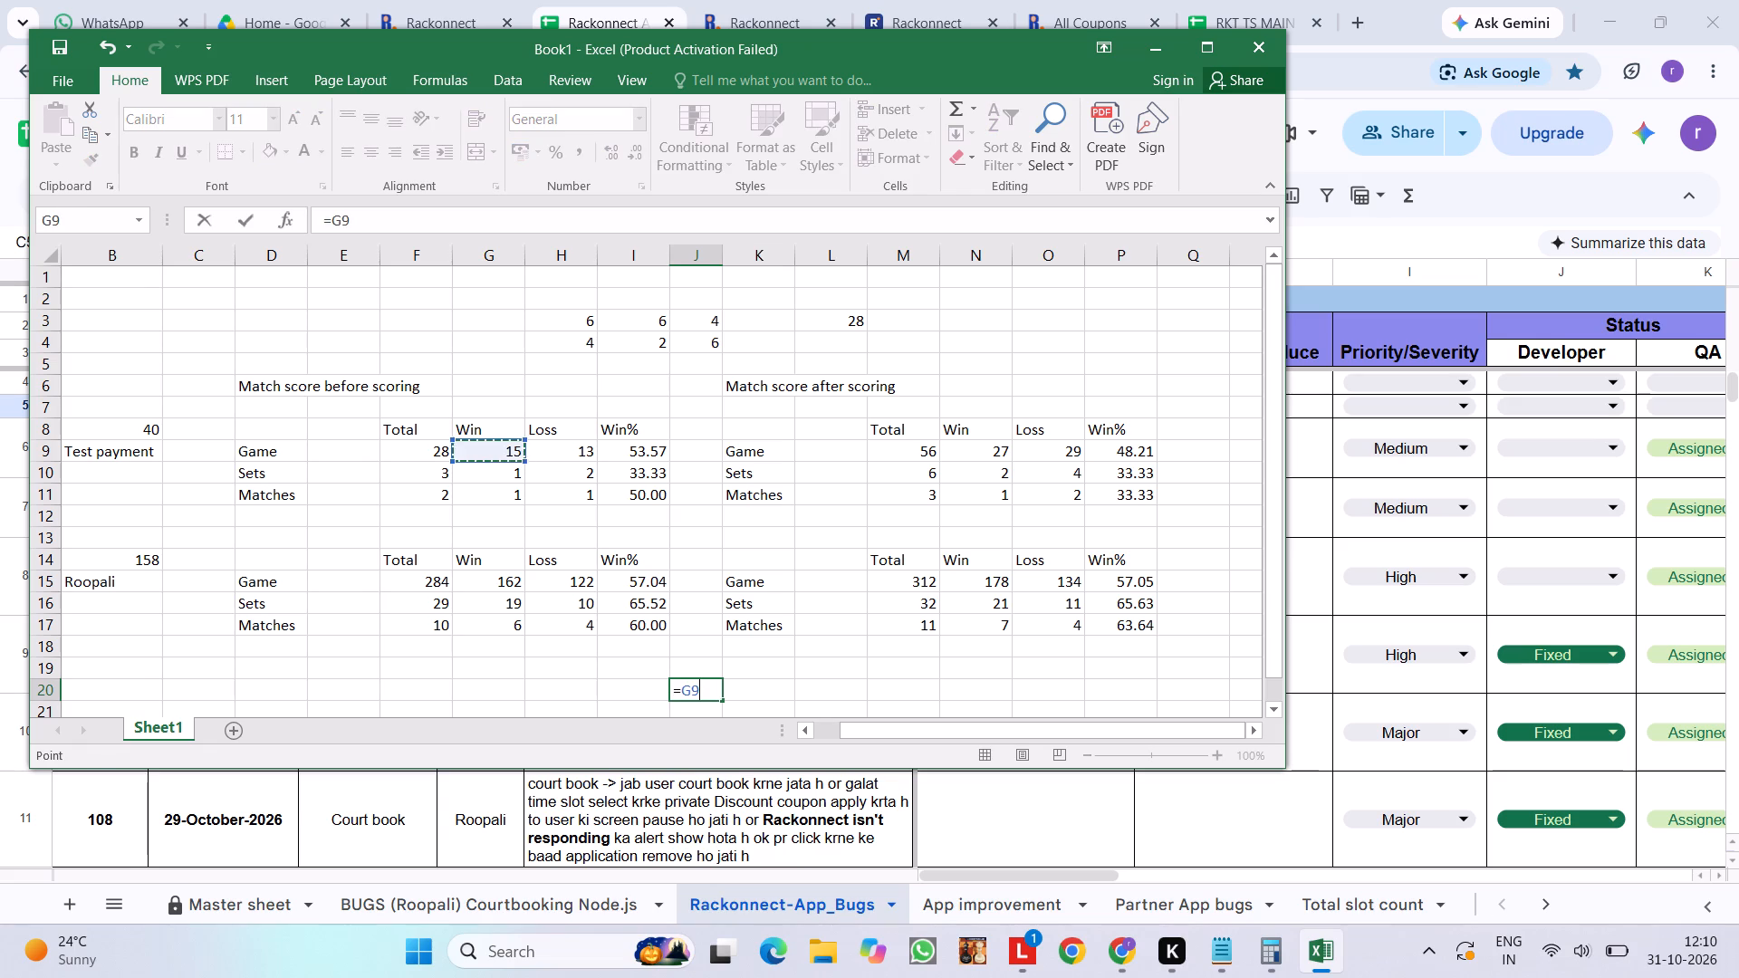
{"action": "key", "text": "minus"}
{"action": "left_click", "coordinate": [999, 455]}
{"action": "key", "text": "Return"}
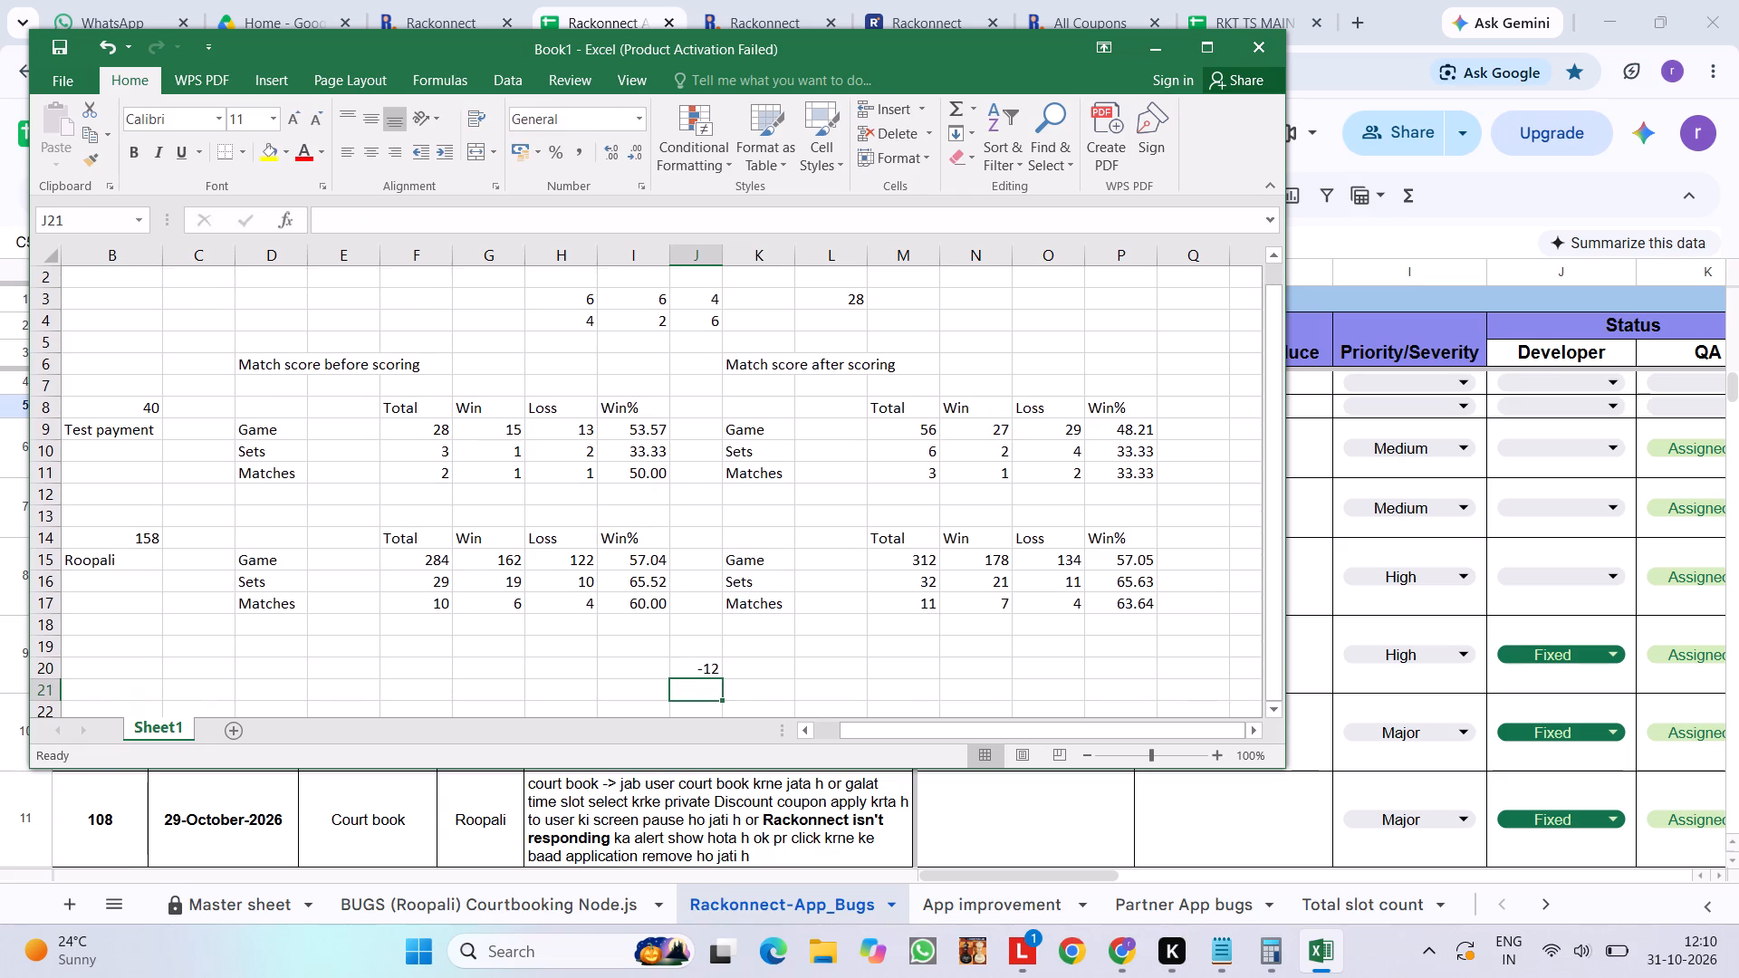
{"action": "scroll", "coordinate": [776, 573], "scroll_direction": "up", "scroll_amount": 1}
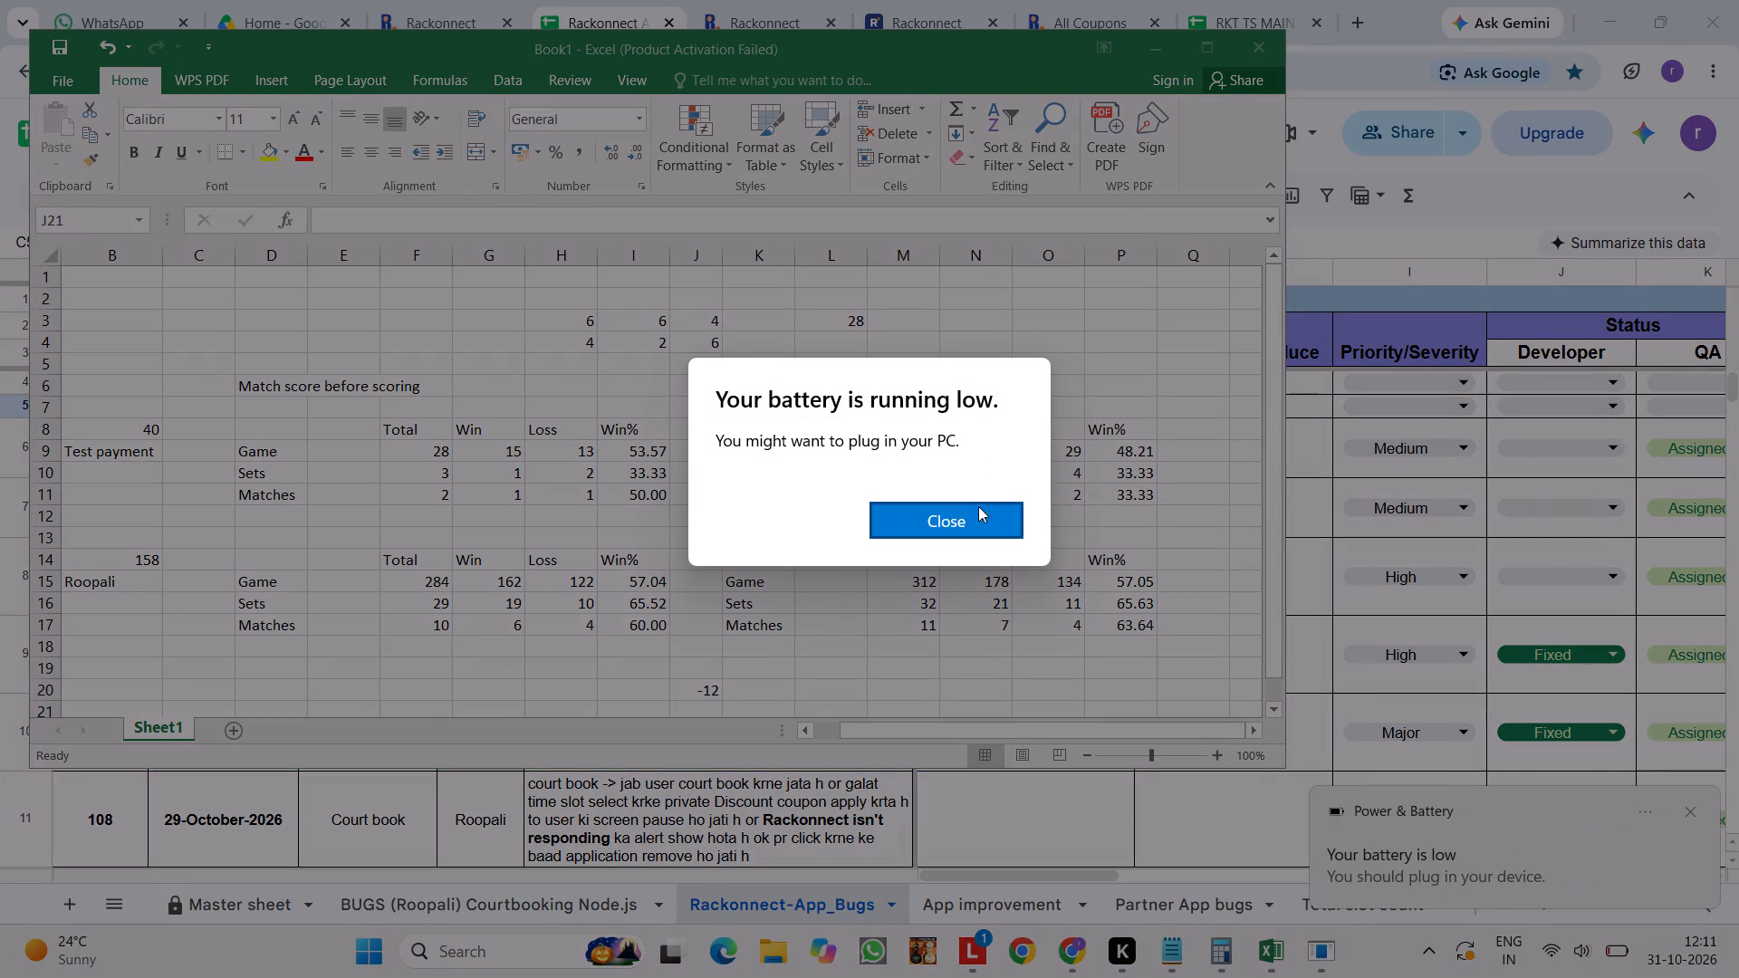
Dismiss the low-battery alert and the two power notifications.
{"action": "left_click", "coordinate": [978, 506]}
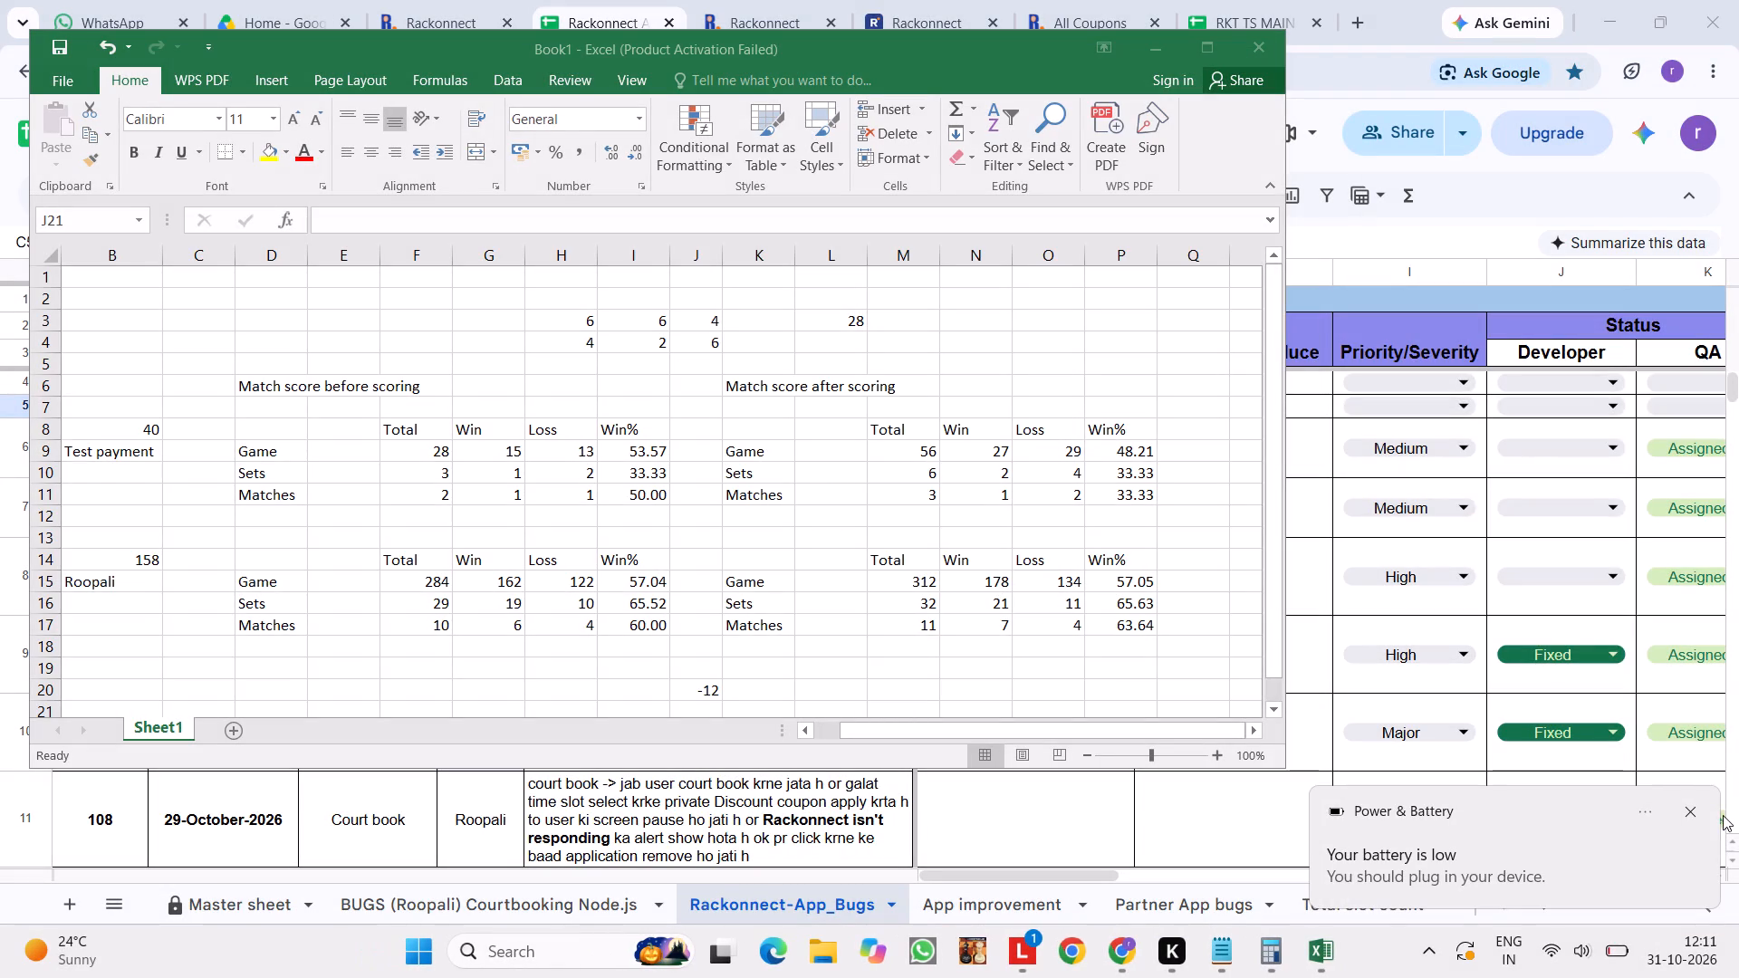
{"action": "left_click", "coordinate": [1692, 812]}
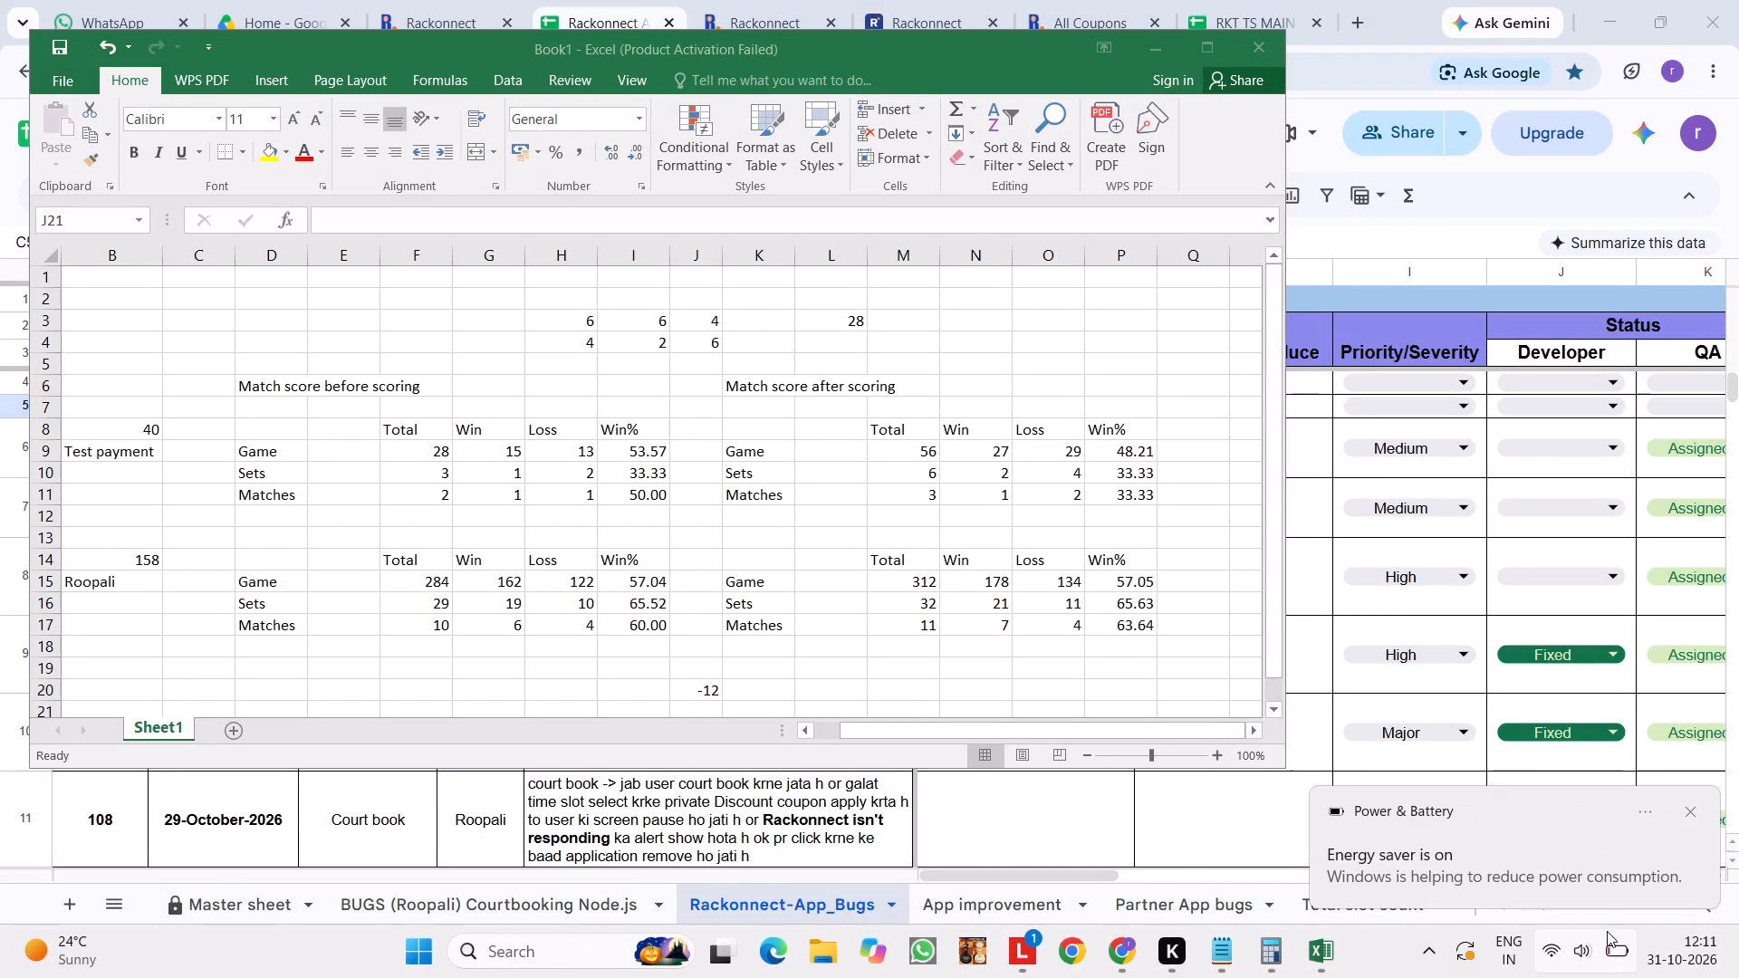
{"action": "left_click", "coordinate": [1684, 809]}
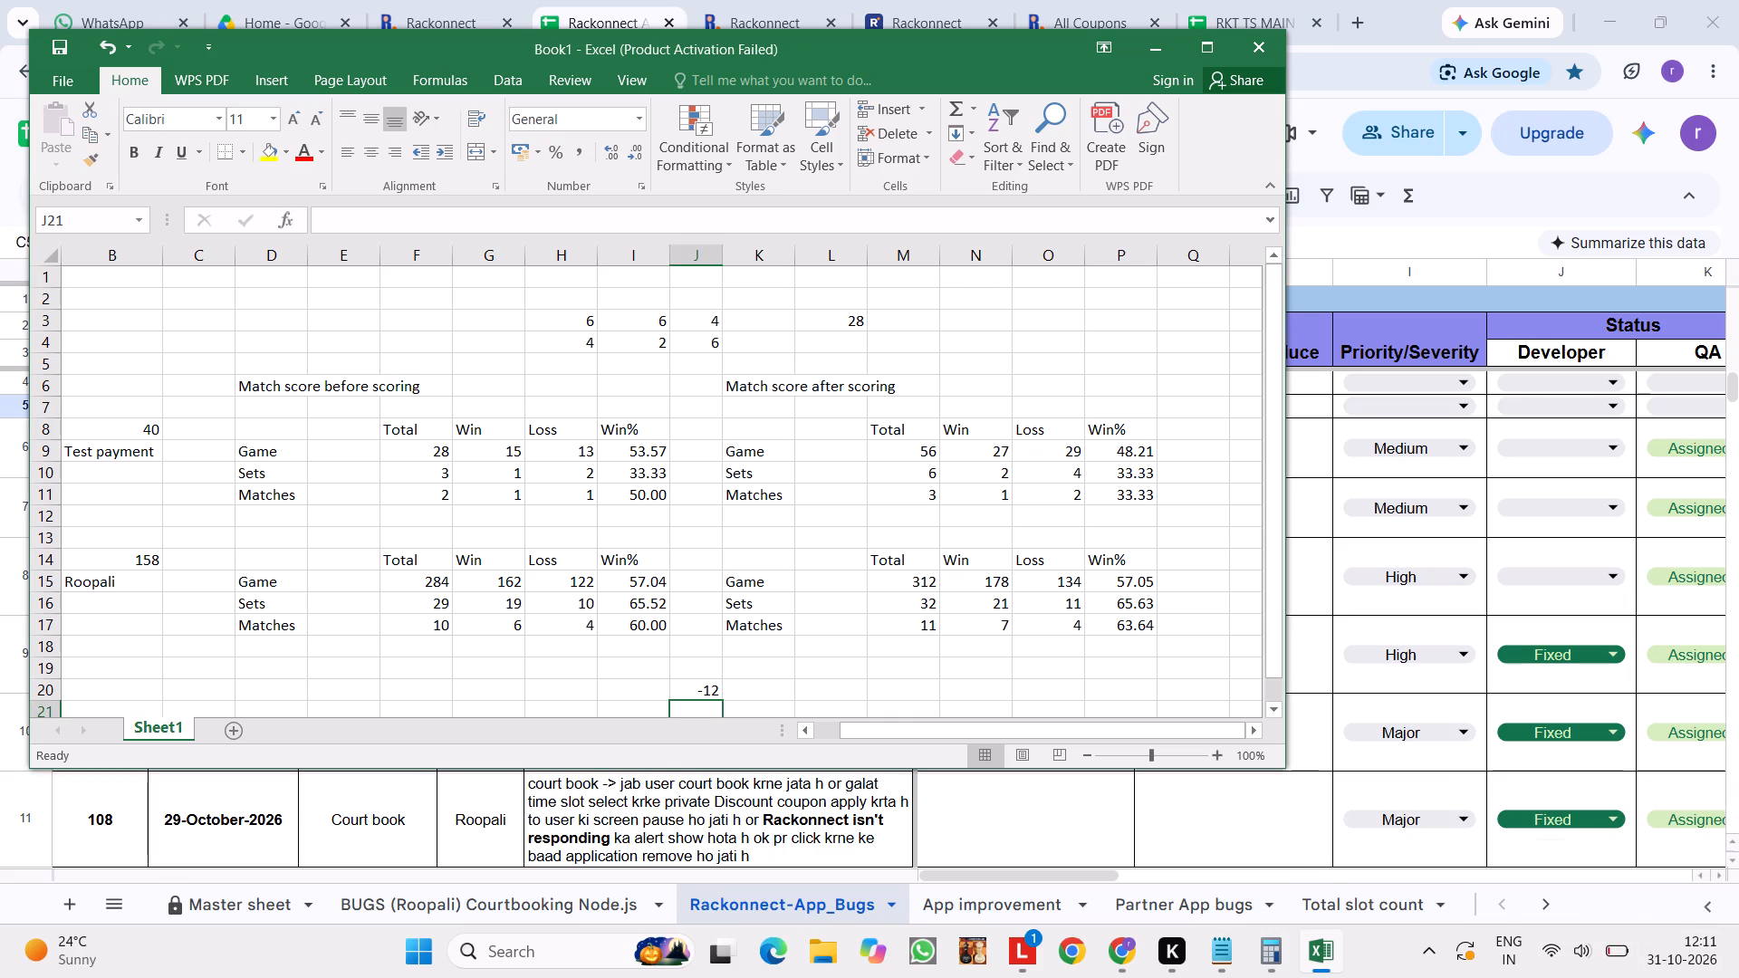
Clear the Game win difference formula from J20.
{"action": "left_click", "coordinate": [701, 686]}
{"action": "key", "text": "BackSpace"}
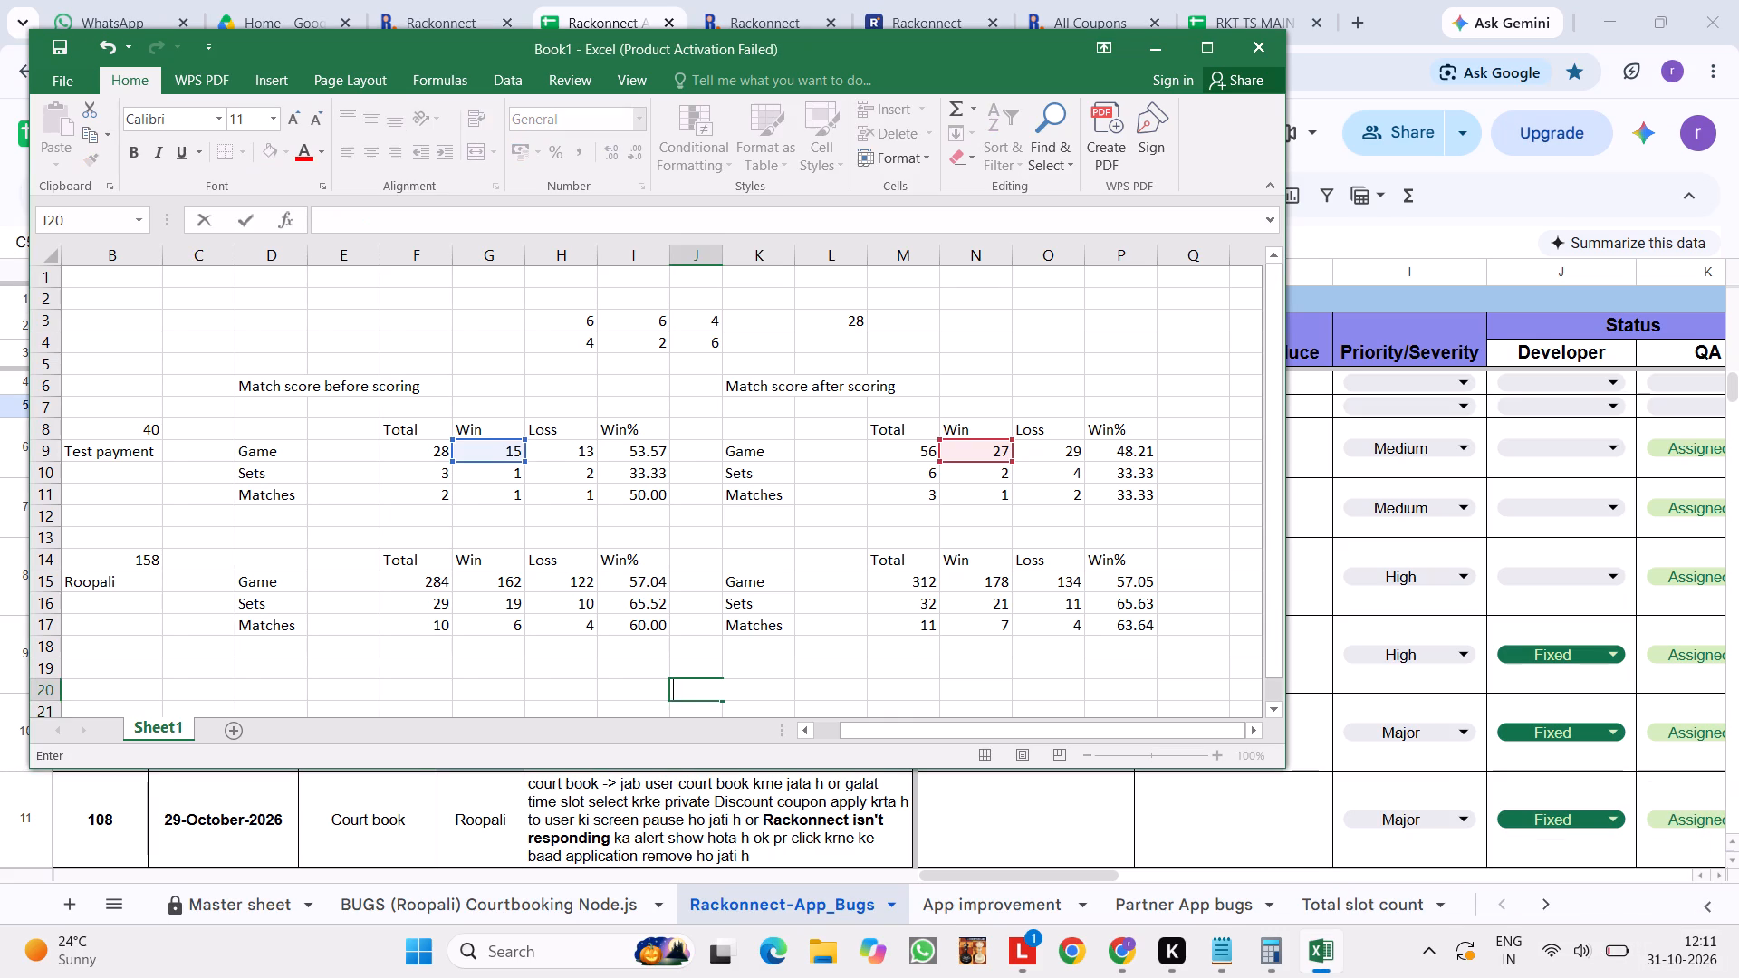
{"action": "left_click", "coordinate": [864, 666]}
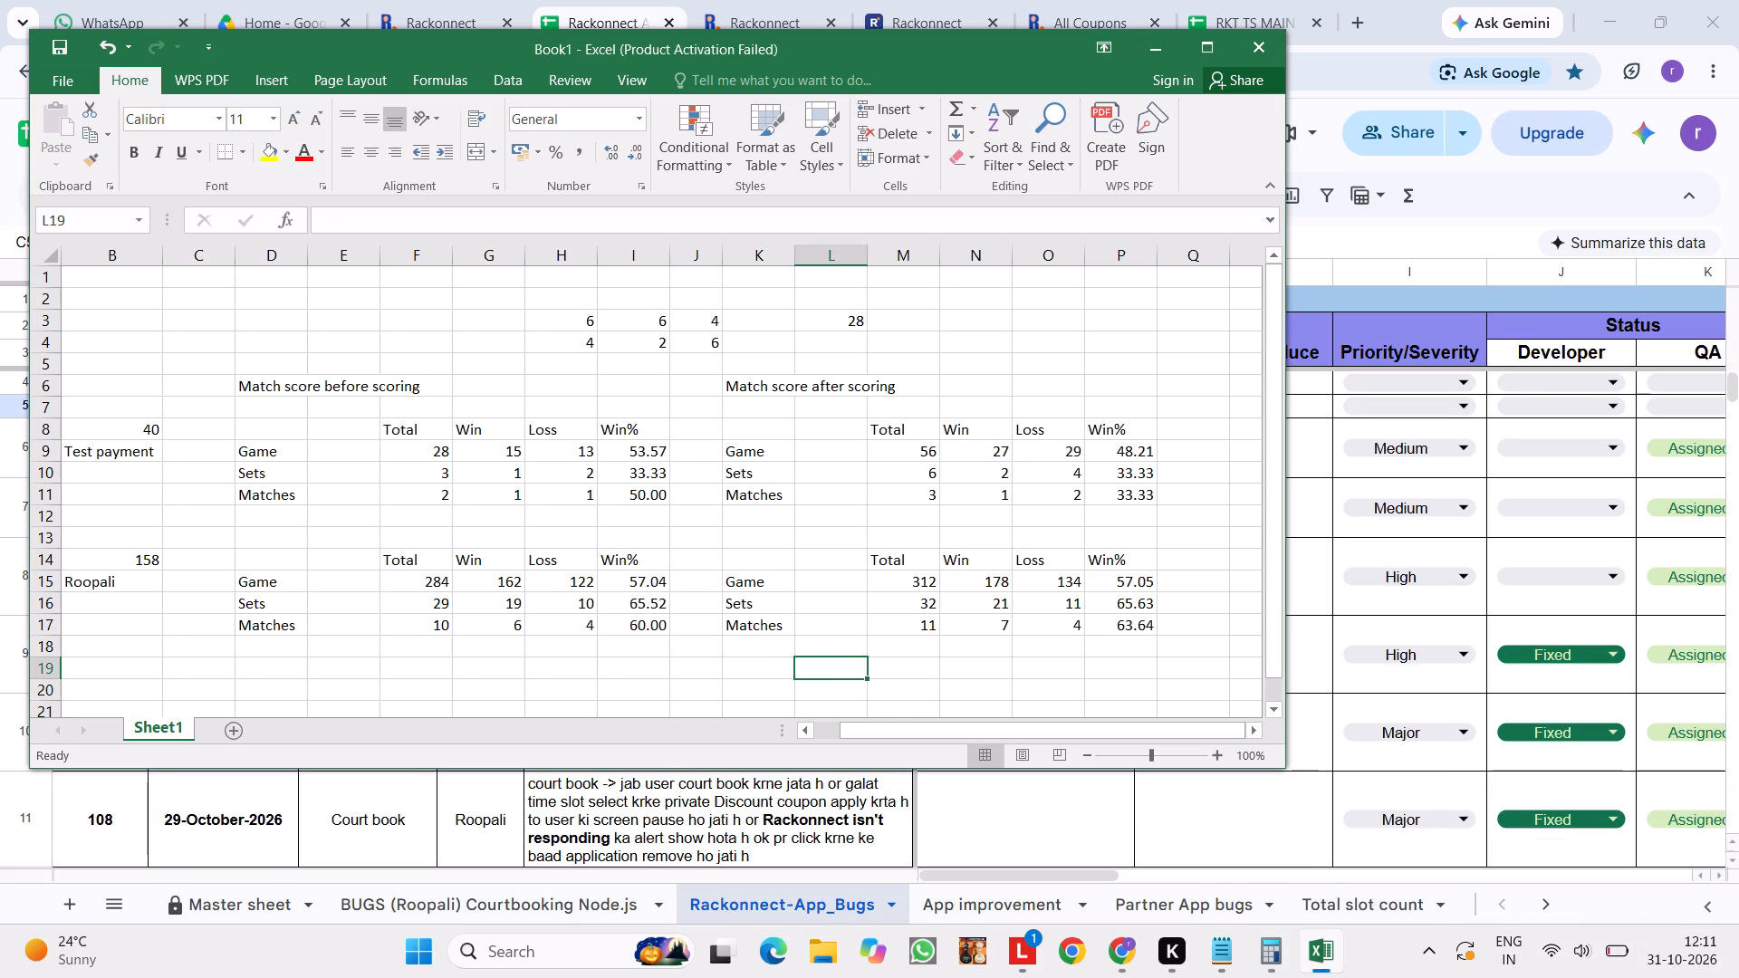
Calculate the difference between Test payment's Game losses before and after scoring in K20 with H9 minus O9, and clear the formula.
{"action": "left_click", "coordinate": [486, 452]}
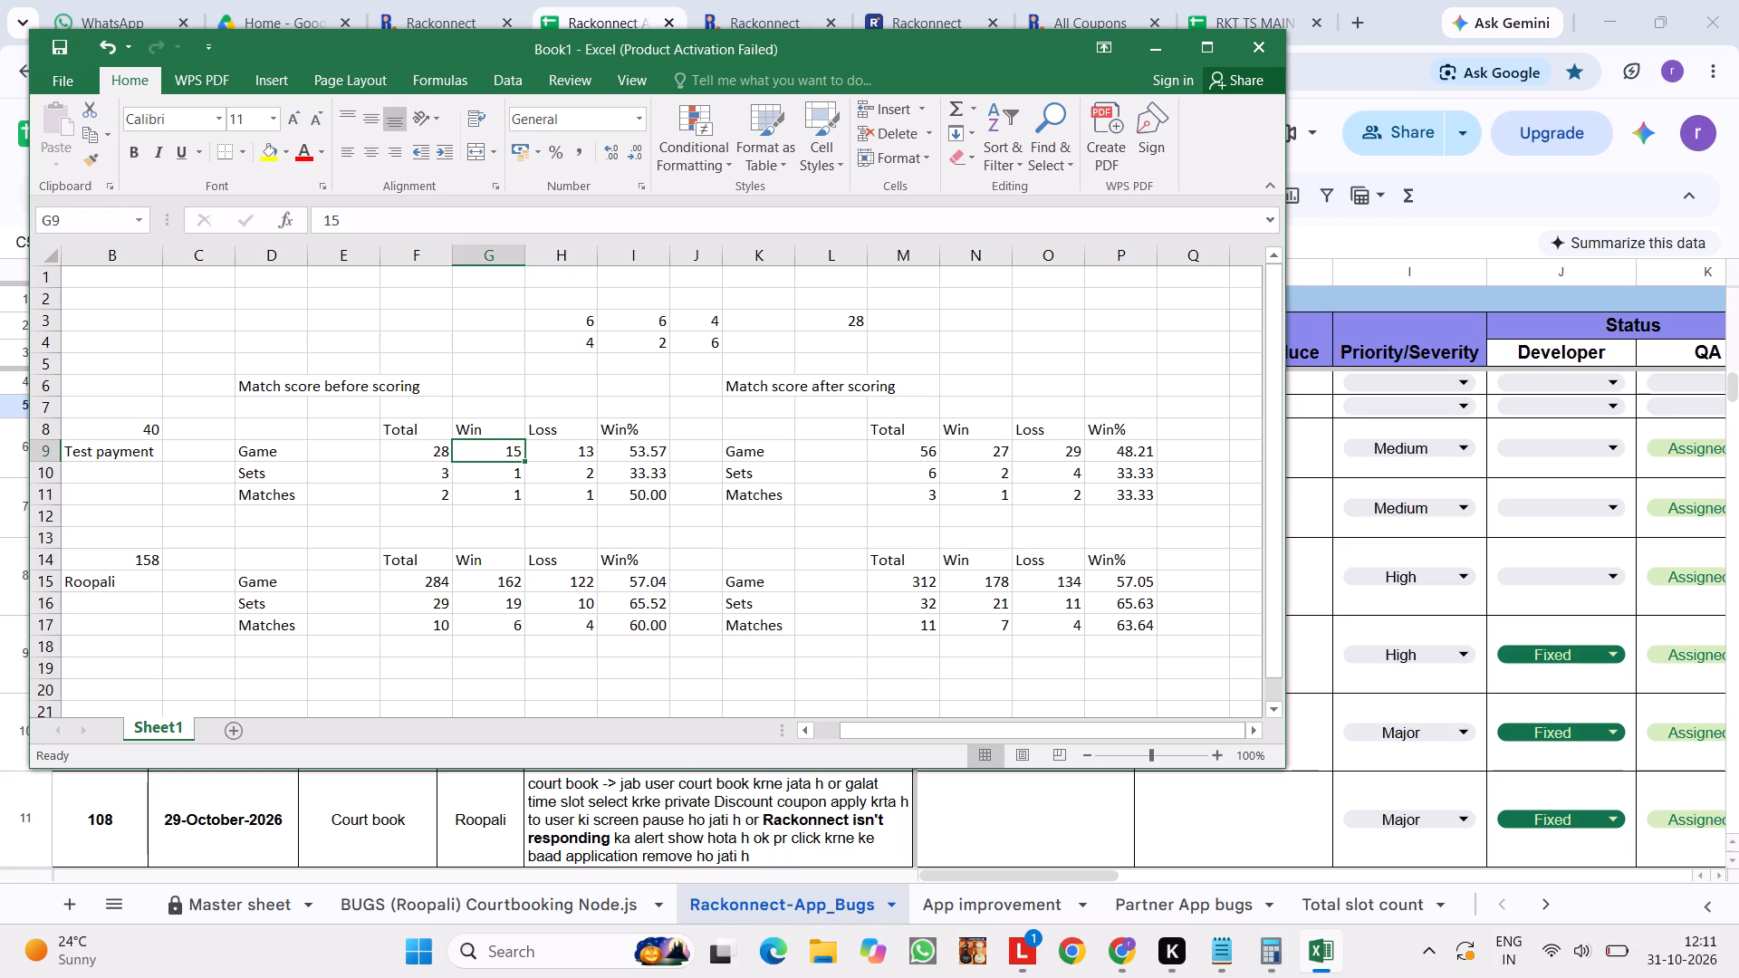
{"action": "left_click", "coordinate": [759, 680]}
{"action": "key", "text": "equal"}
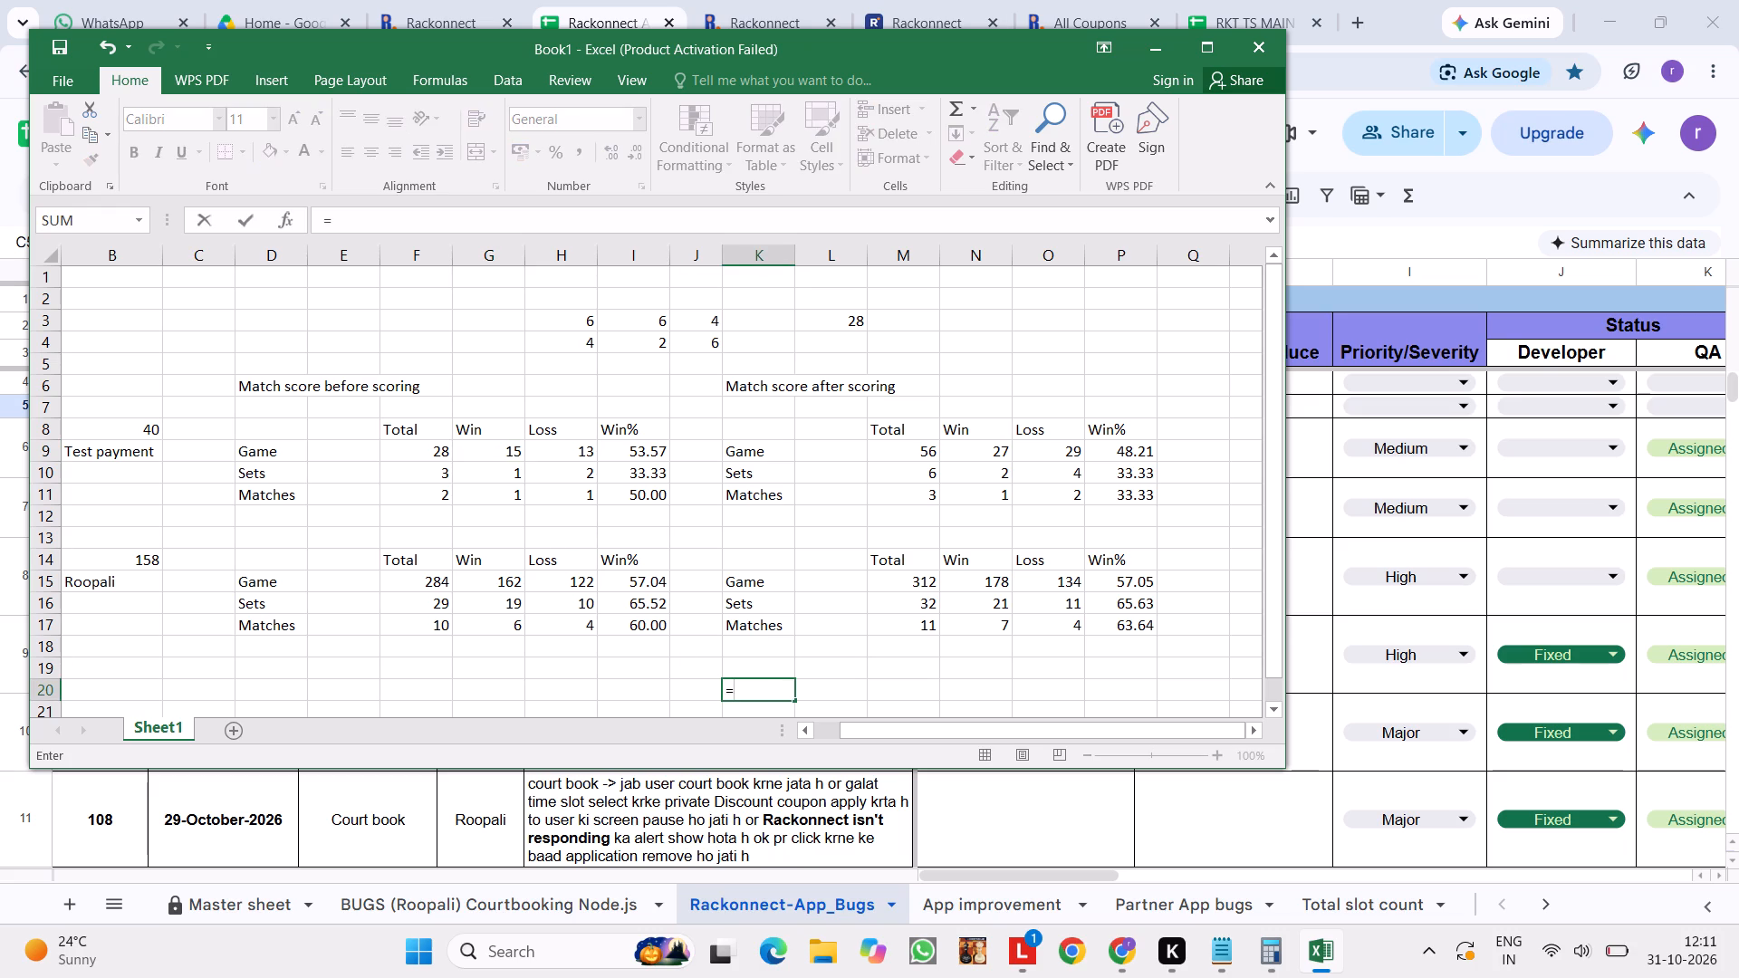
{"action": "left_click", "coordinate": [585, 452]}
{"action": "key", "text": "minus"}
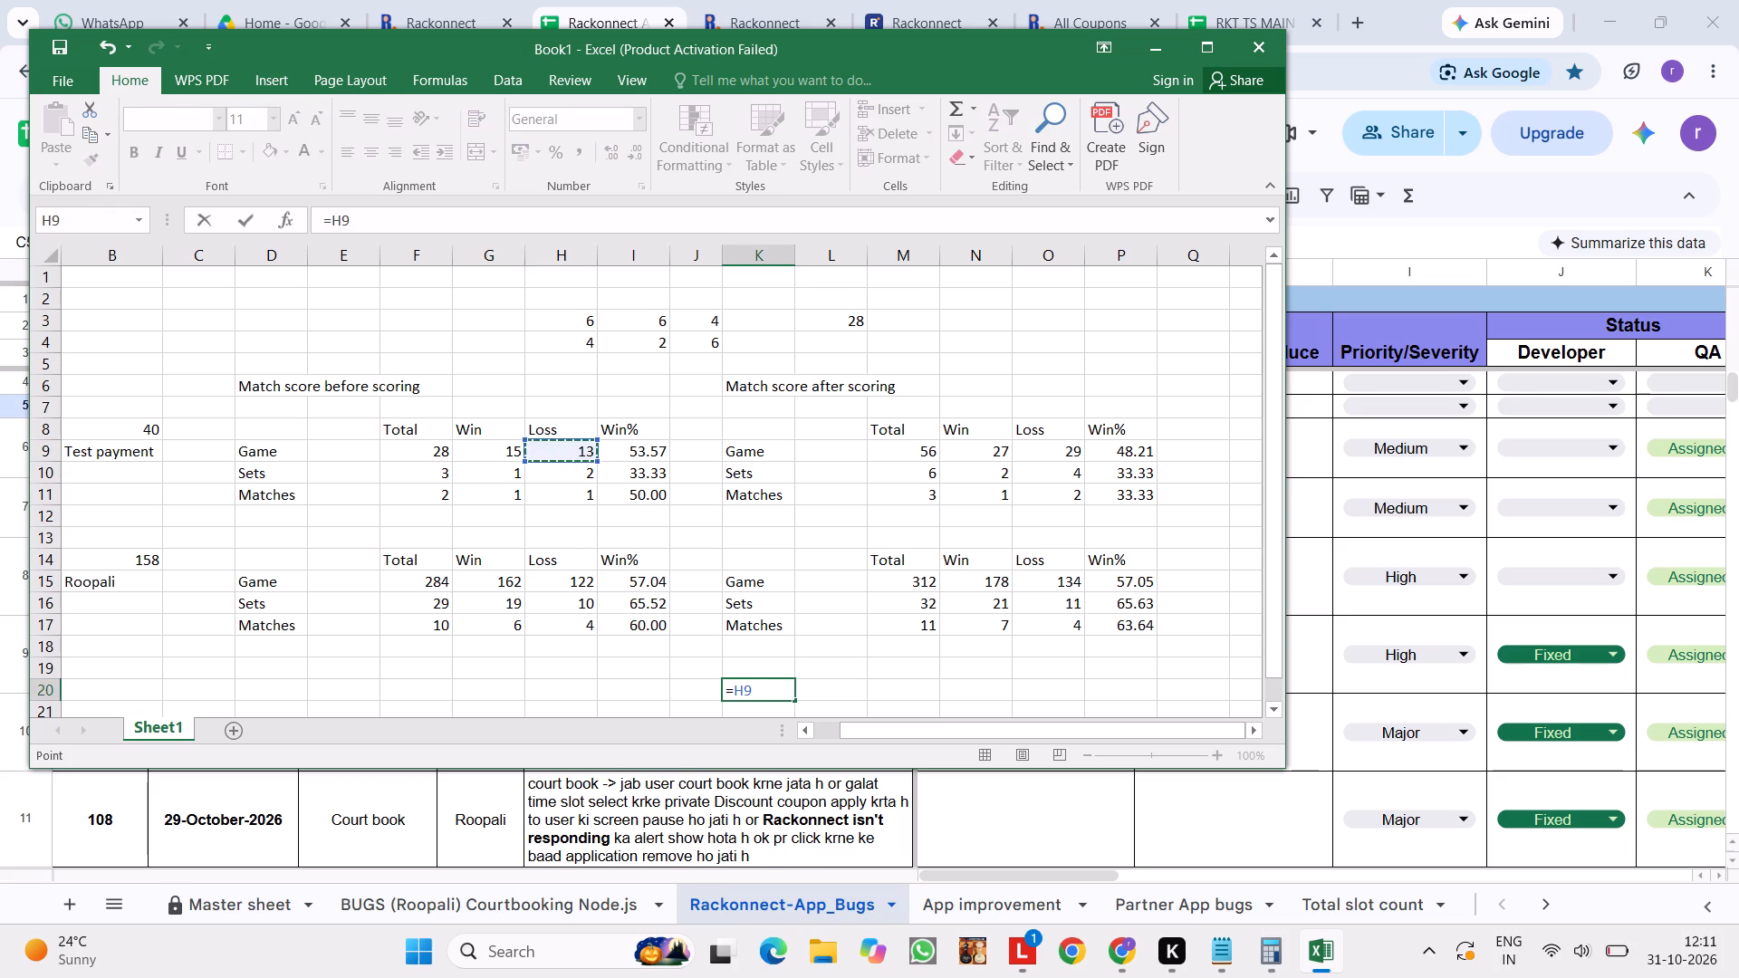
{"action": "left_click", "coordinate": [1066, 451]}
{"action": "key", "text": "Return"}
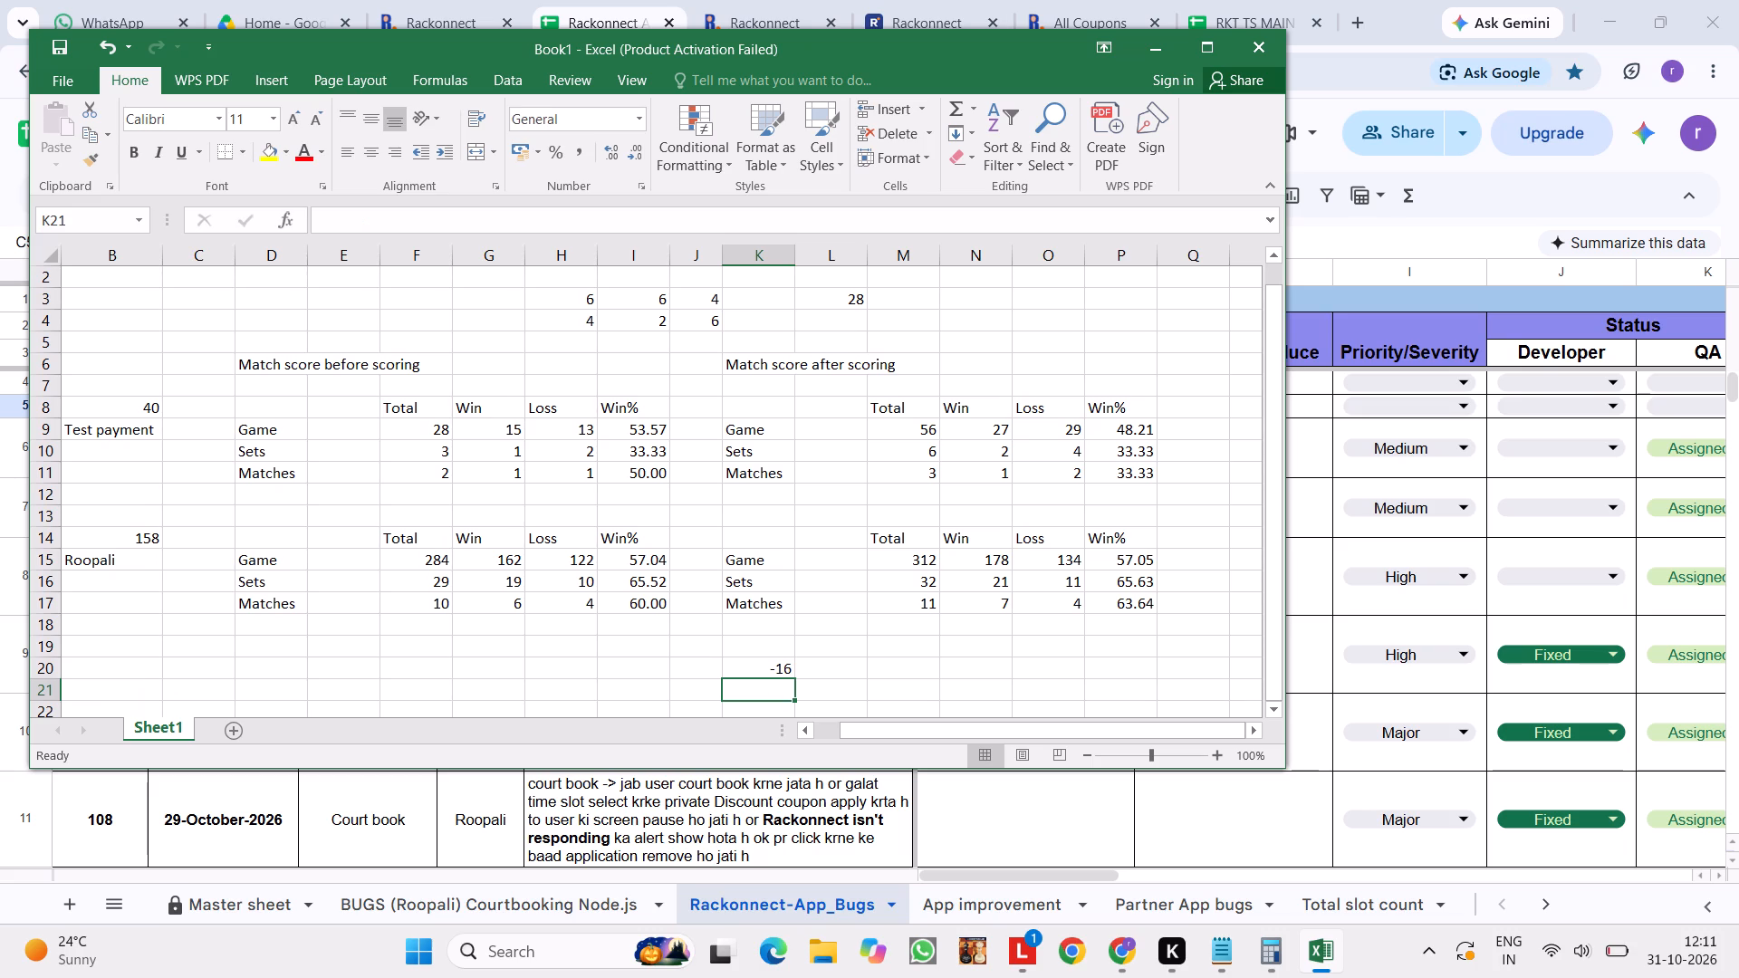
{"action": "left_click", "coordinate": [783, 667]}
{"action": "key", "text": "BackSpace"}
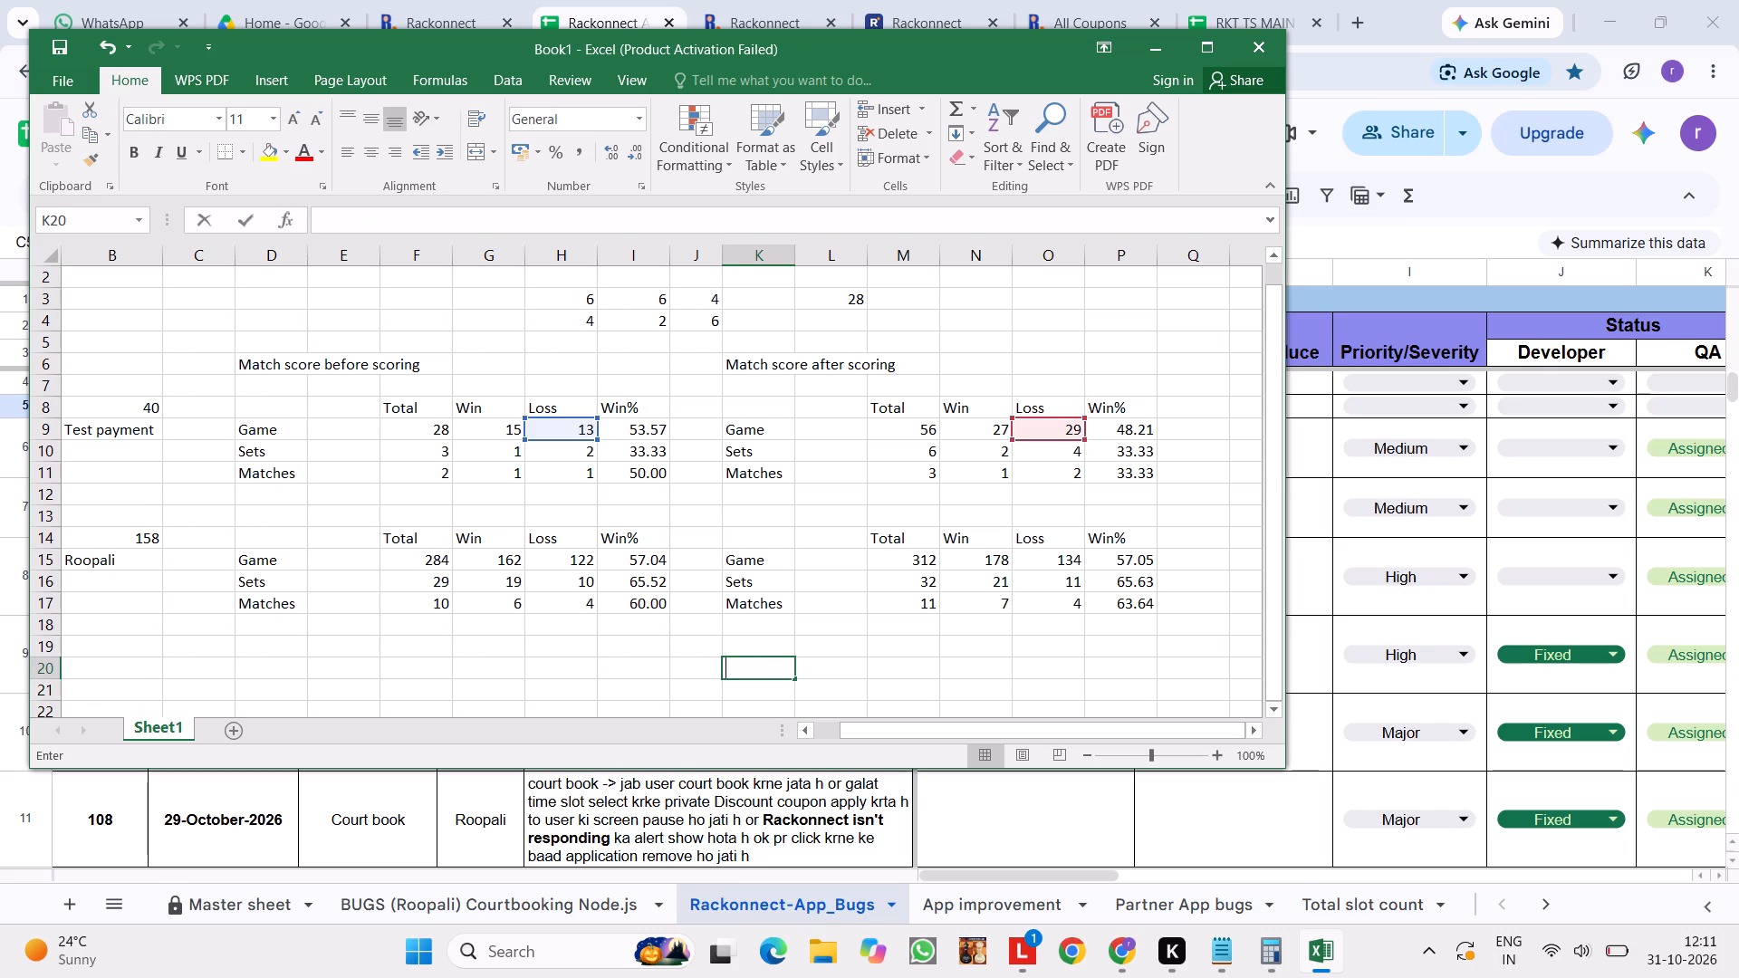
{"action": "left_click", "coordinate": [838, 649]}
Review Test payment's Game, Sets and Matches figures in the before-scoring and after-scoring tables.
{"action": "scroll", "coordinate": [838, 649], "scroll_direction": "up", "scroll_amount": 2}
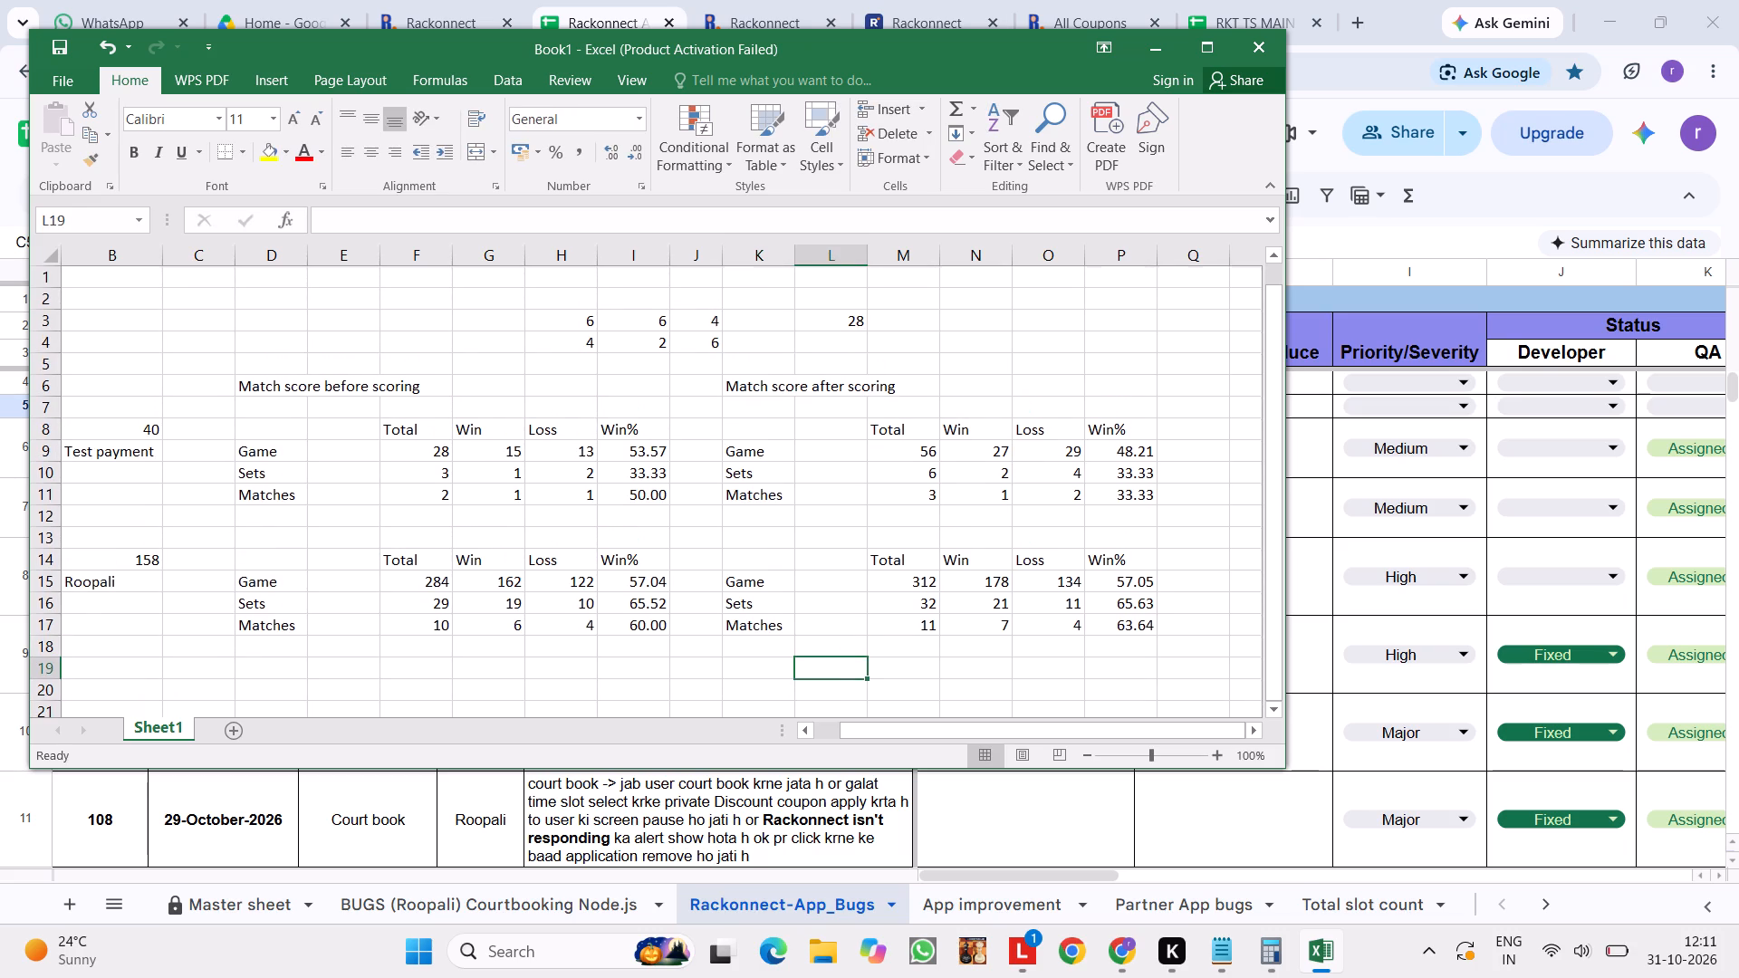
{"action": "left_click", "coordinate": [511, 447]}
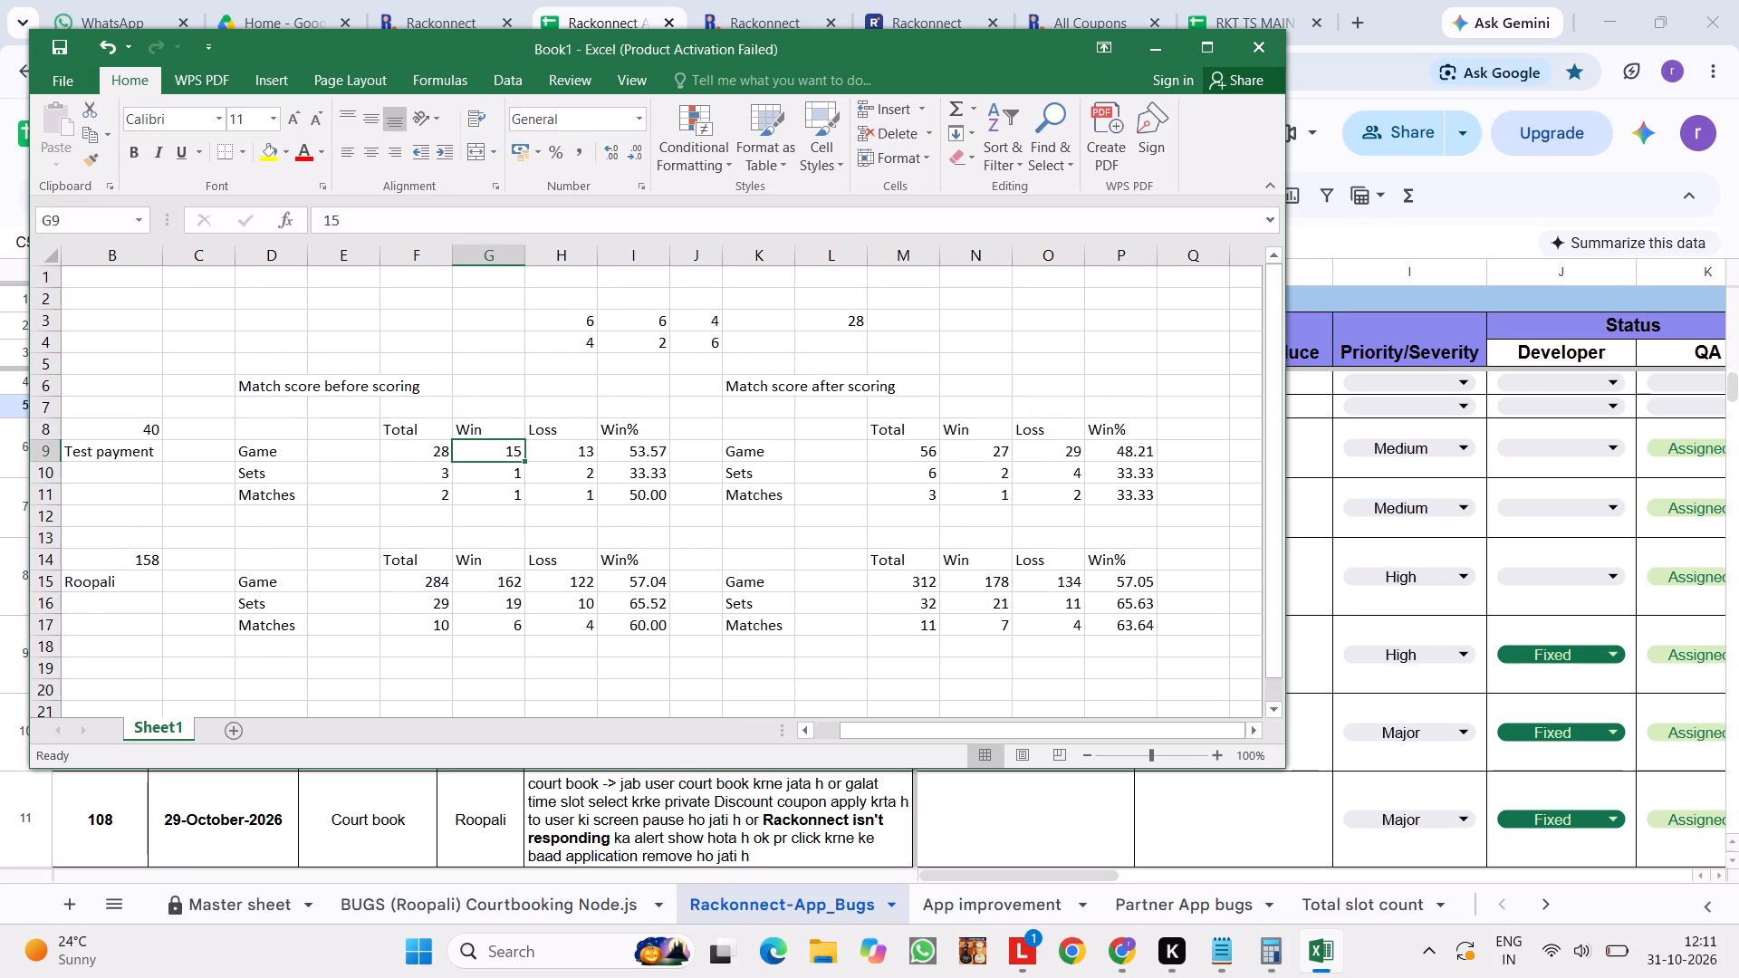
{"action": "left_click", "coordinate": [577, 448]}
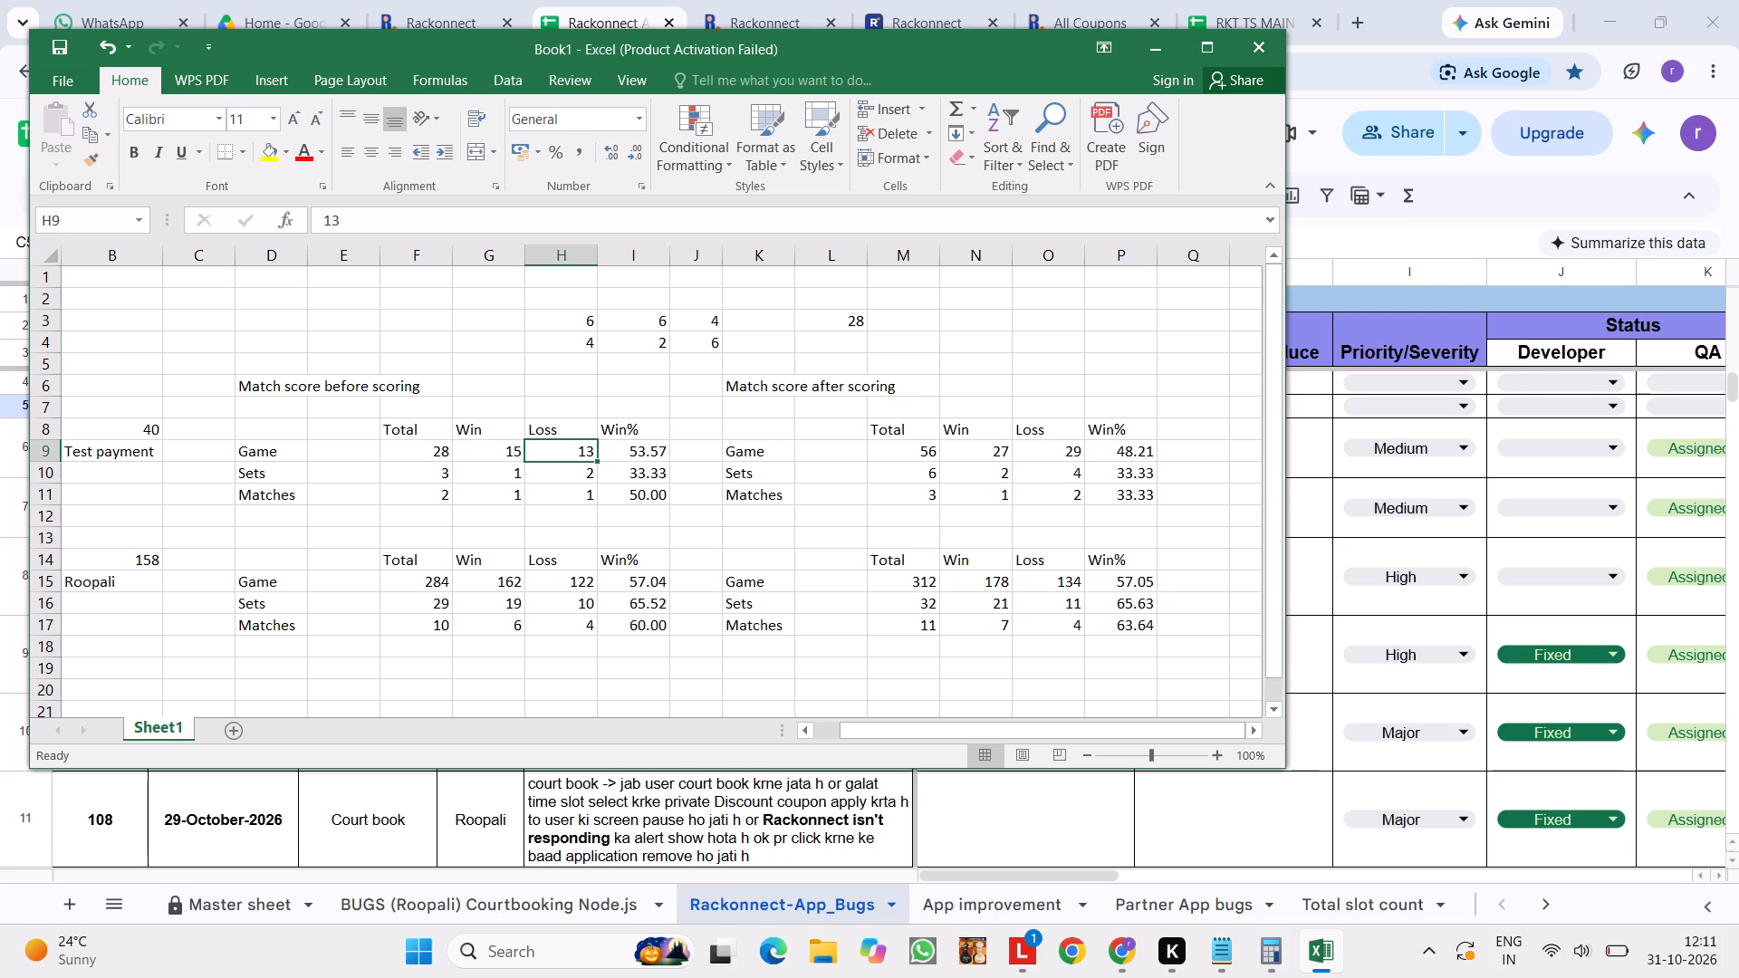
{"action": "scroll", "coordinate": [648, 451], "scroll_direction": "down", "scroll_amount": 1}
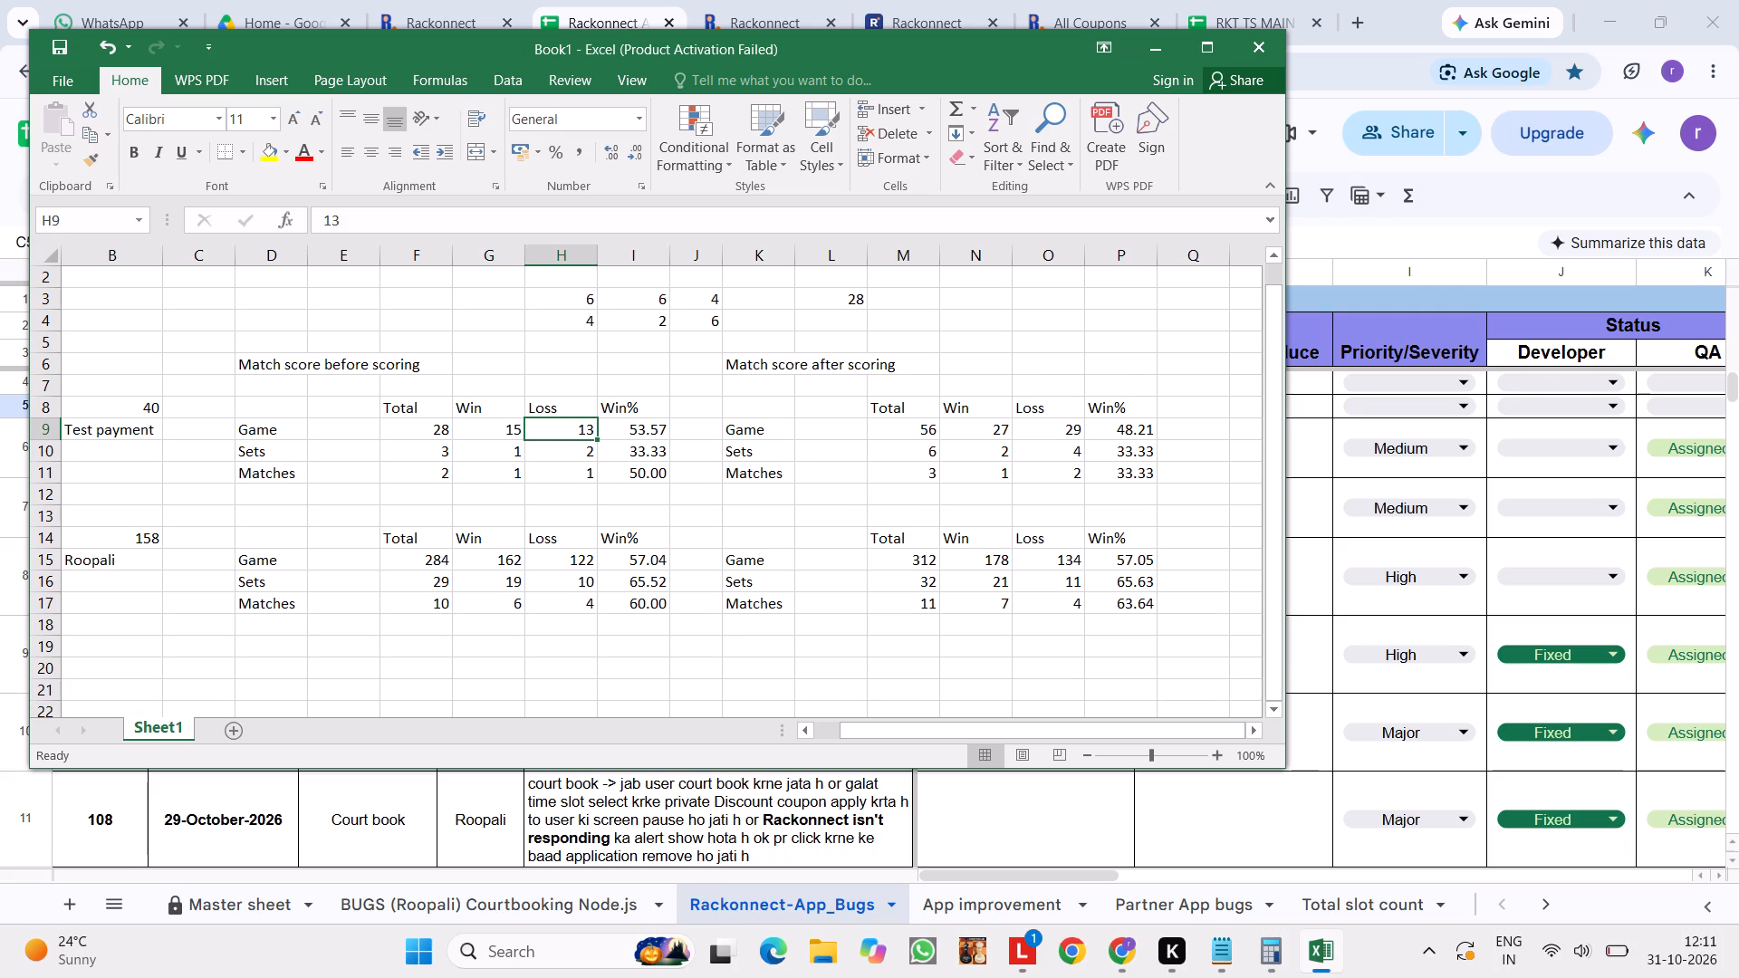
{"action": "left_click", "coordinate": [440, 456]}
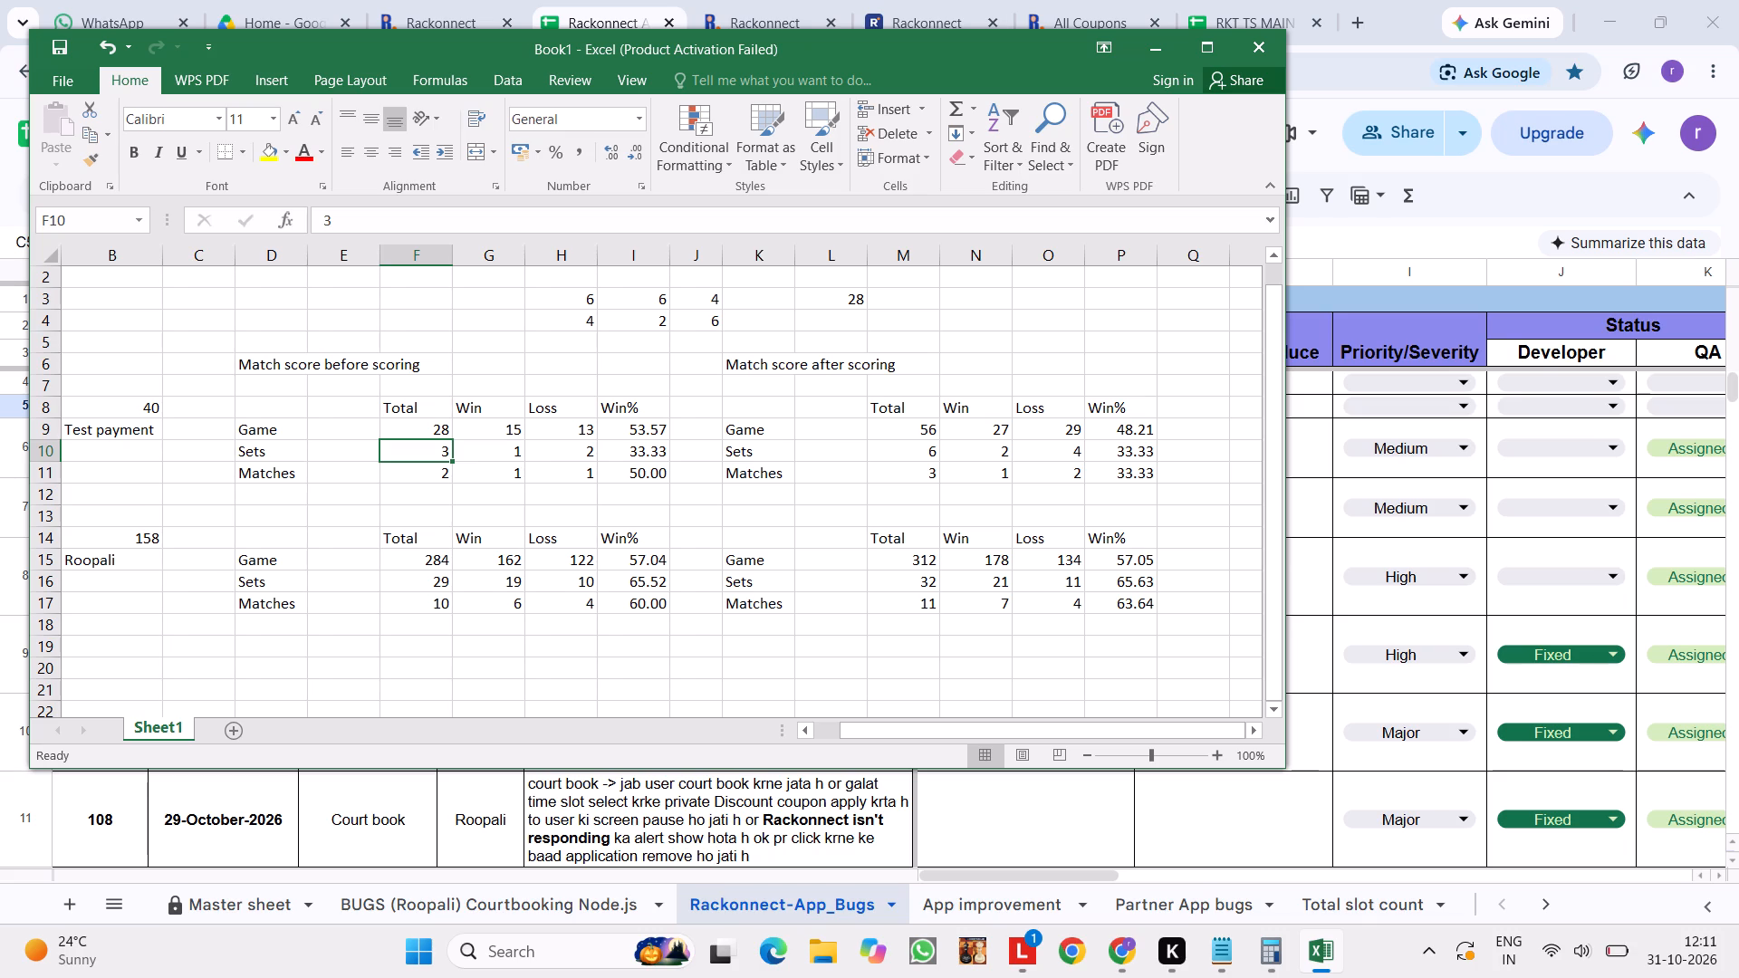
{"action": "left_click", "coordinate": [413, 478]}
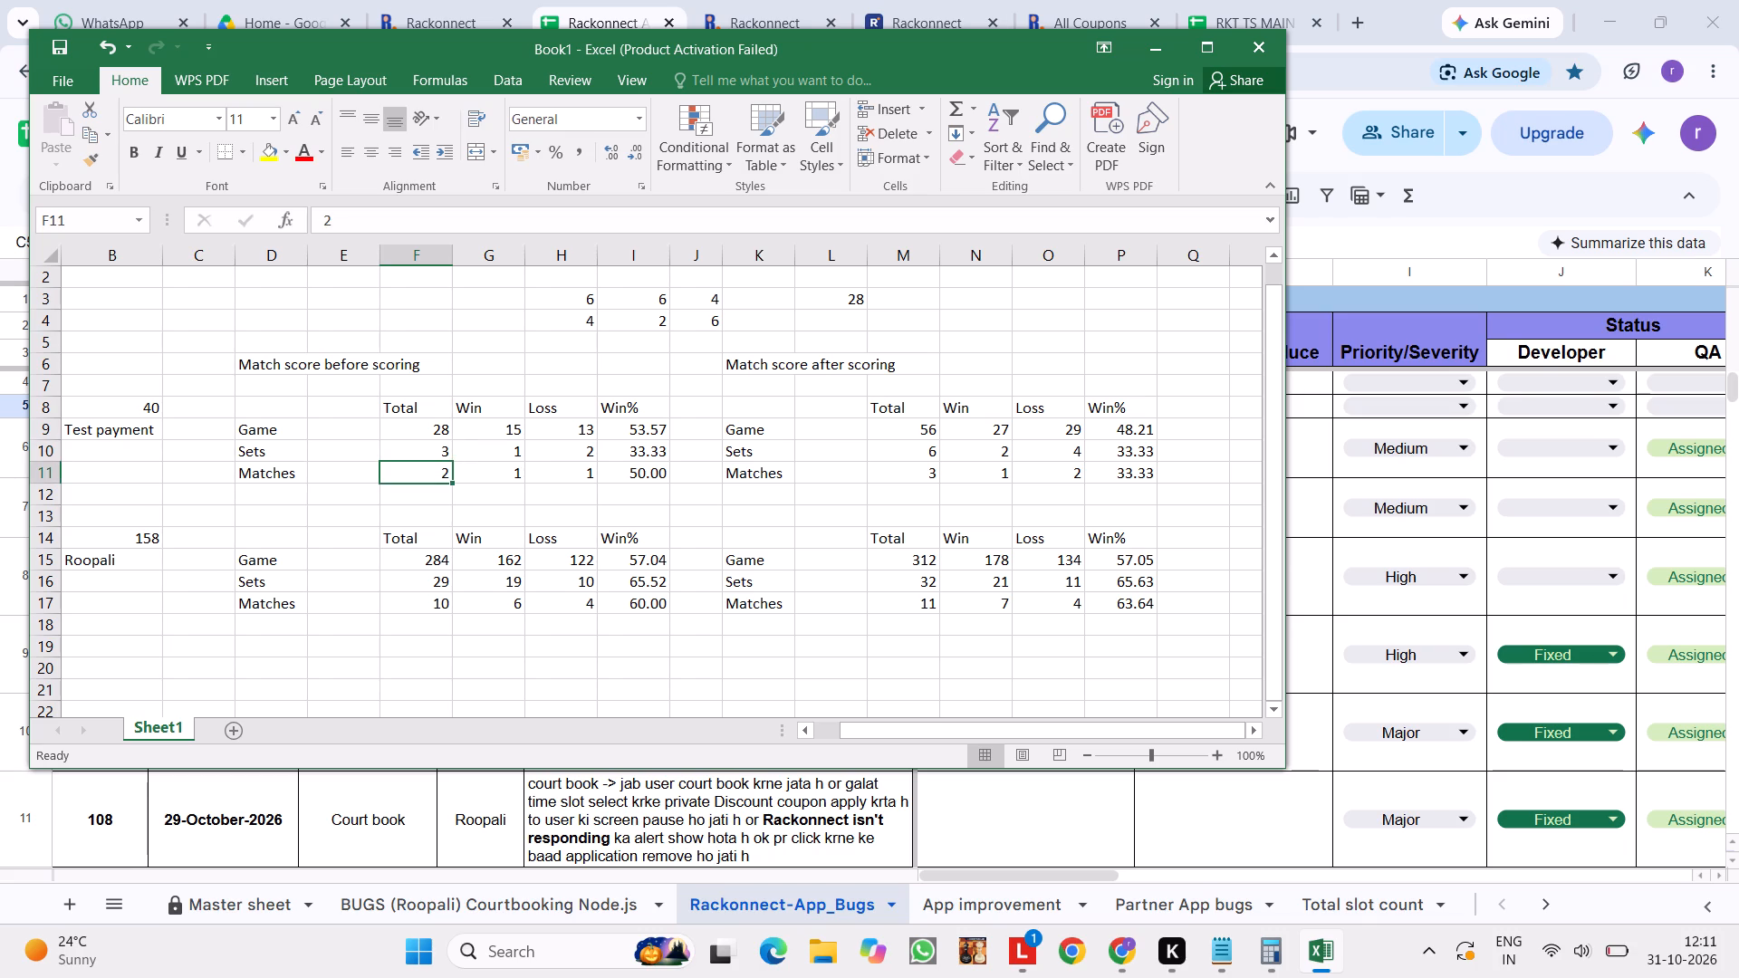
{"action": "left_click", "coordinate": [1060, 478]}
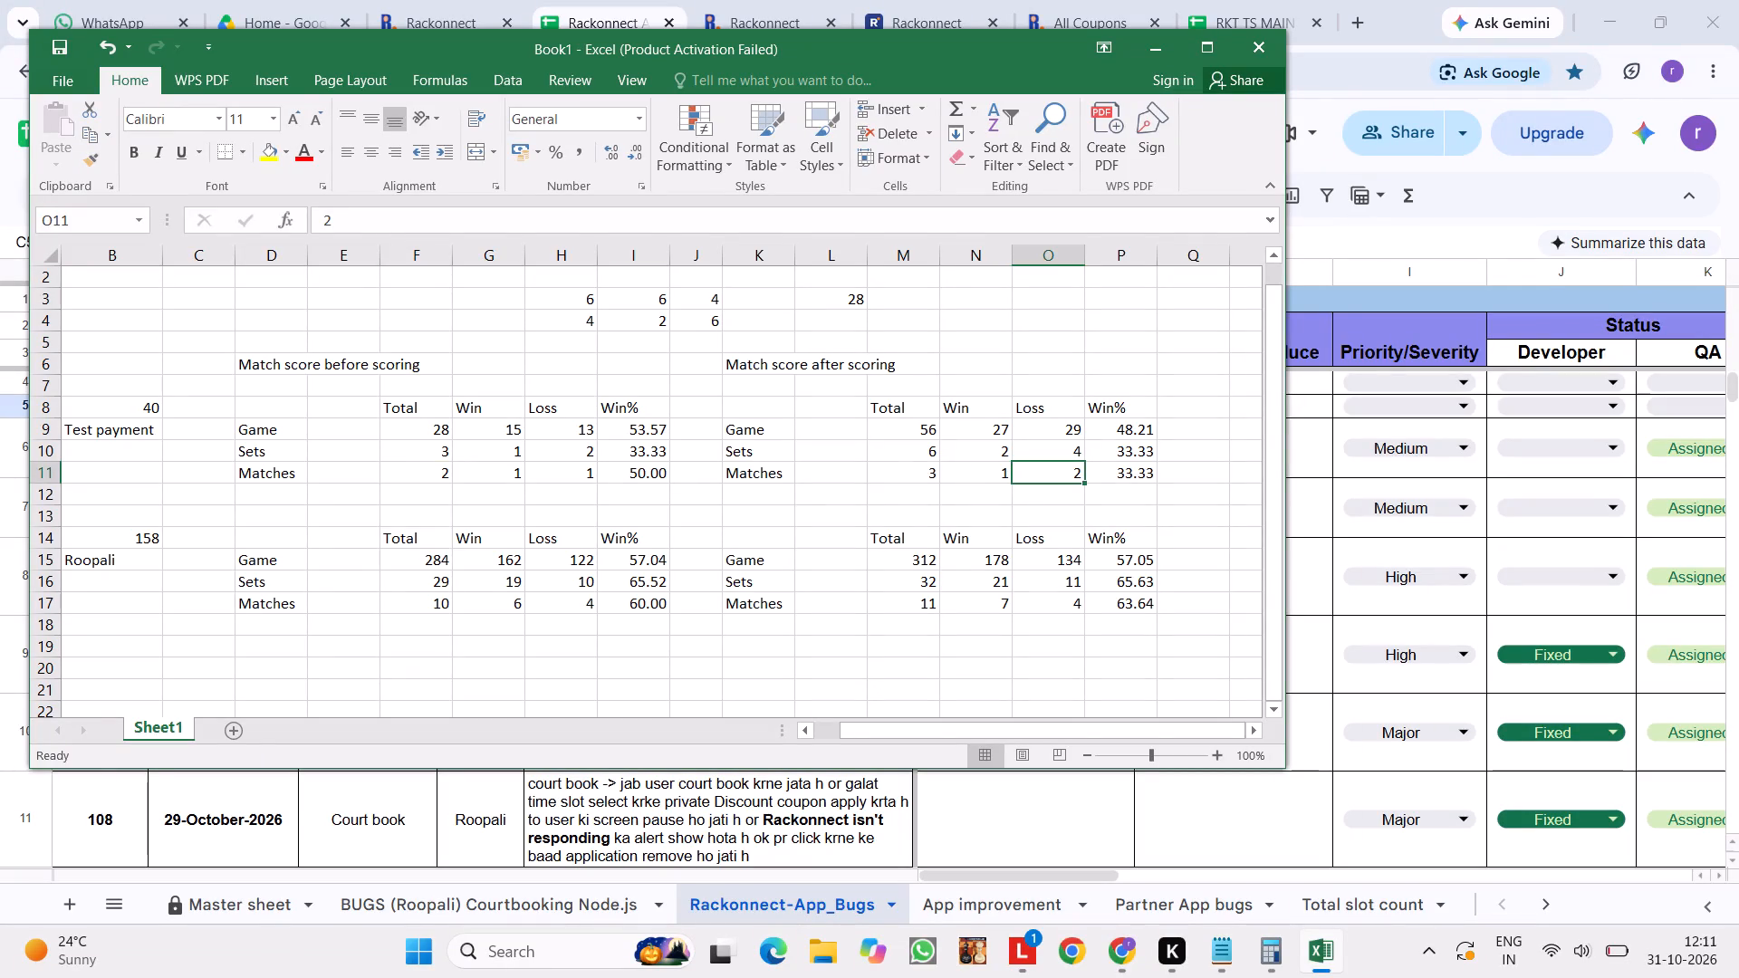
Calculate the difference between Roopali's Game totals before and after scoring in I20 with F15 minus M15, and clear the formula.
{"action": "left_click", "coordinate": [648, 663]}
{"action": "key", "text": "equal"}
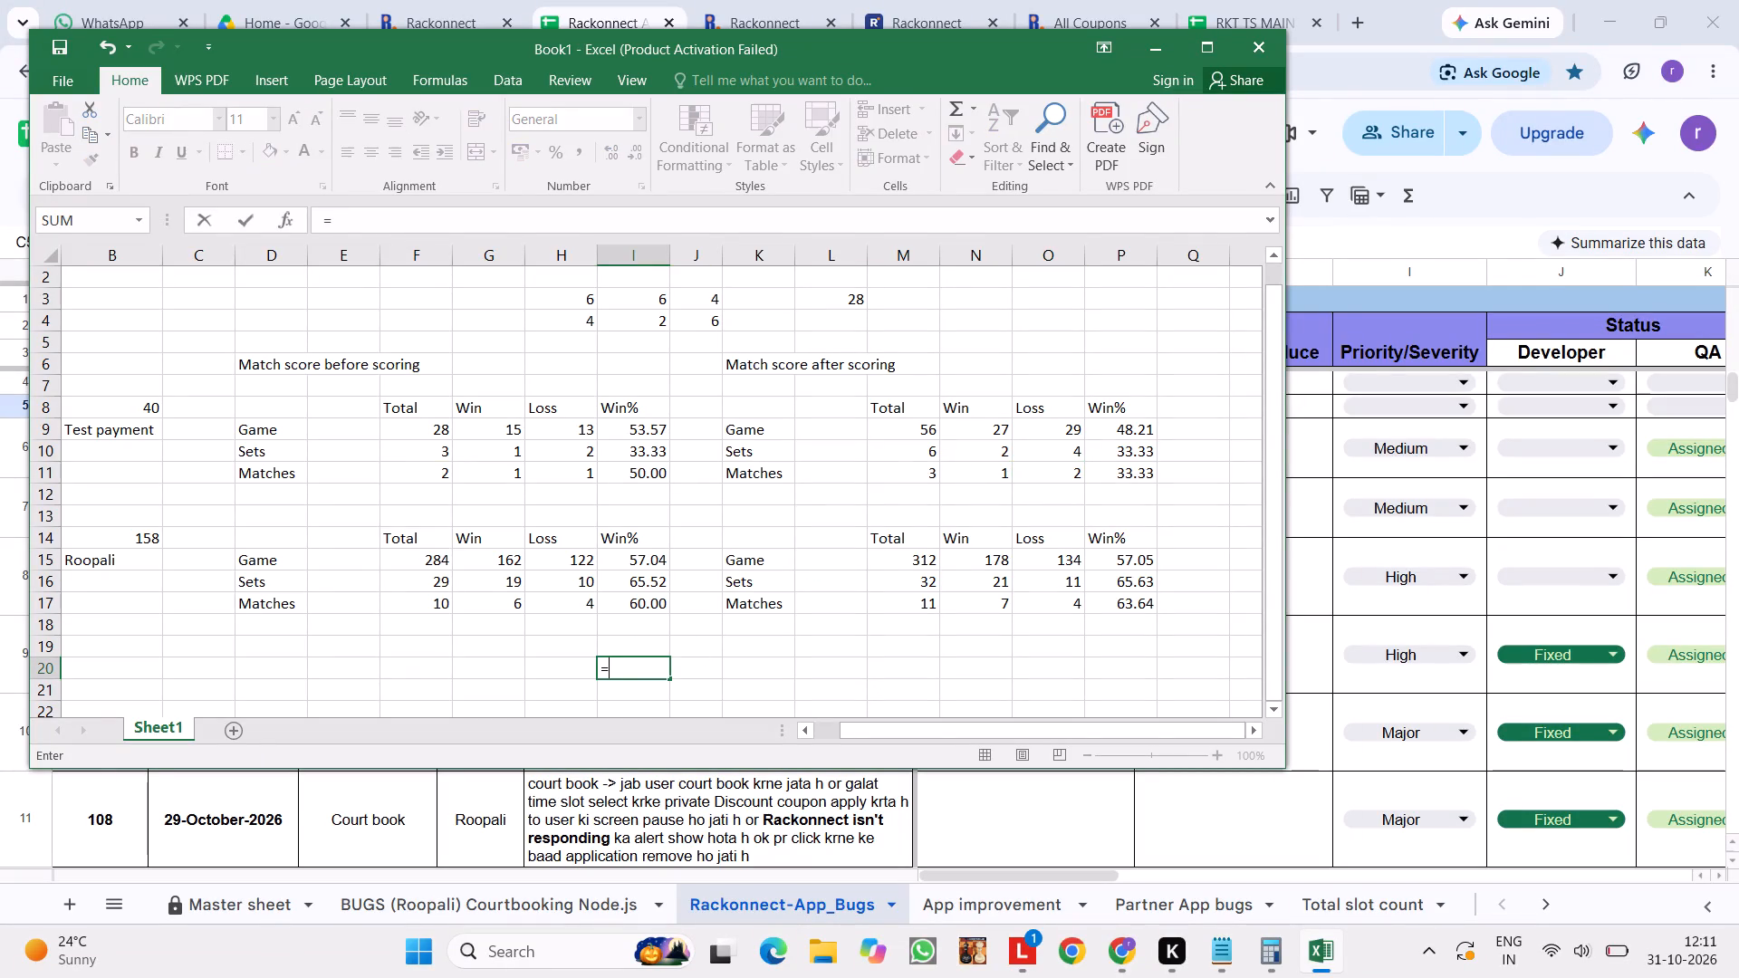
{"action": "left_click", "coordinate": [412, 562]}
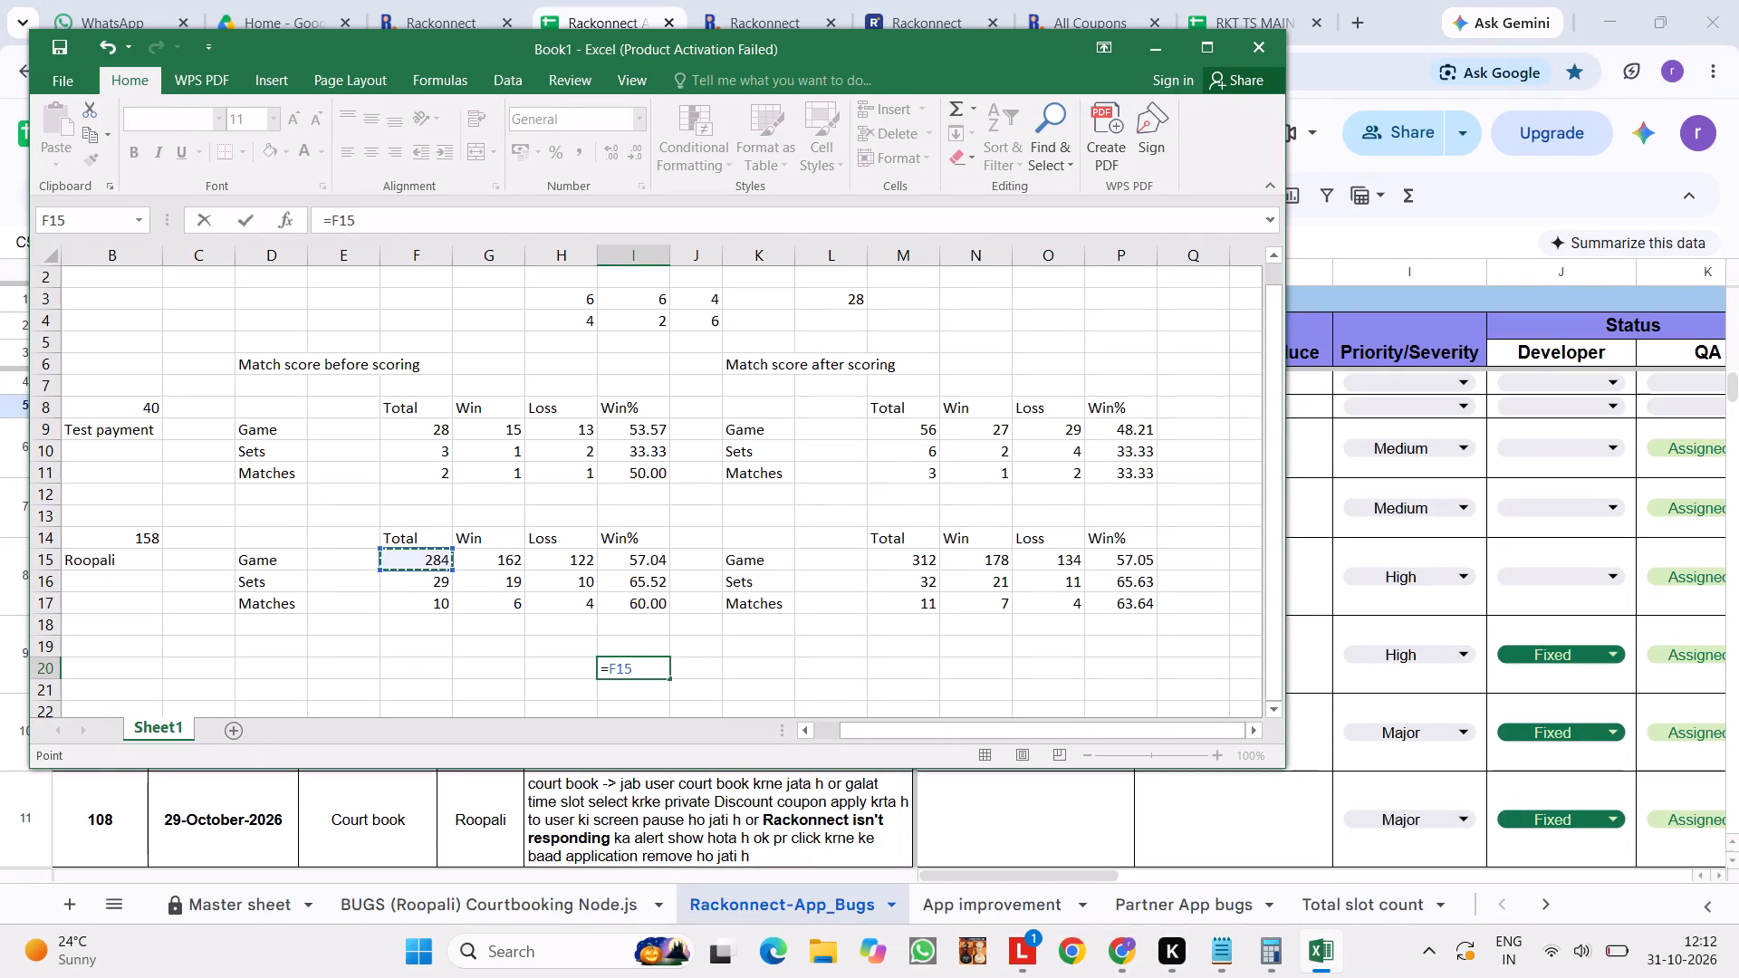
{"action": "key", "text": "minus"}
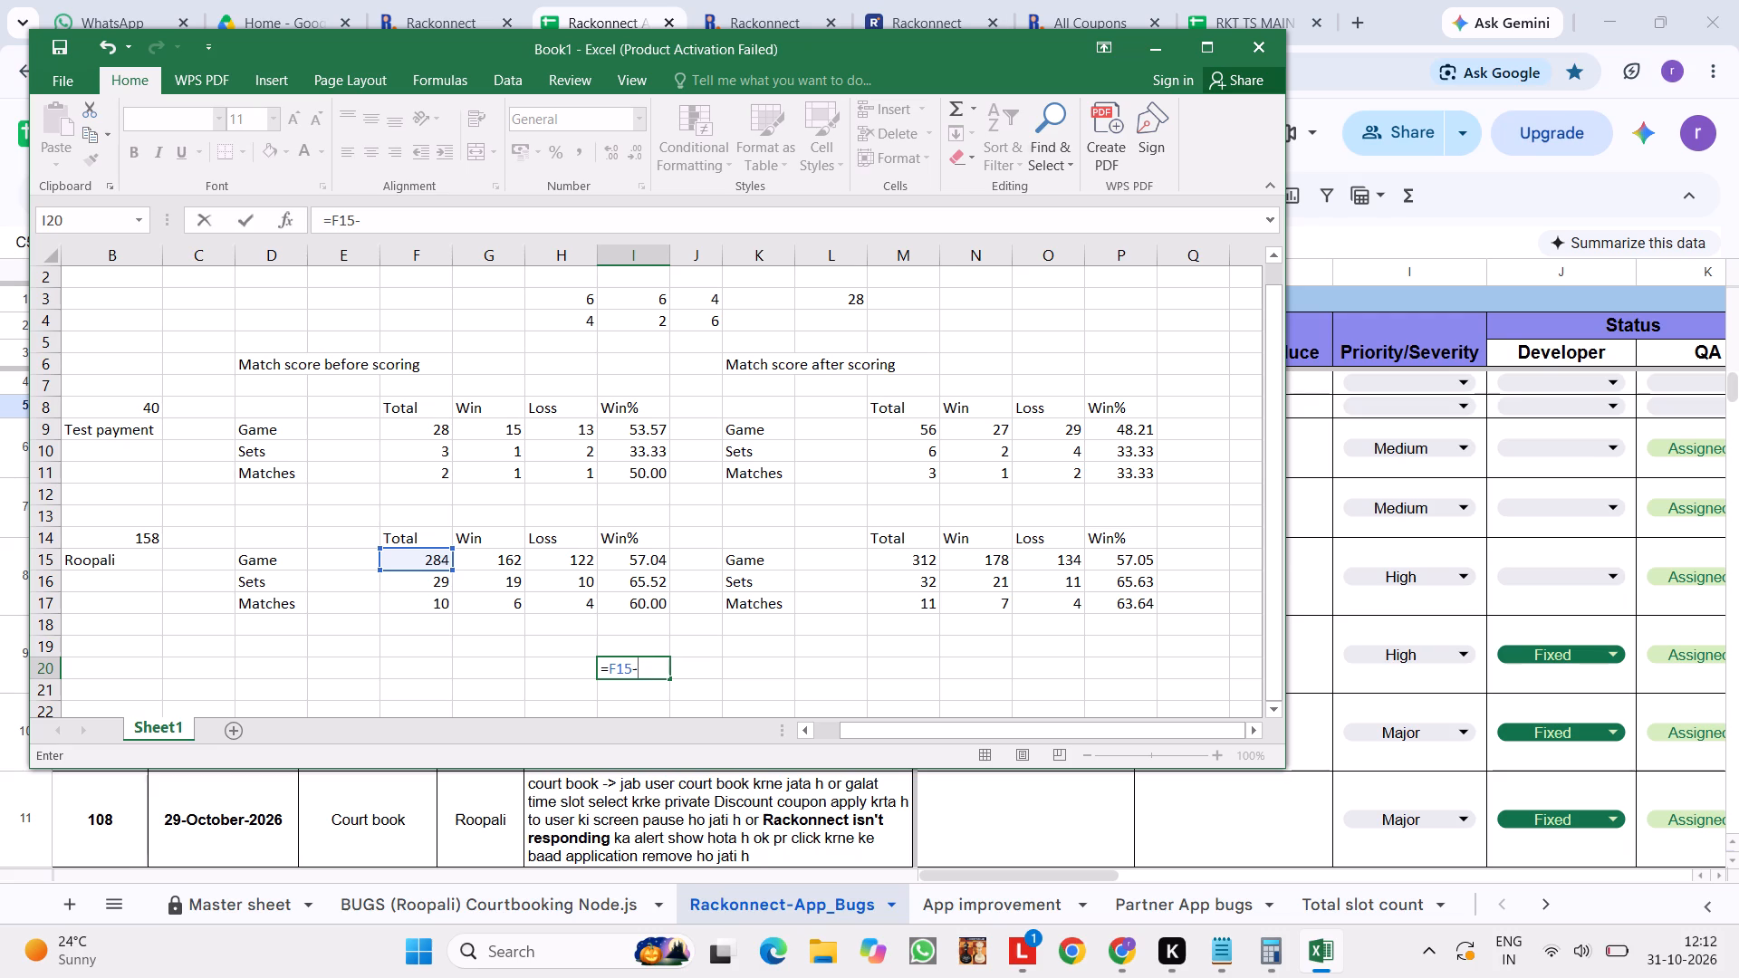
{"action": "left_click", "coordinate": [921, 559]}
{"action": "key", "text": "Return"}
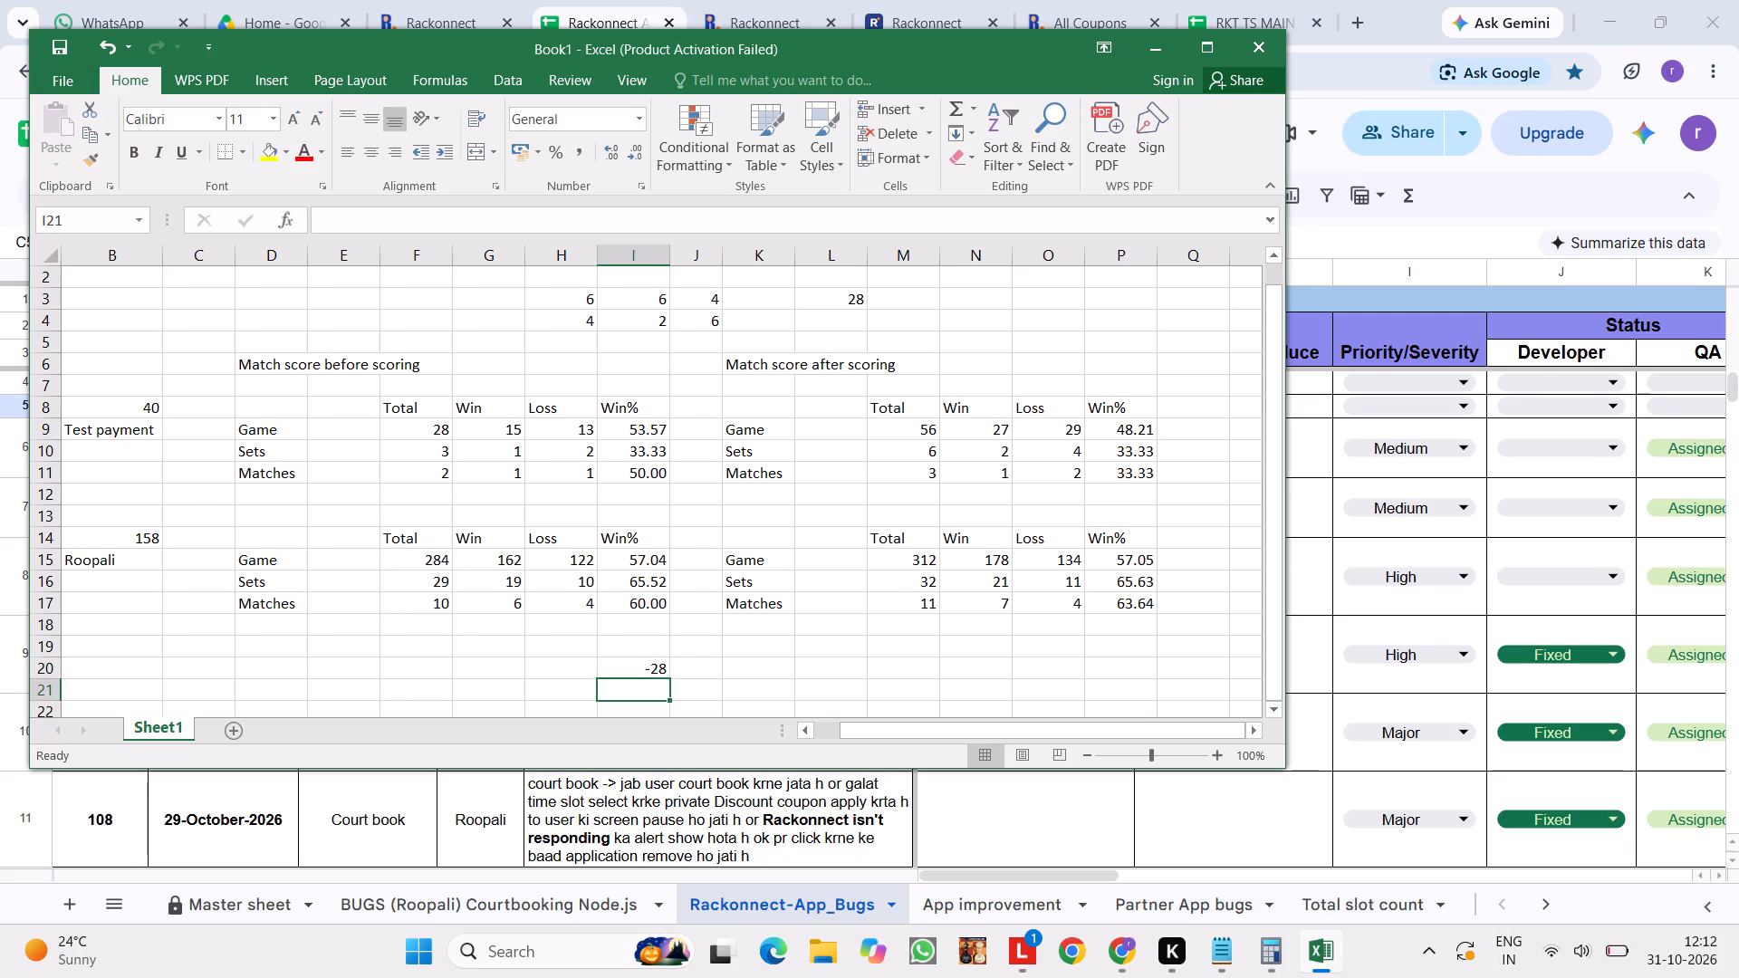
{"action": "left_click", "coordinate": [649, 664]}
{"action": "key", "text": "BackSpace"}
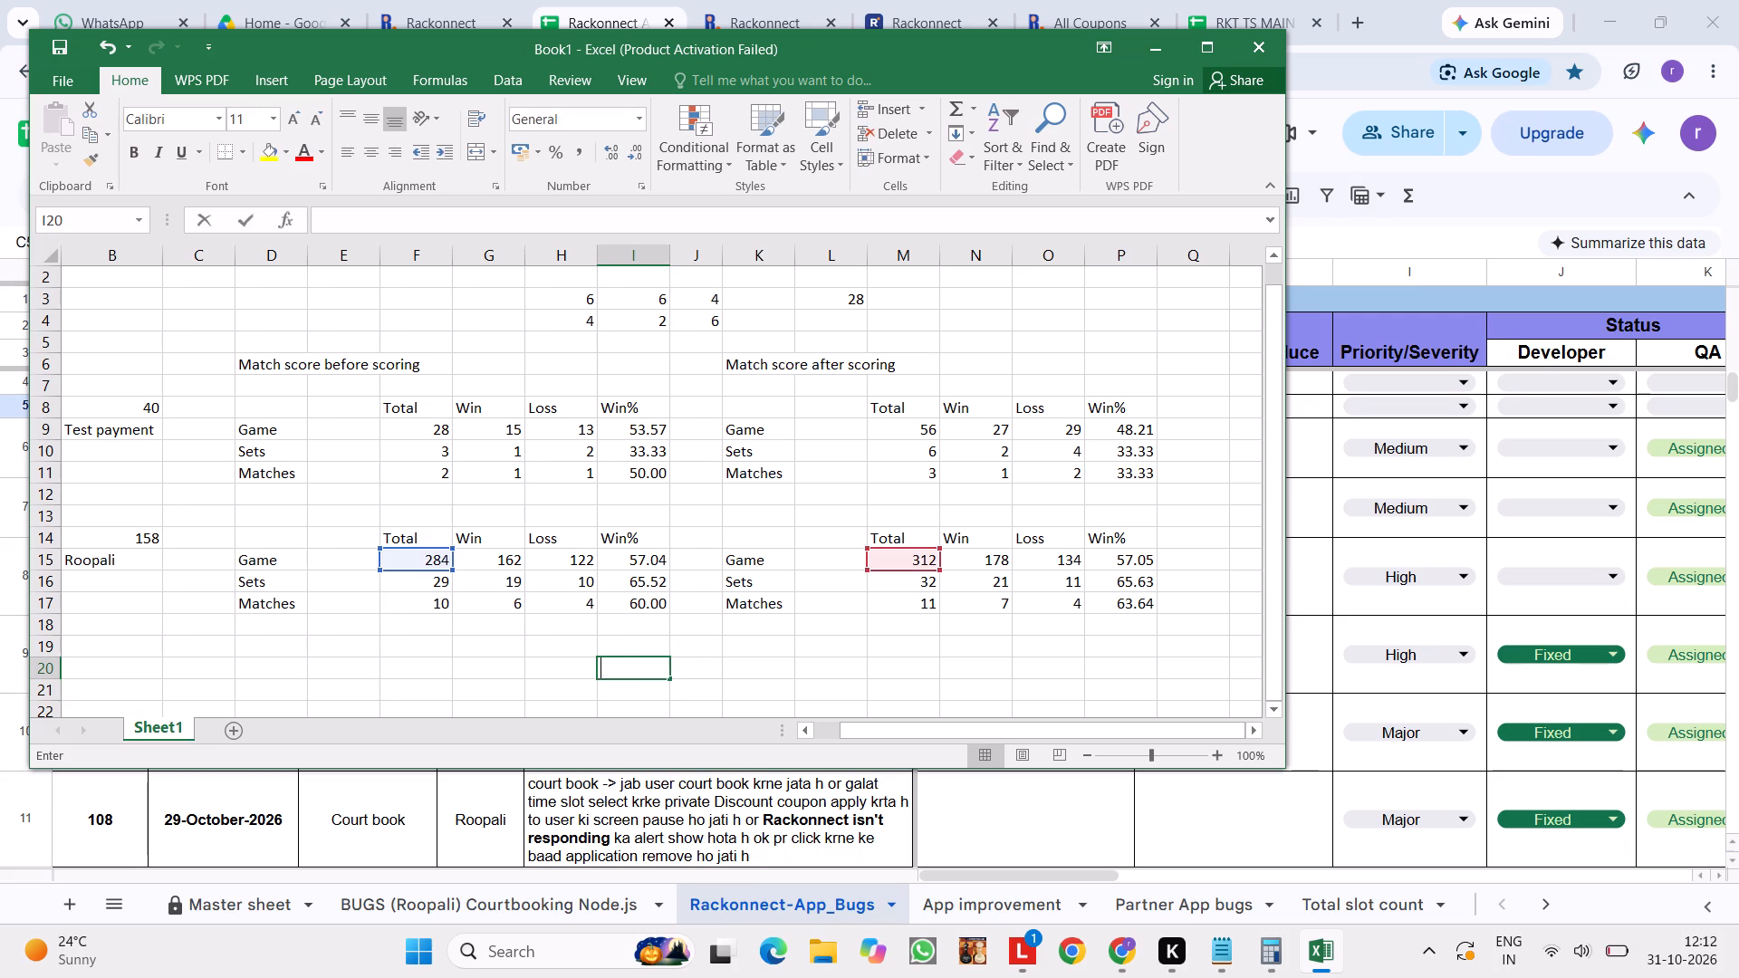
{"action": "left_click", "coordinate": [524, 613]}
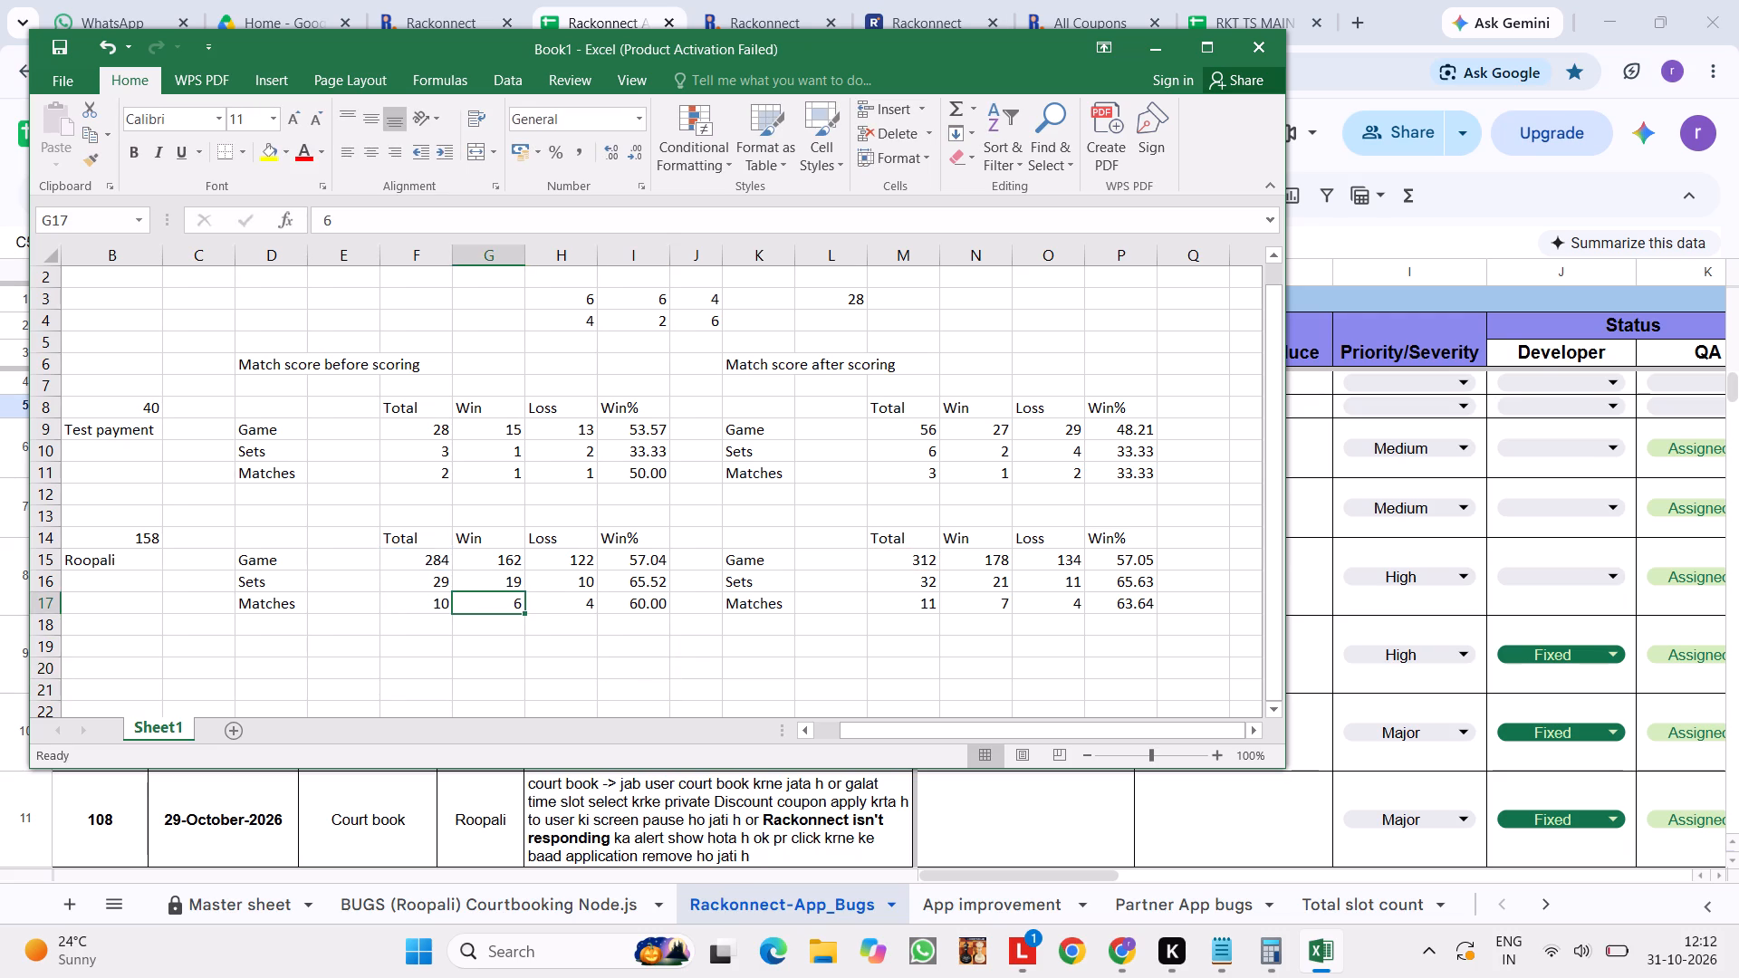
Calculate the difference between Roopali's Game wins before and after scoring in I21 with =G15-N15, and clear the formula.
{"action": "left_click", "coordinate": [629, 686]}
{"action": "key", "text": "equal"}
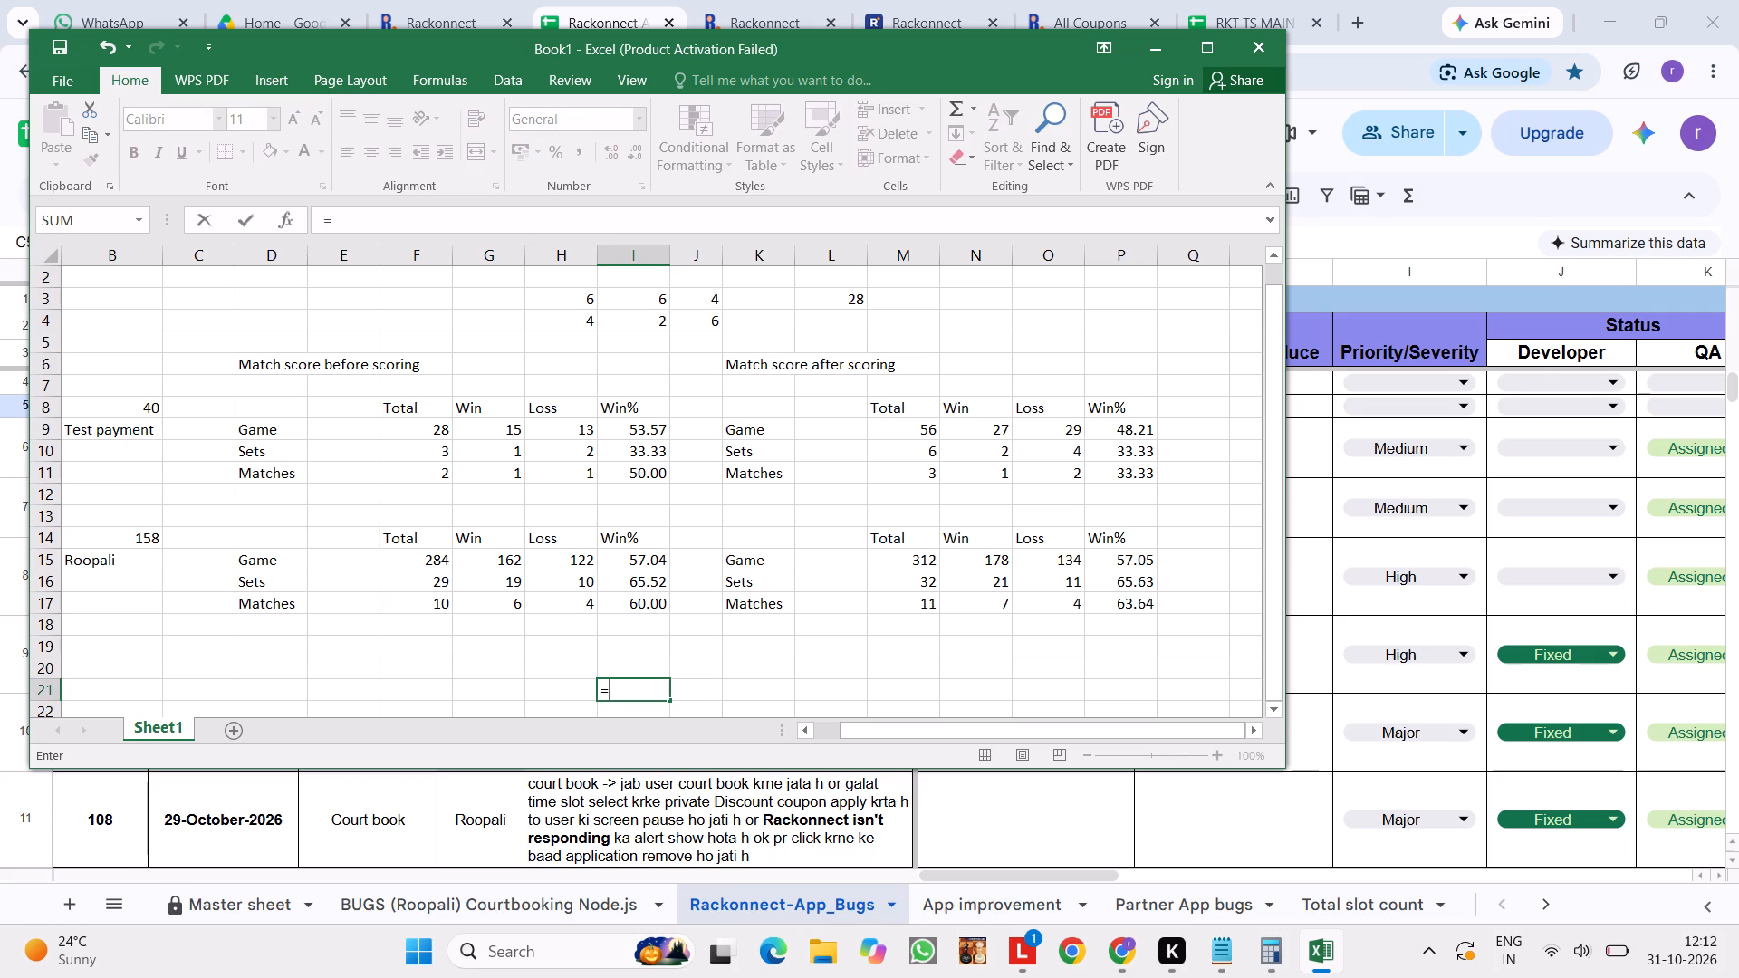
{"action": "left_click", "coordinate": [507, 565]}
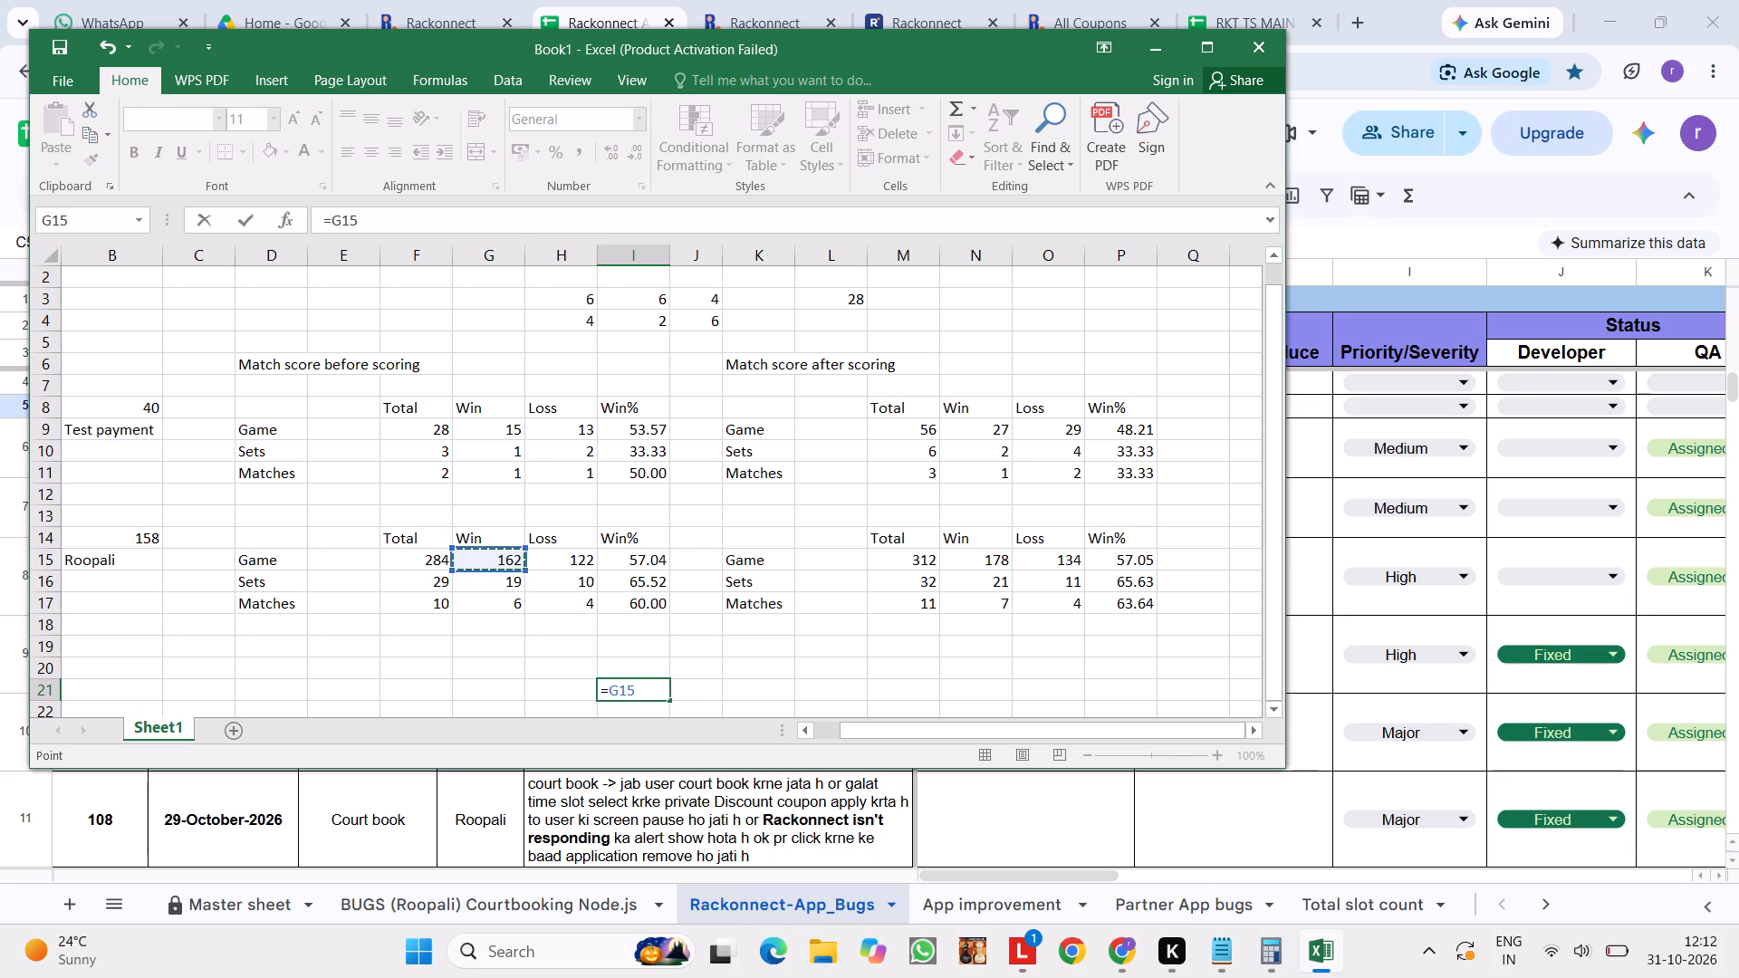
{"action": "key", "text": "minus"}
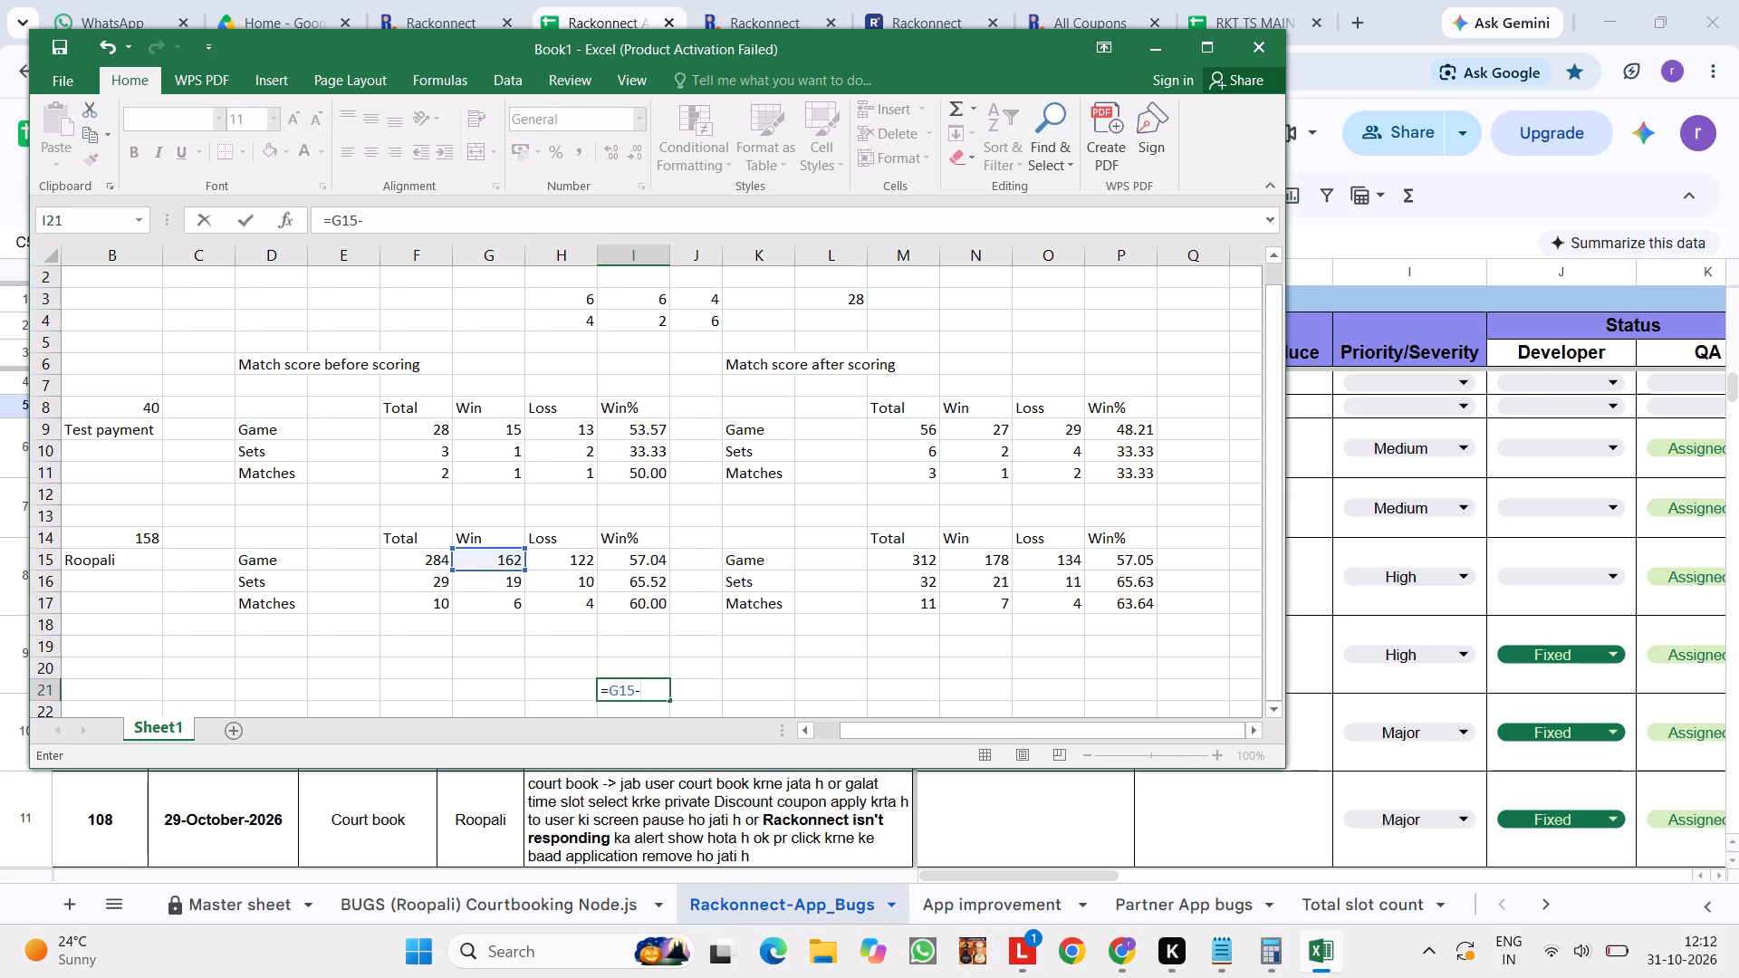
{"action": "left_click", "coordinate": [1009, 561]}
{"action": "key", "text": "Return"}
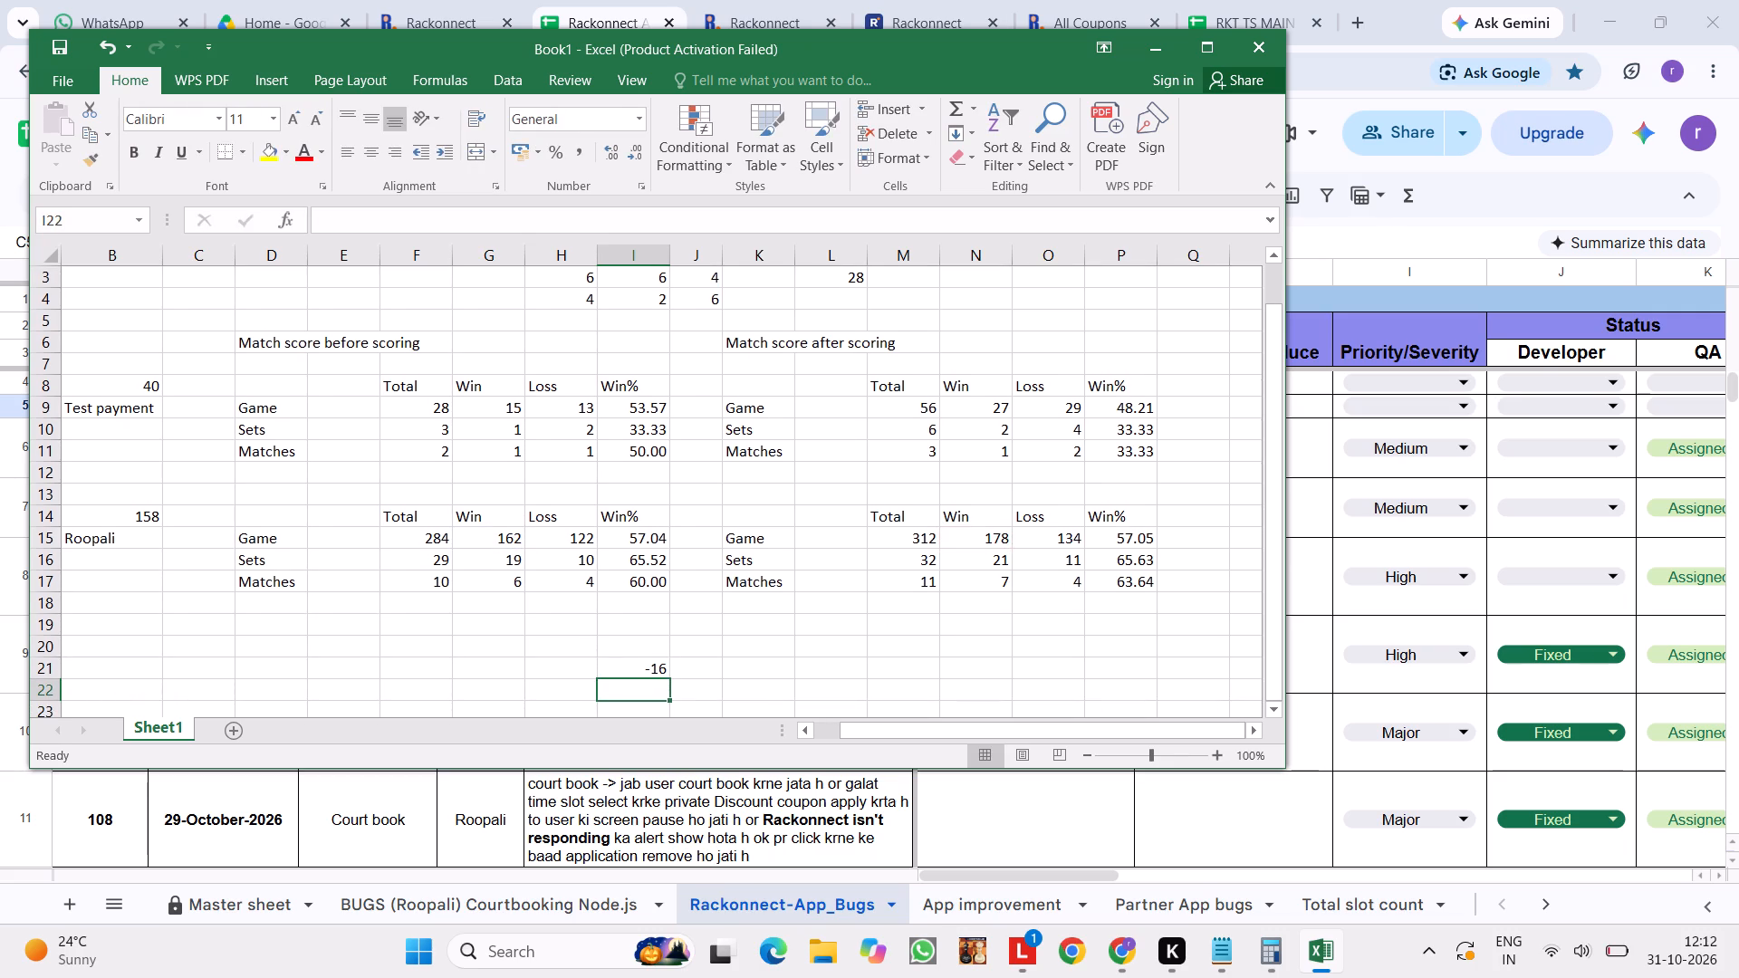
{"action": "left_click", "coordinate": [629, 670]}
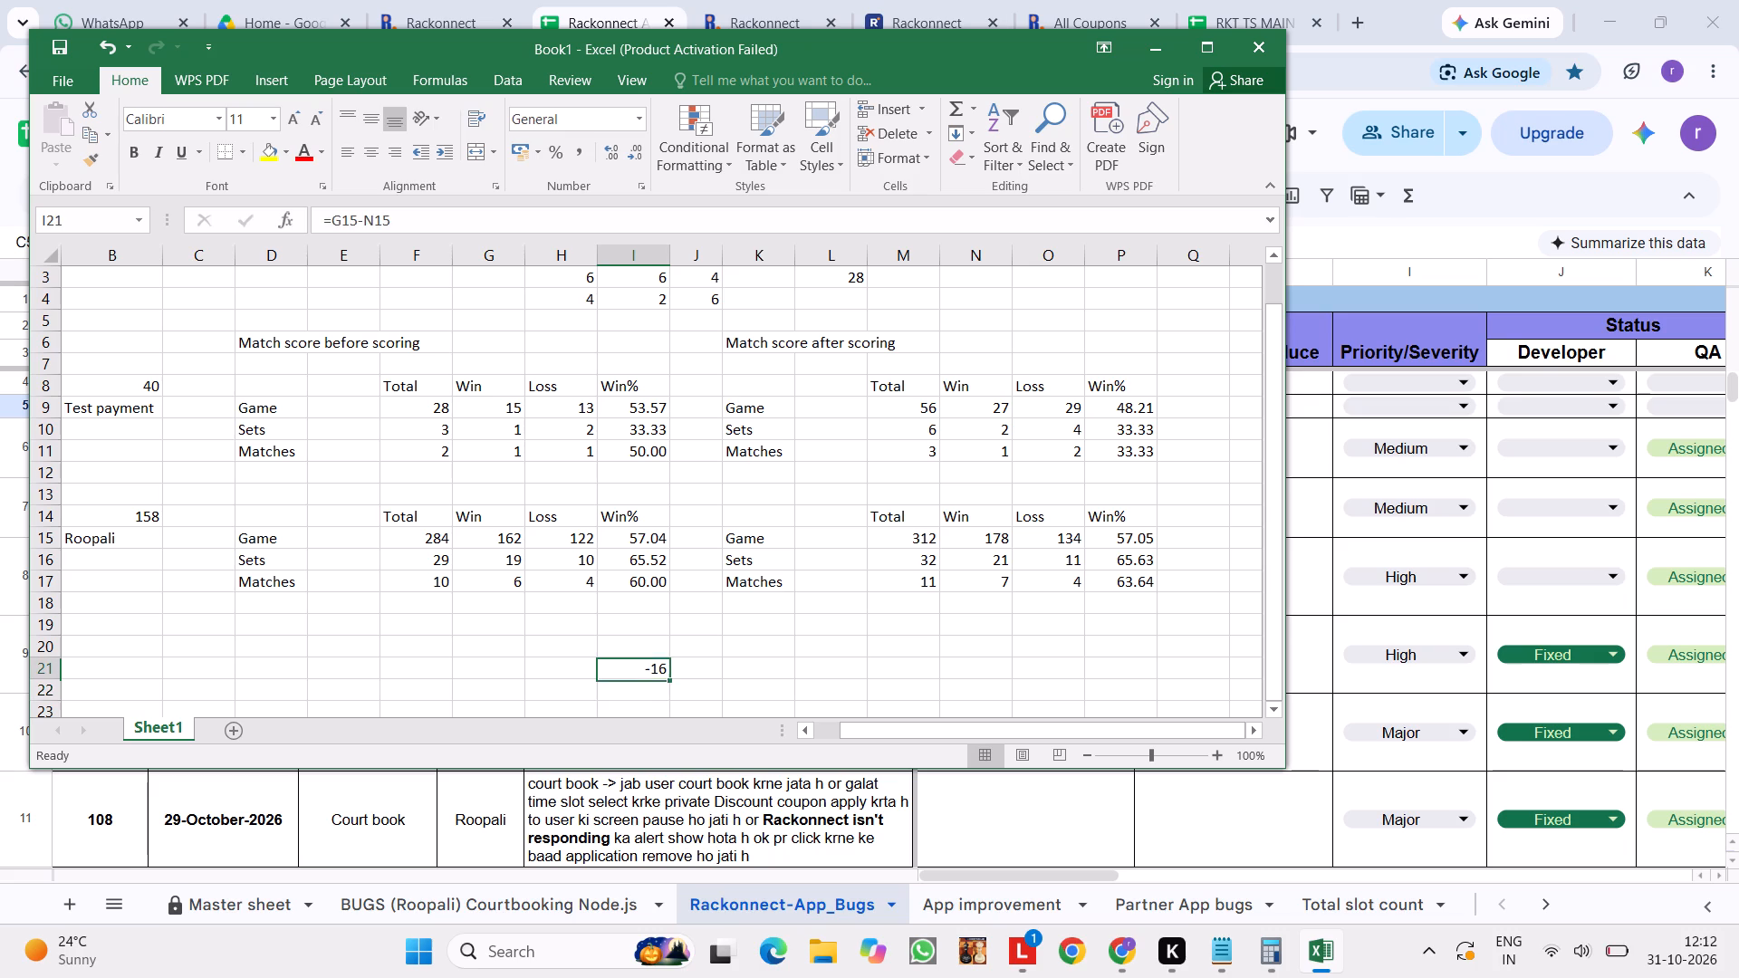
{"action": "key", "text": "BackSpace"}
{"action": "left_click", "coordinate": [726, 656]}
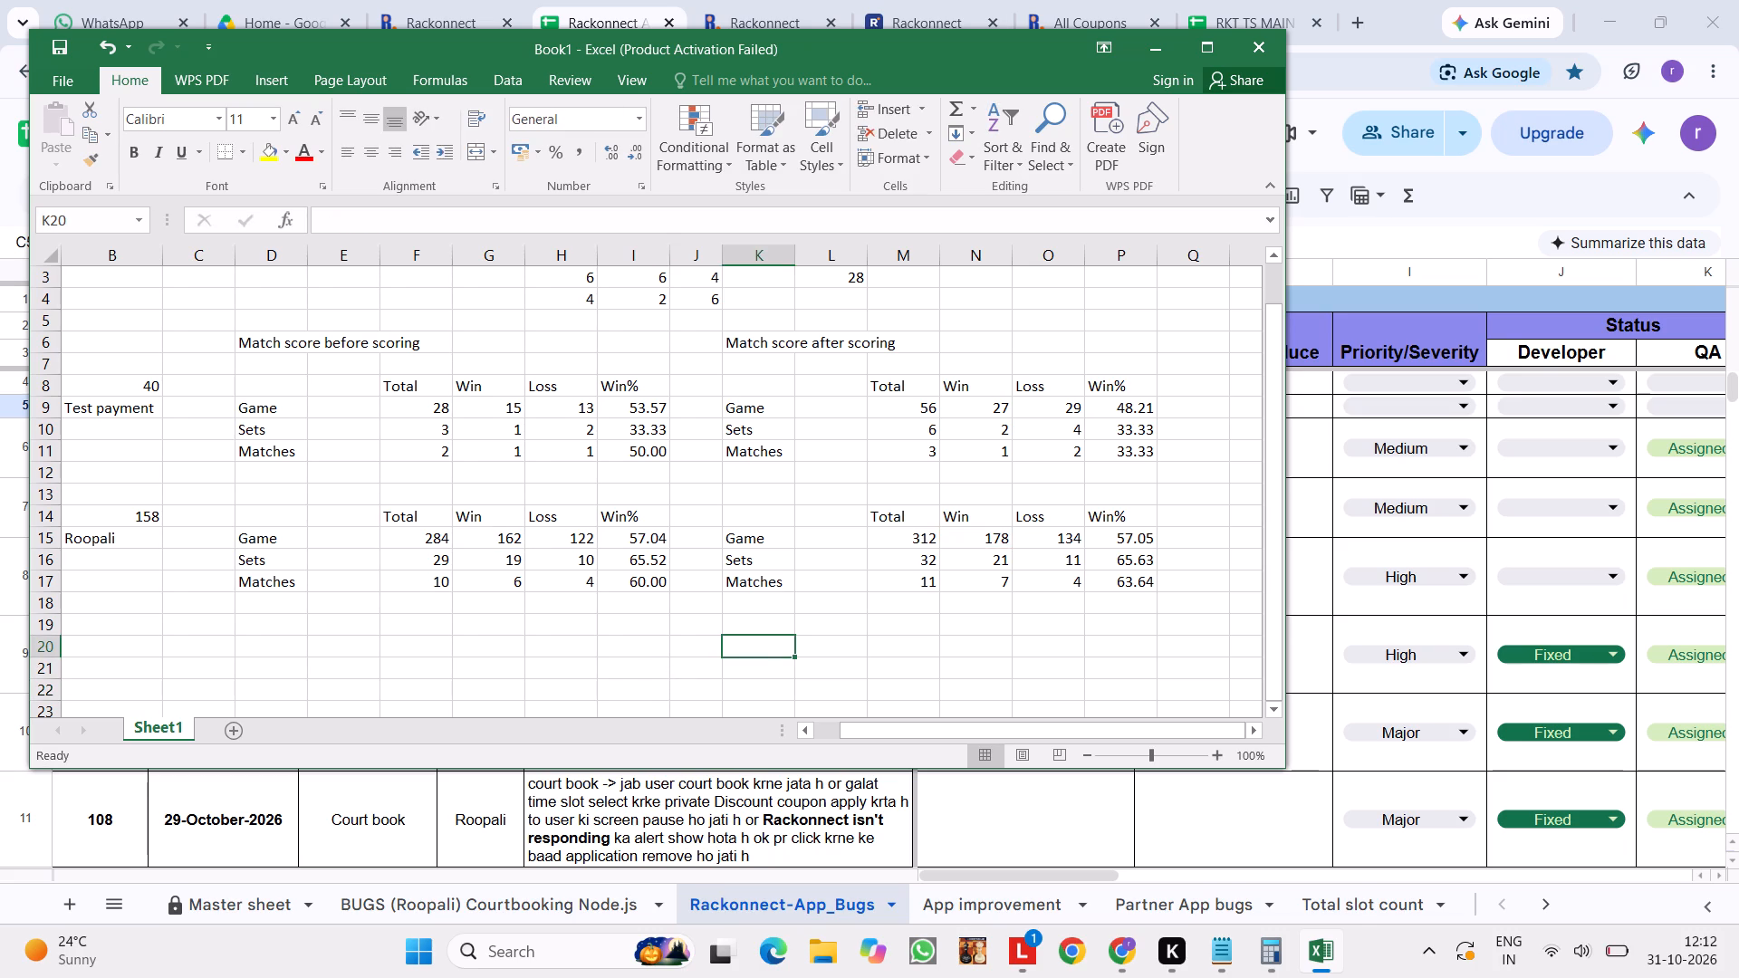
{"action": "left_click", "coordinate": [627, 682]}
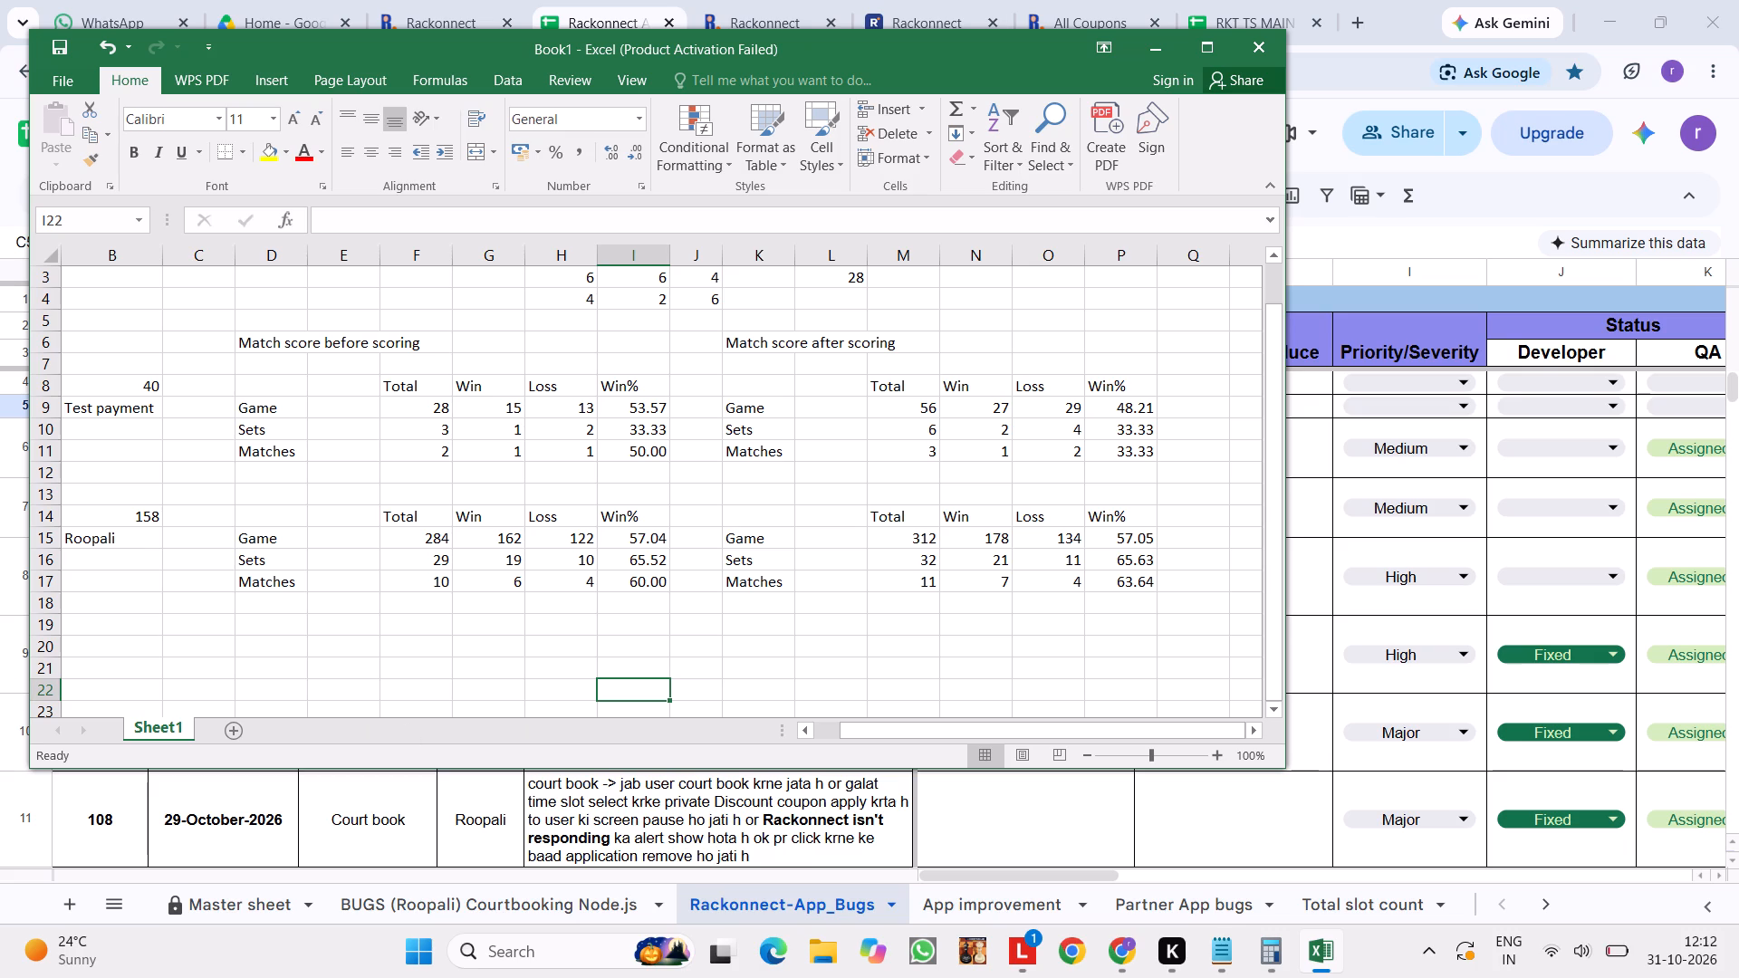
Enter 206 in Q13, beside Roopali's after-scoring table.
{"action": "left_click", "coordinate": [1206, 504]}
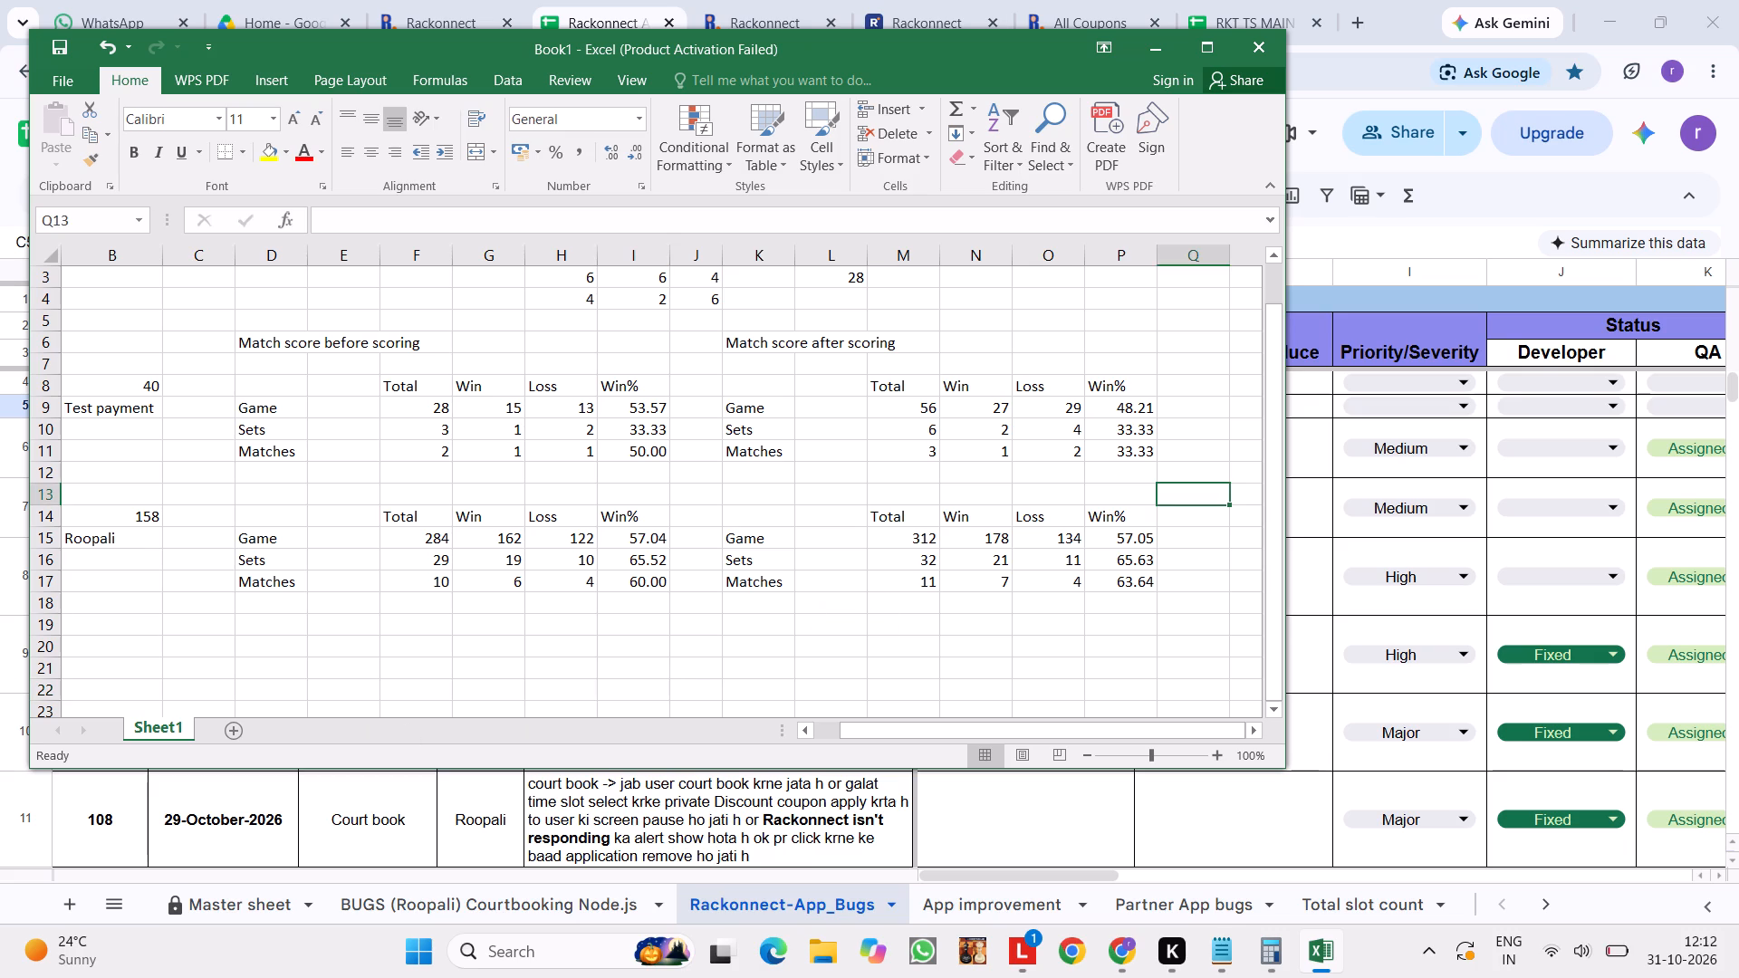
{"action": "type", "text": "206"}
{"action": "key", "text": "Up"}
{"action": "key", "text": "Down"}
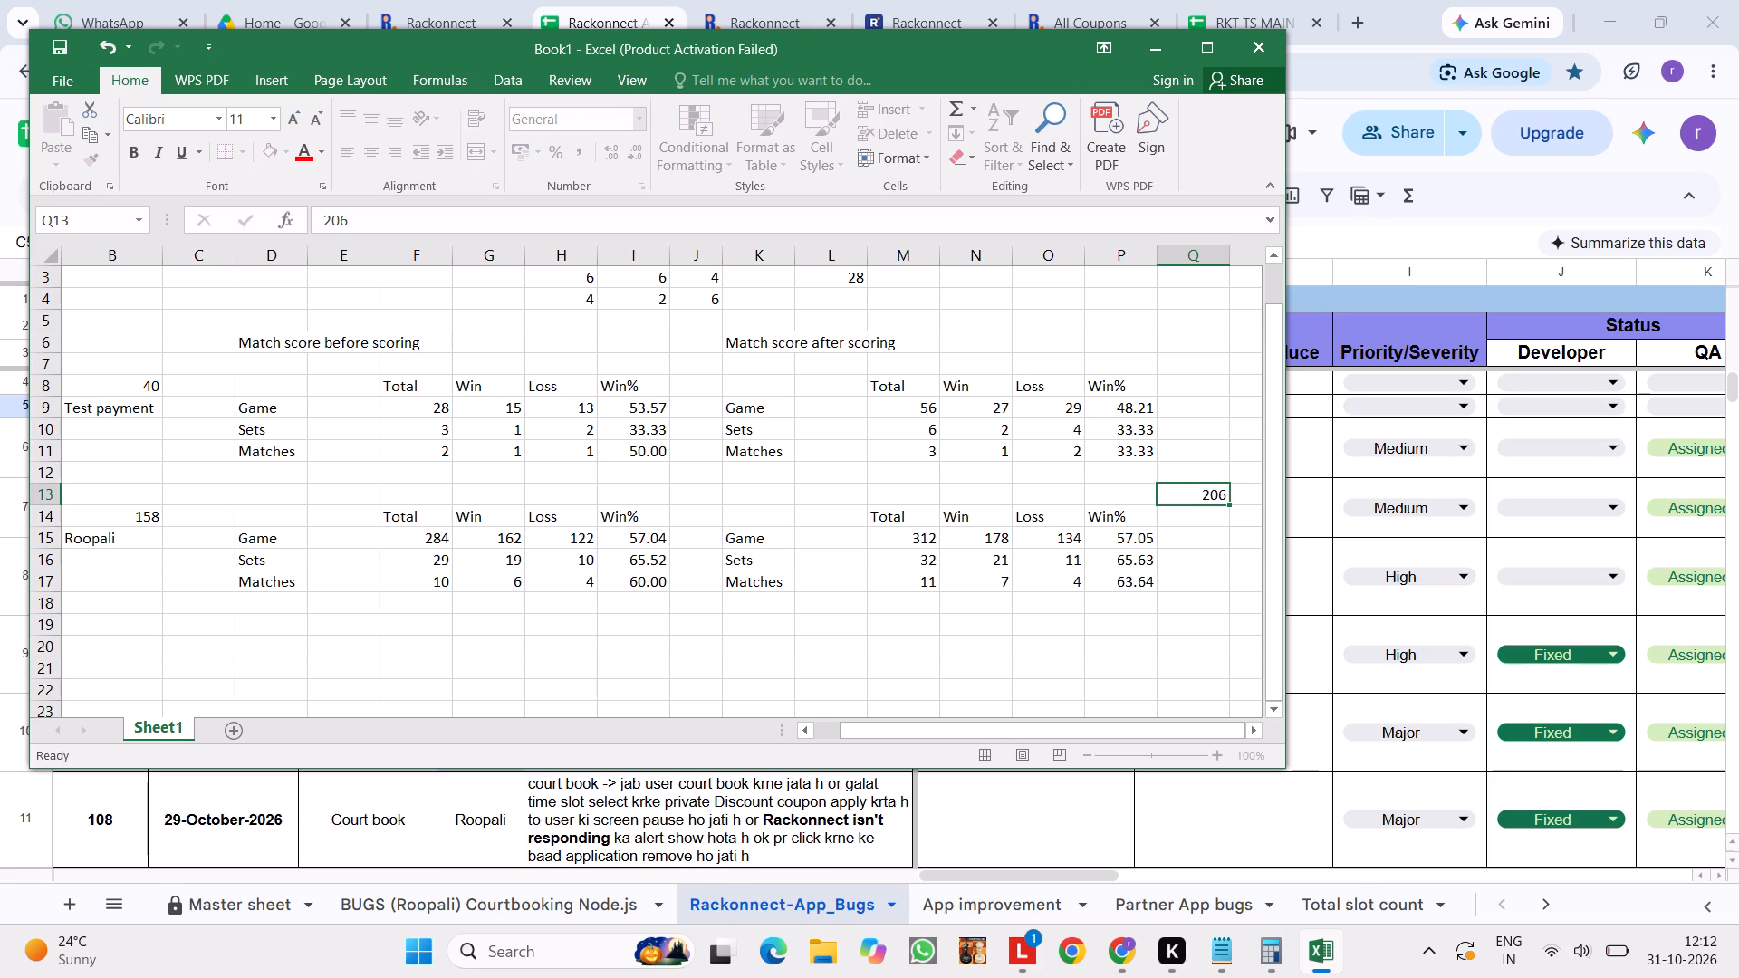
Enter 40 in Q7, beside Test payment's after-scoring table.
{"action": "key", "text": "Up"}
{"action": "key", "text": "Up"}
{"action": "key", "text": "Up"}
{"action": "key", "text": "Up"}
{"action": "key", "text": "Up"}
{"action": "key", "text": "Up"}
{"action": "key", "text": "Up"}
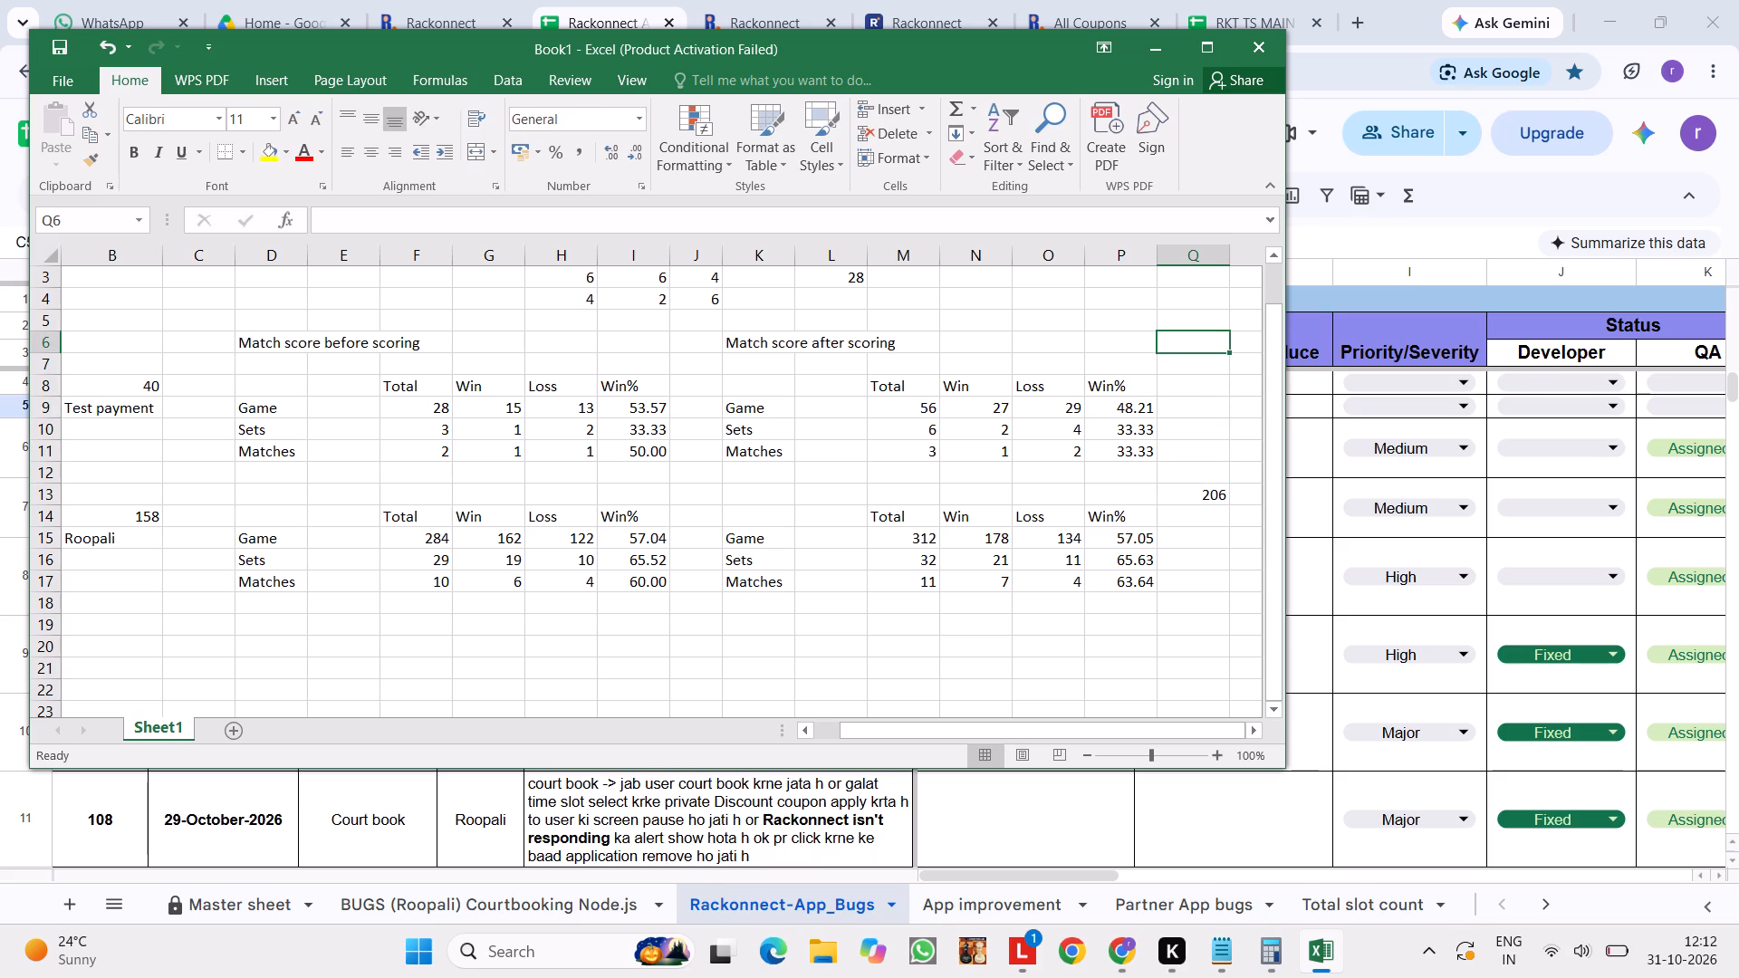
{"action": "key", "text": "Down"}
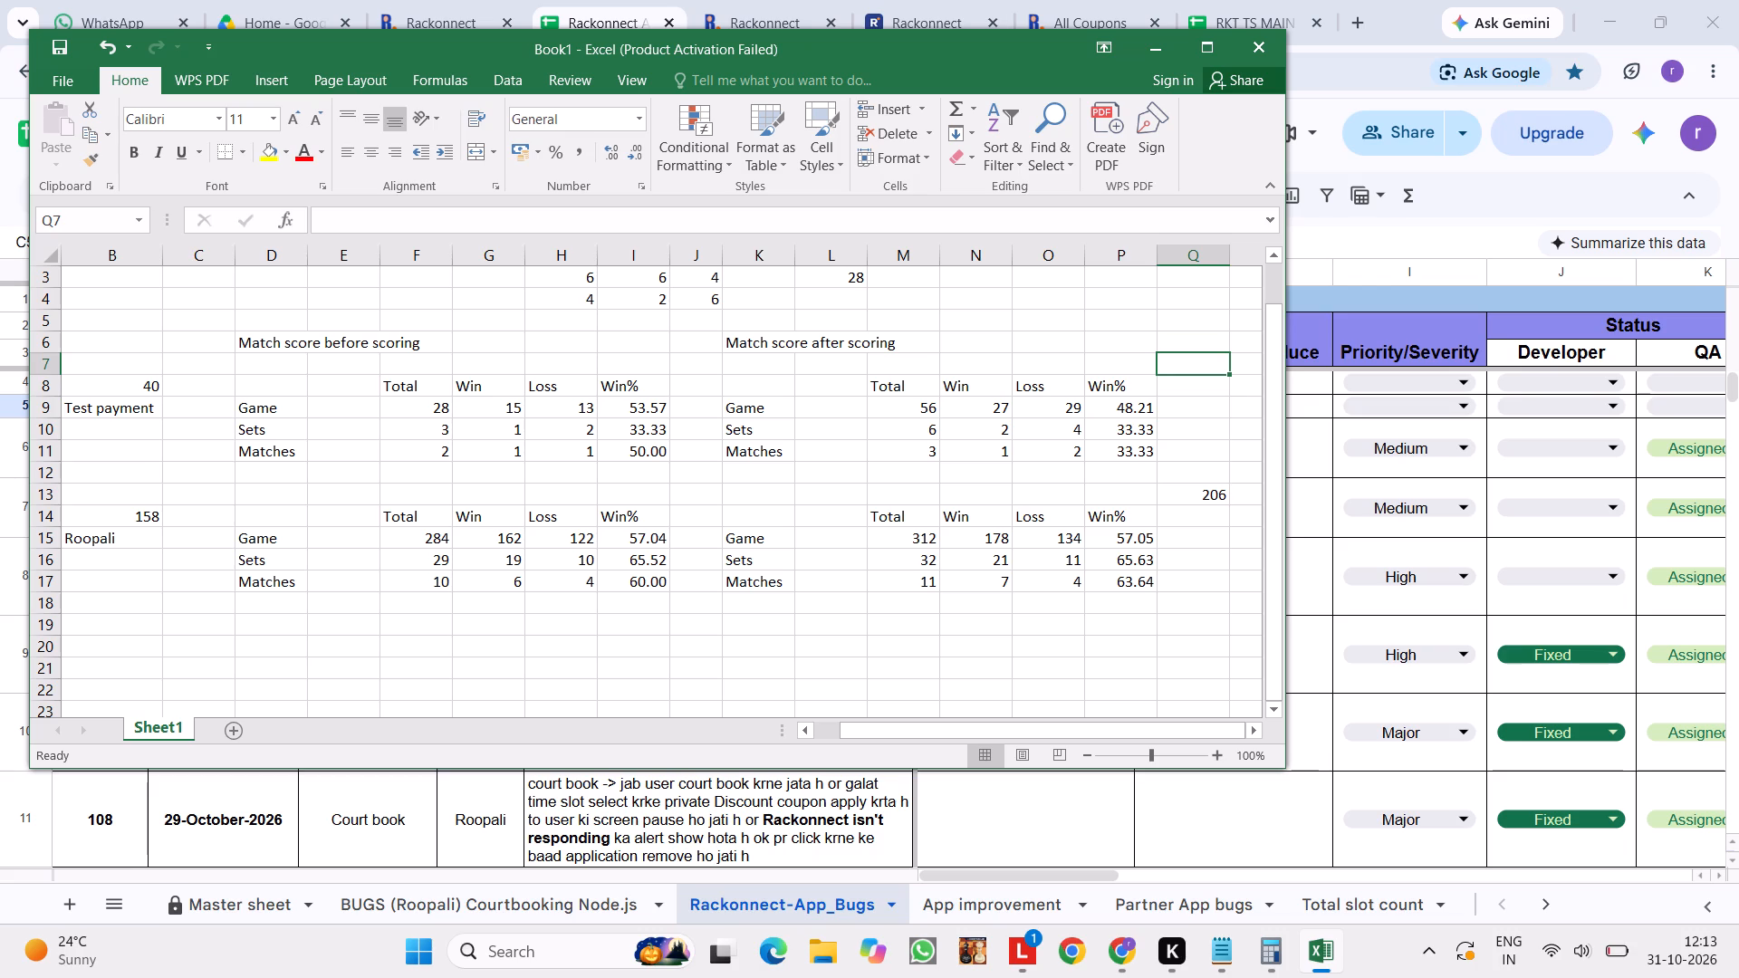
{"action": "type", "text": "40"}
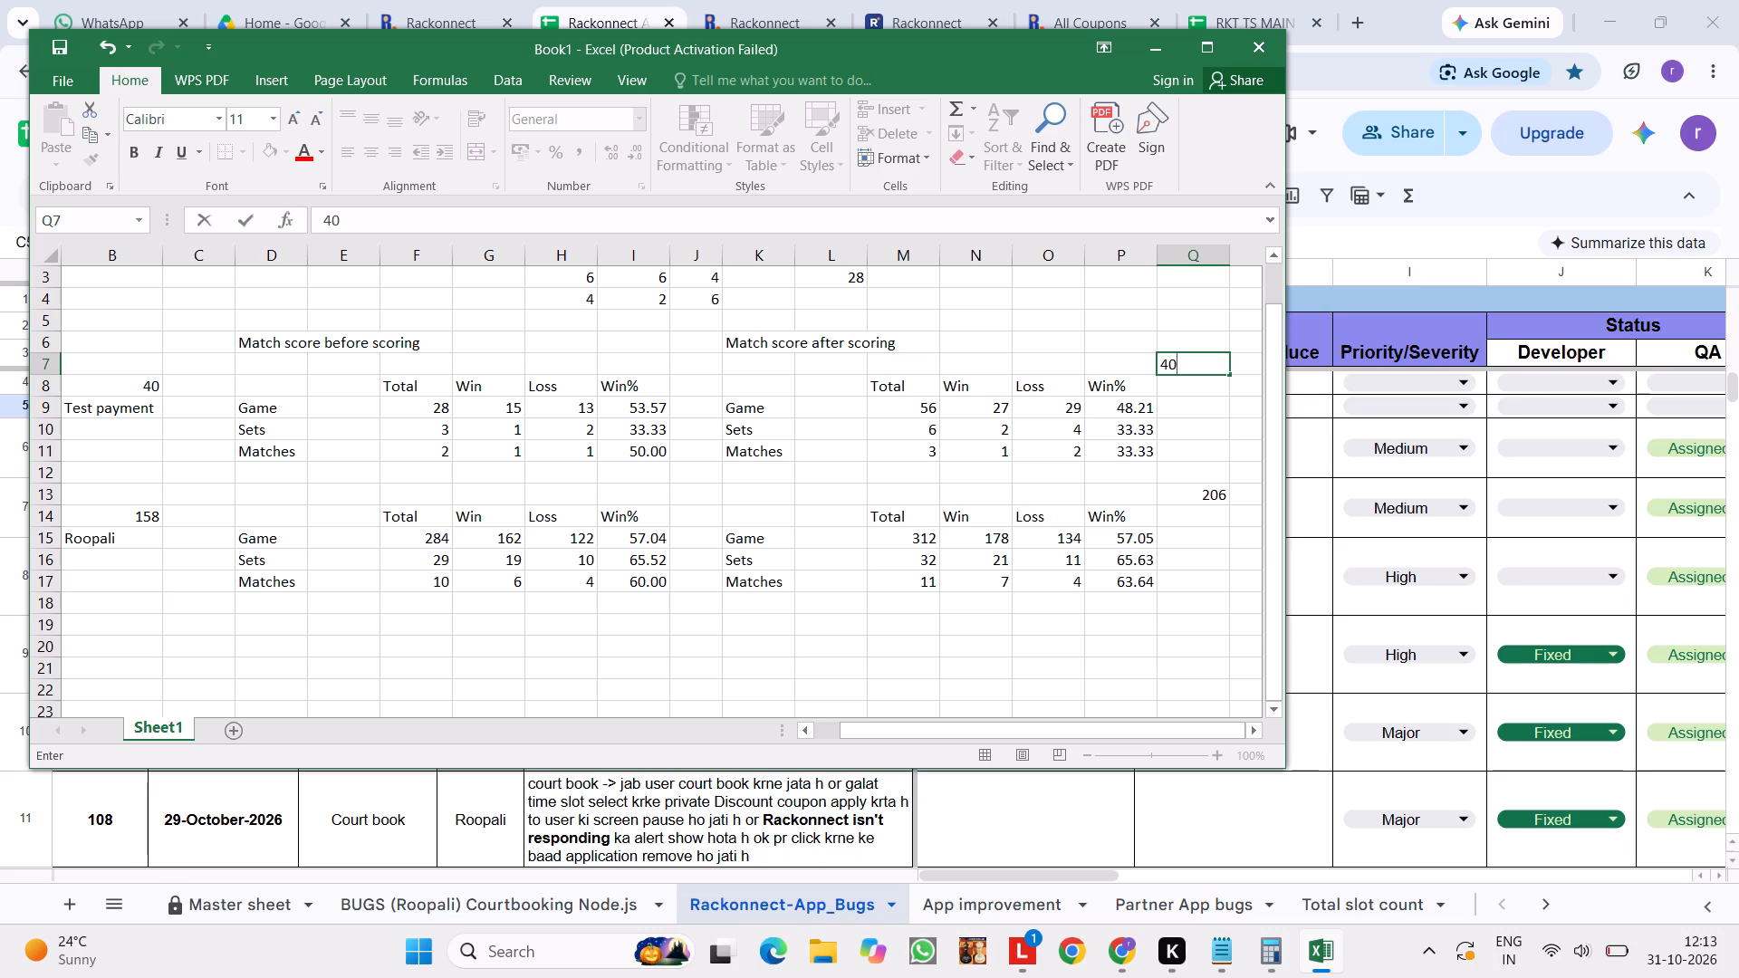
{"action": "left_click", "coordinate": [1200, 470]}
{"action": "left_click", "coordinate": [1116, 478]}
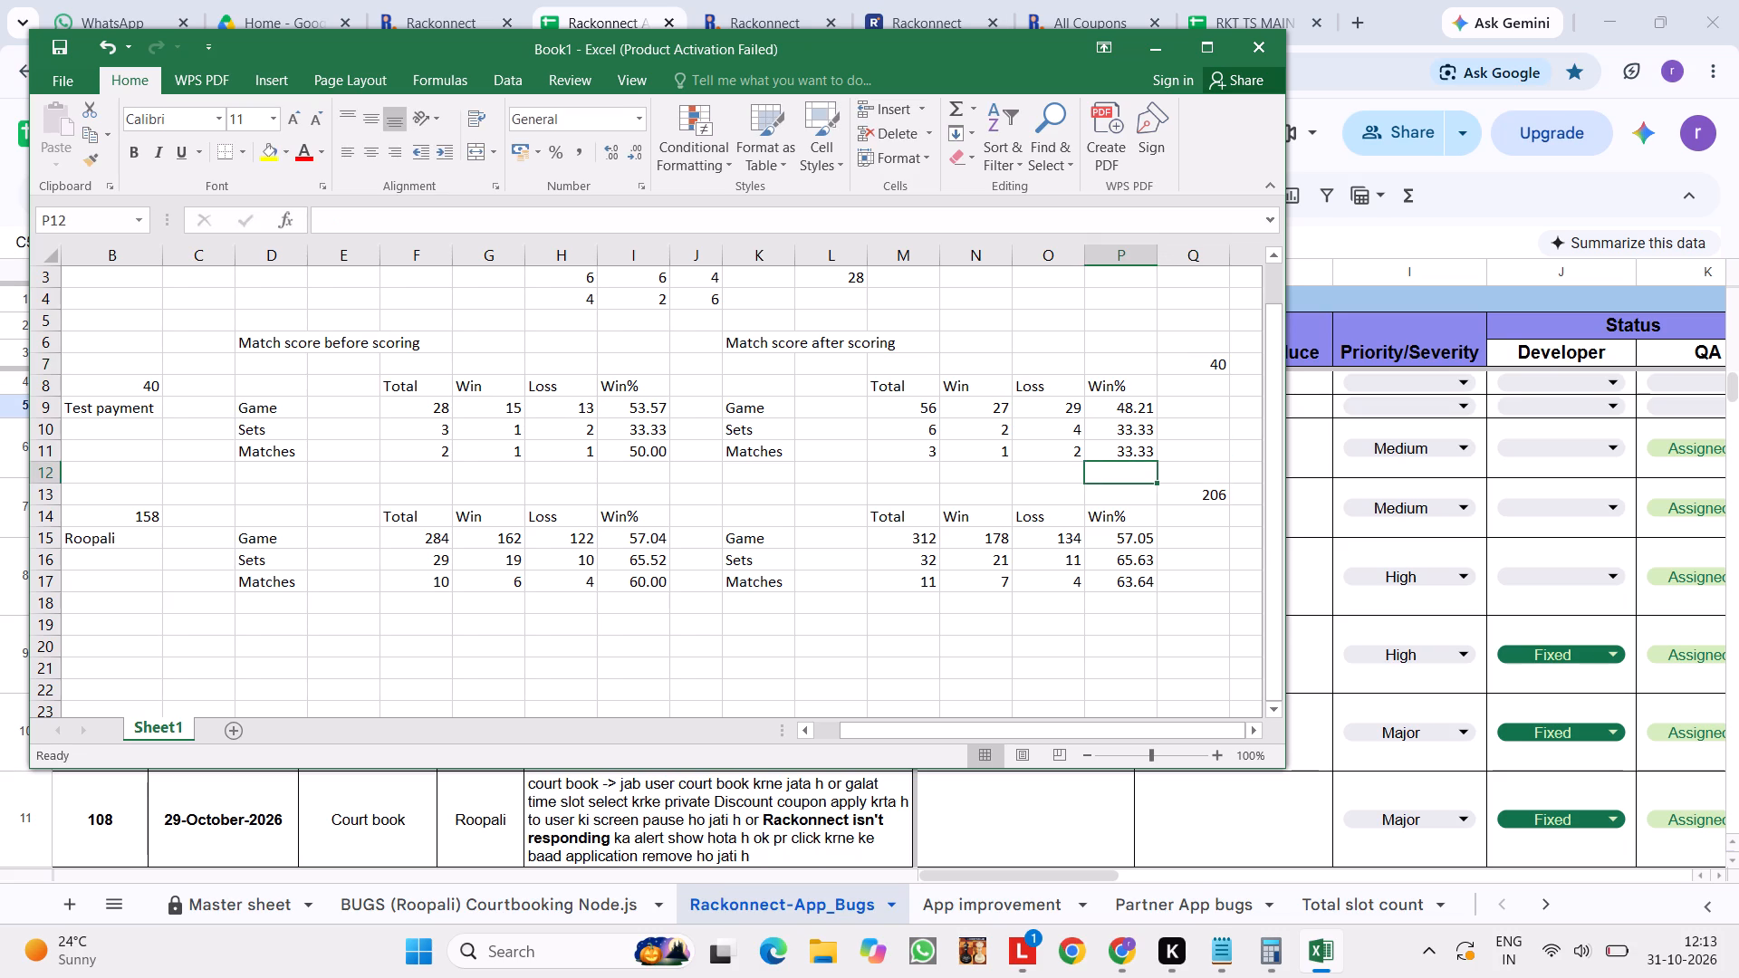